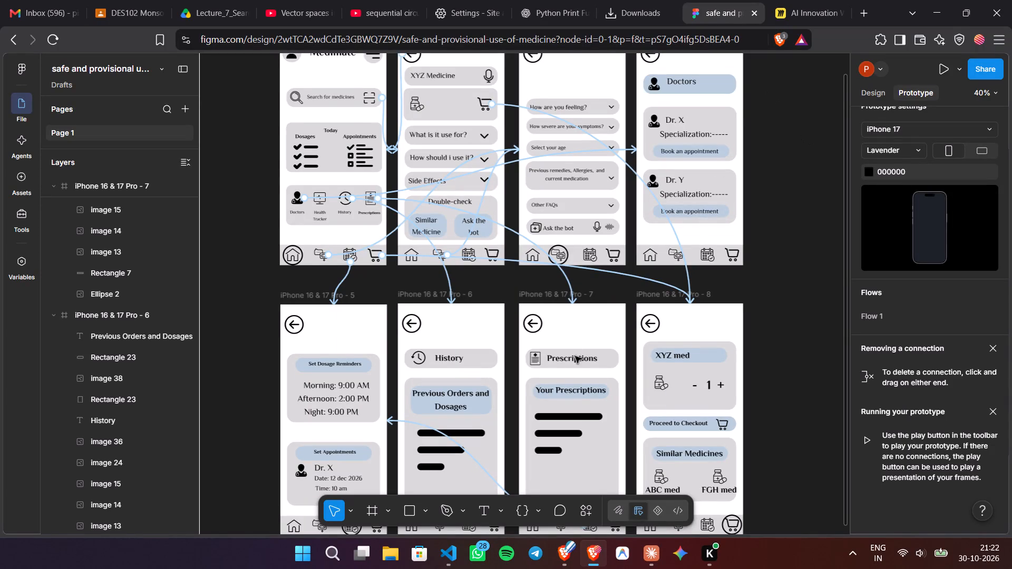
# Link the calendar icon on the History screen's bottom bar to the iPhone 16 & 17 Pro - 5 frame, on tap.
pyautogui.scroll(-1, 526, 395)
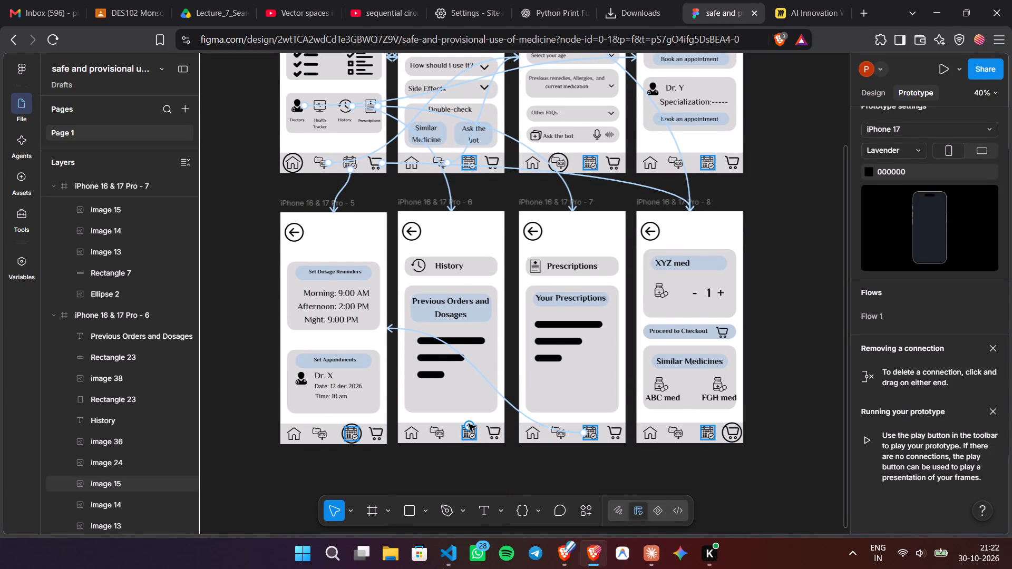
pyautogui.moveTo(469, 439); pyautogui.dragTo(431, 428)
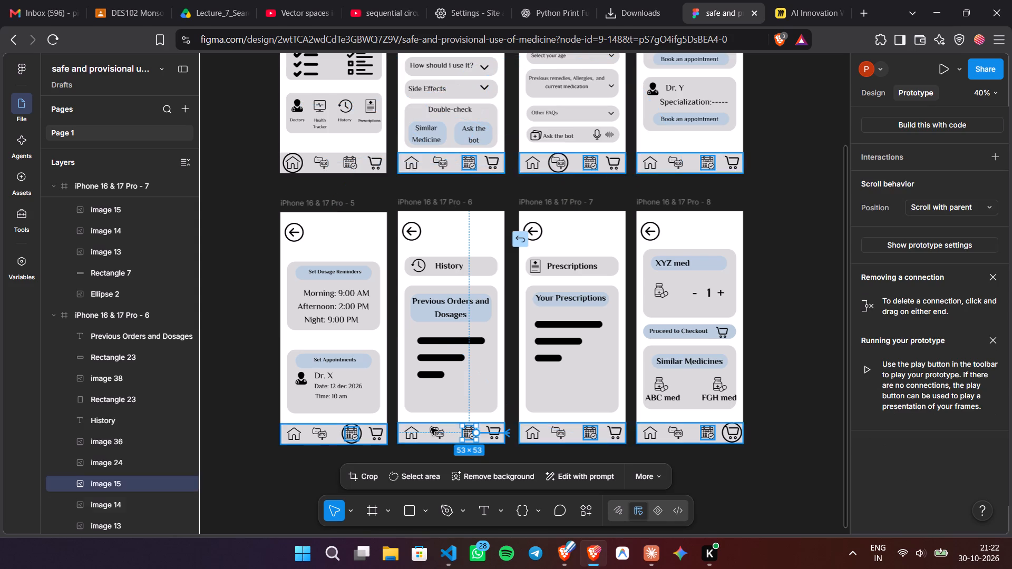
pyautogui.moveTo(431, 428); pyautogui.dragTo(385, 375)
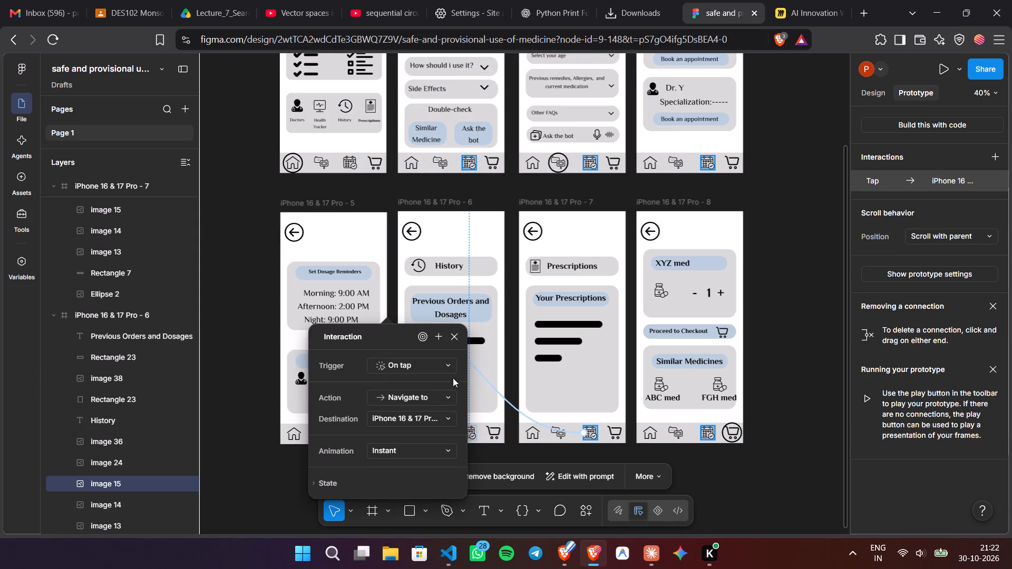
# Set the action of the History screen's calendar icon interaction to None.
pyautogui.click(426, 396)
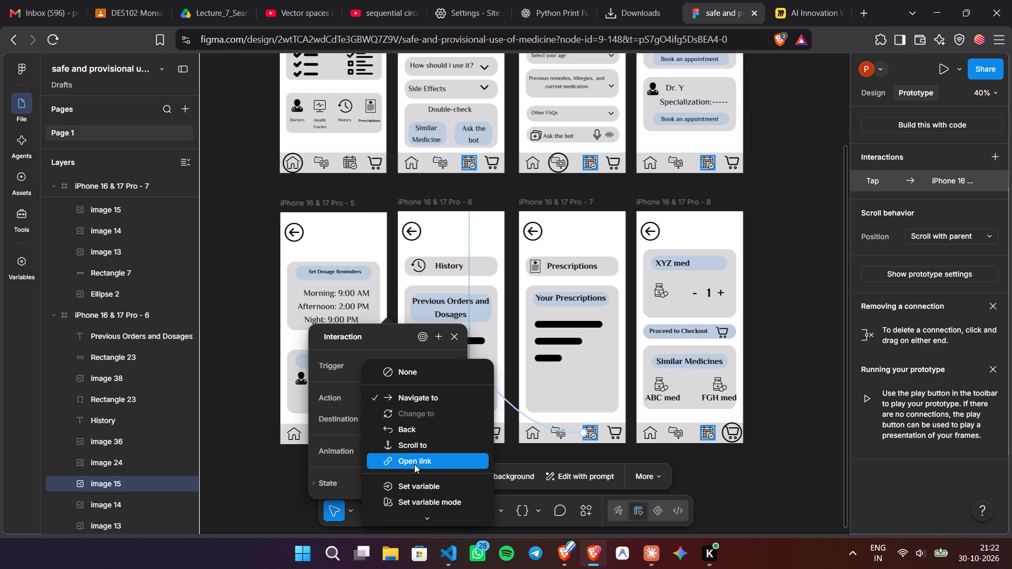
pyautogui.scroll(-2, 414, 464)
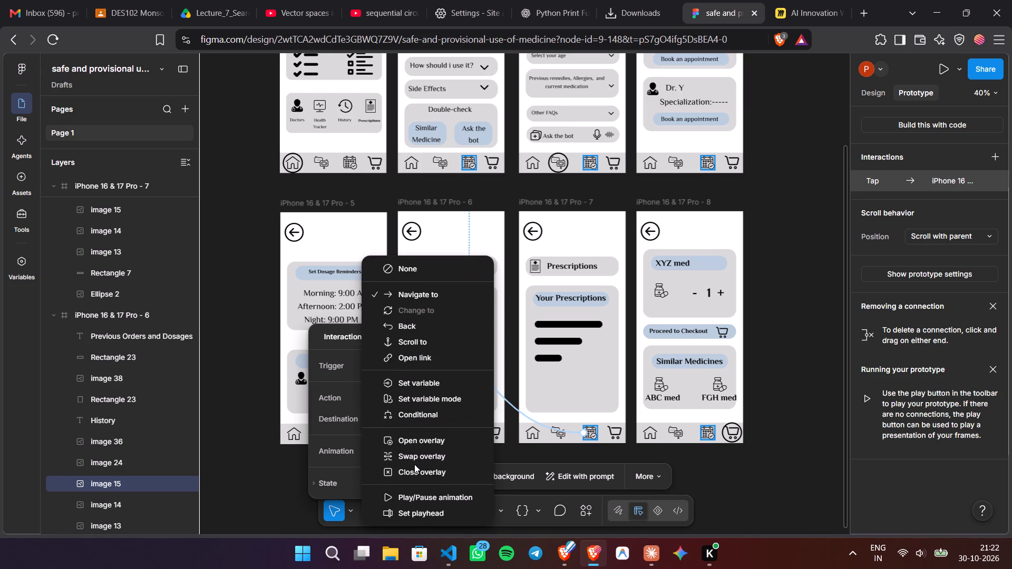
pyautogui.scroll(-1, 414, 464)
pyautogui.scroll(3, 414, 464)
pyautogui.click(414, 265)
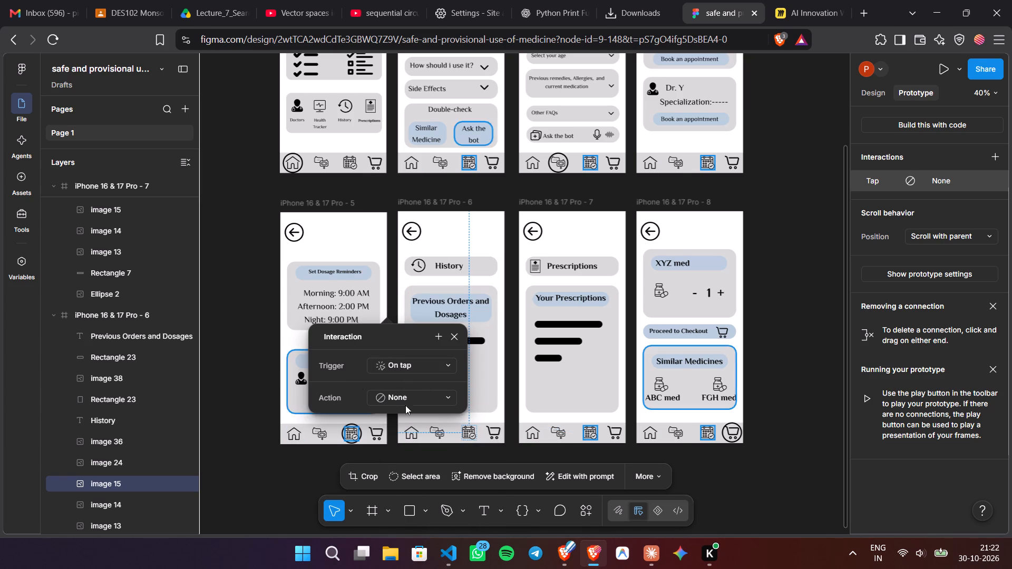
# Connect the History screen's calendar icon to the iPhone 16 & 17 Pro - 5 frame with an on-tap Navigate to interaction.
pyautogui.click(433, 430)
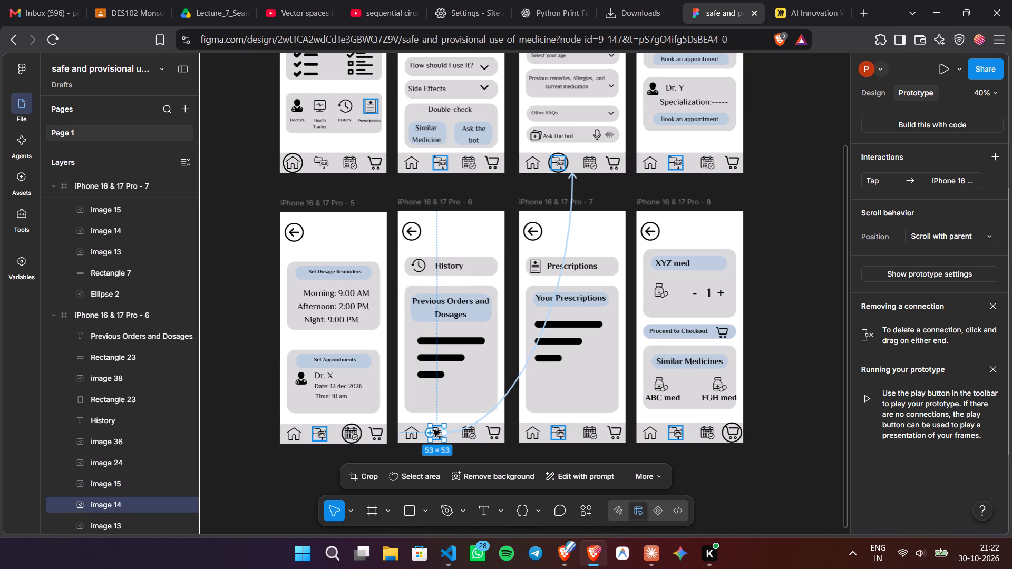
pyautogui.click(468, 438)
pyautogui.moveTo(459, 432); pyautogui.dragTo(368, 347)
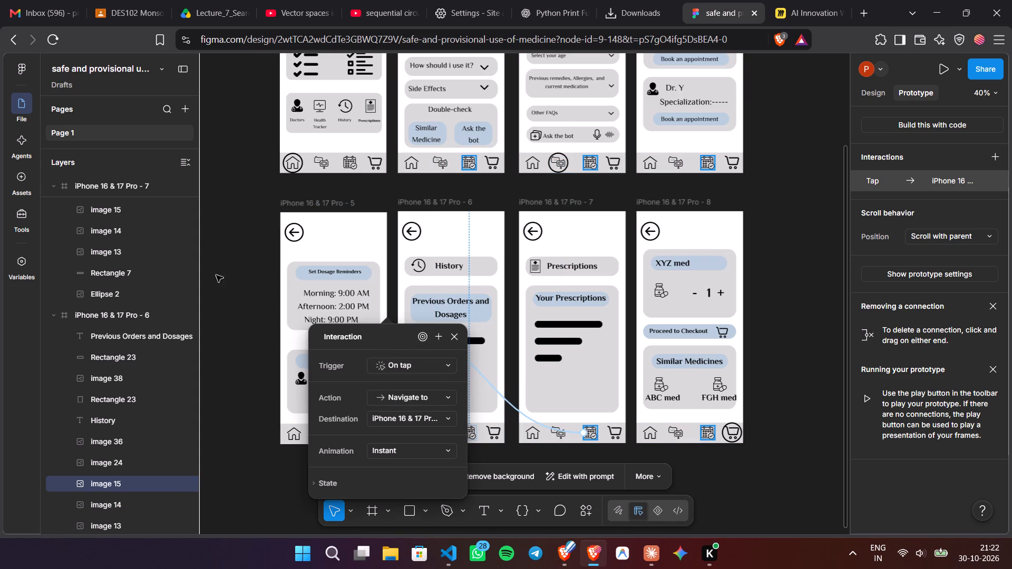
pyautogui.click(247, 288)
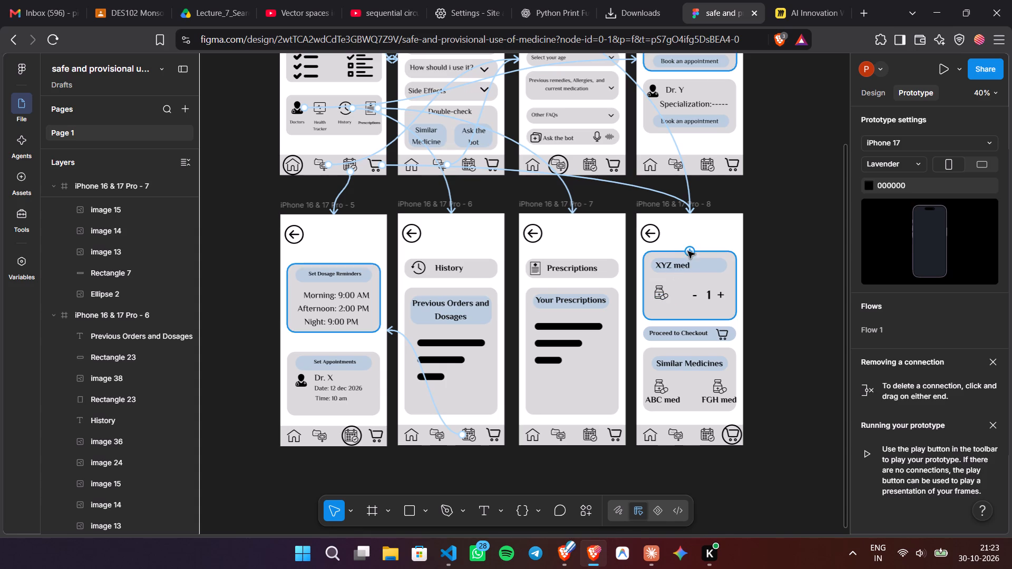
# Connect the XYZ med bottle image on iPhone 16 & 17 Pro - 8 to the iPhone 16 & 17 Pro - 2 frame, navigating on tap.
pyautogui.scroll(1, 680, 271)
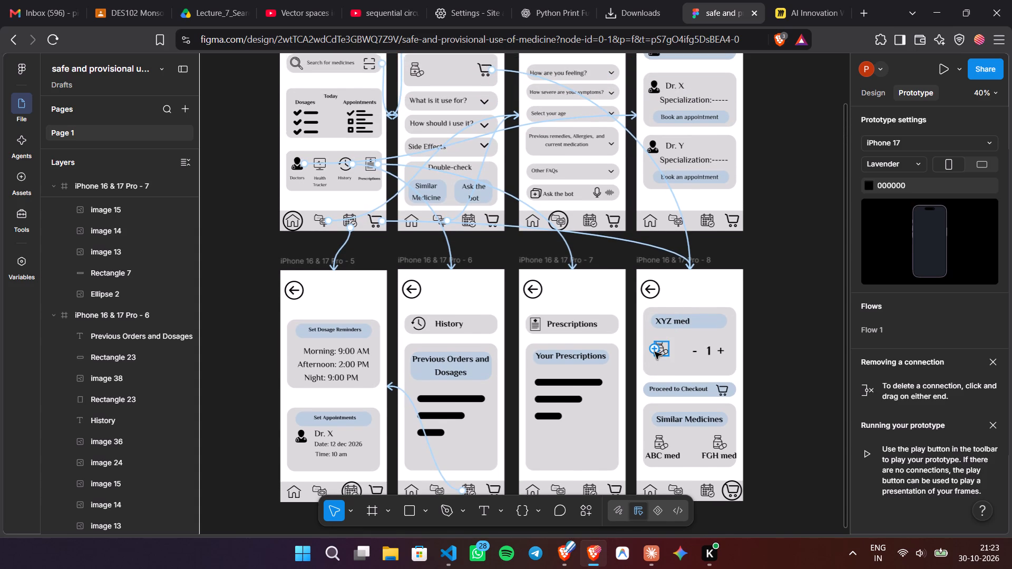
pyautogui.moveTo(654, 347); pyautogui.dragTo(652, 344)
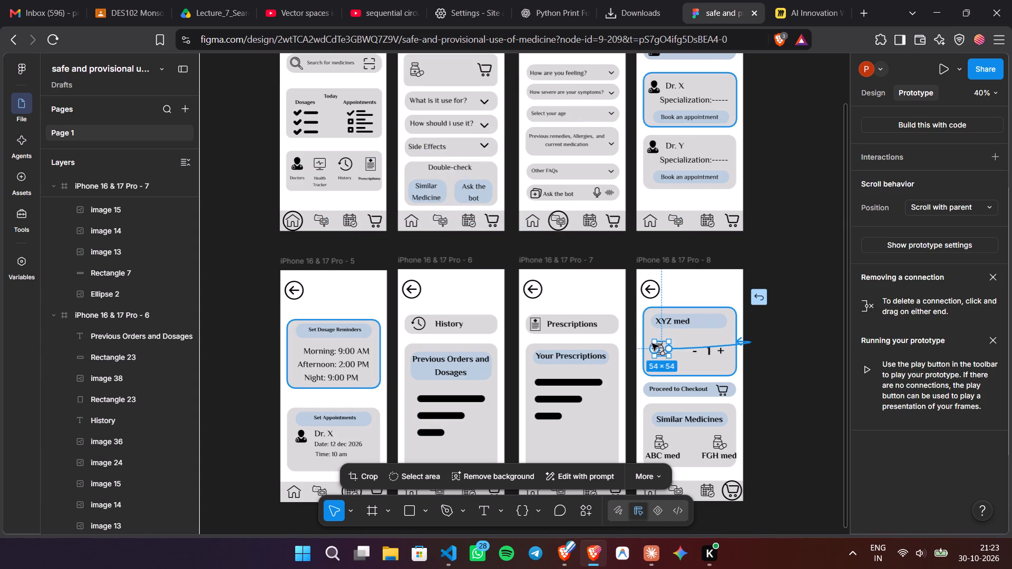
pyautogui.moveTo(652, 344); pyautogui.dragTo(459, 91)
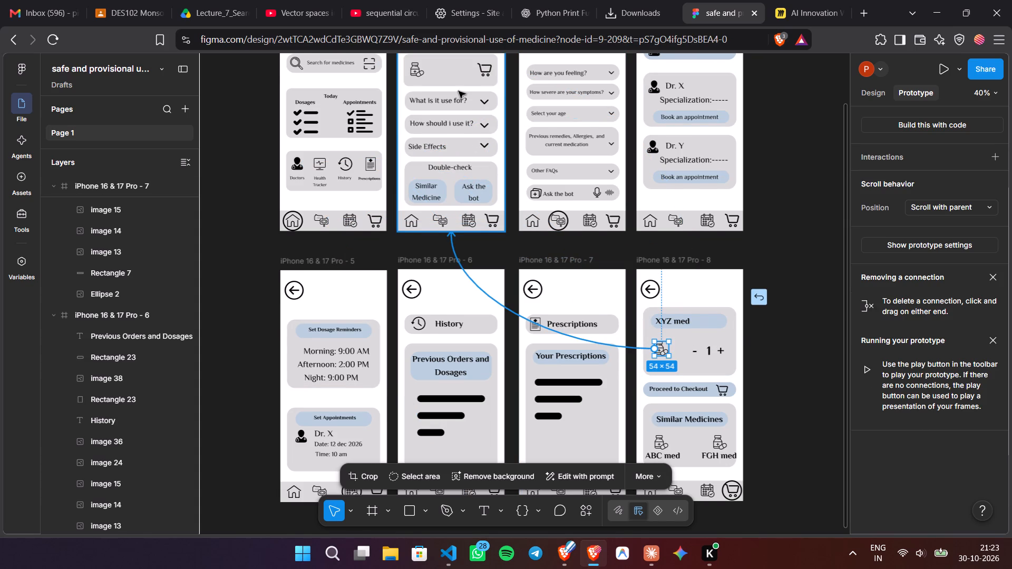
pyautogui.moveTo(459, 91); pyautogui.dragTo(446, 128)
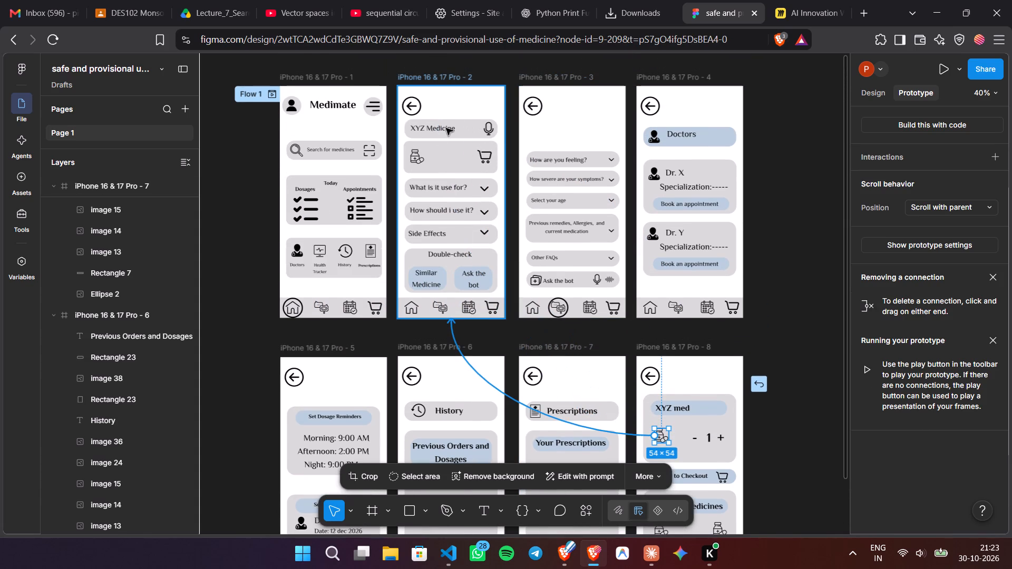
pyautogui.moveTo(446, 128); pyautogui.dragTo(464, 165)
pyautogui.moveTo(464, 165); pyautogui.dragTo(455, 171)
pyautogui.moveTo(455, 171); pyautogui.dragTo(429, 163)
pyautogui.moveTo(429, 163); pyautogui.dragTo(420, 158)
pyautogui.moveTo(420, 158); pyautogui.dragTo(420, 158)
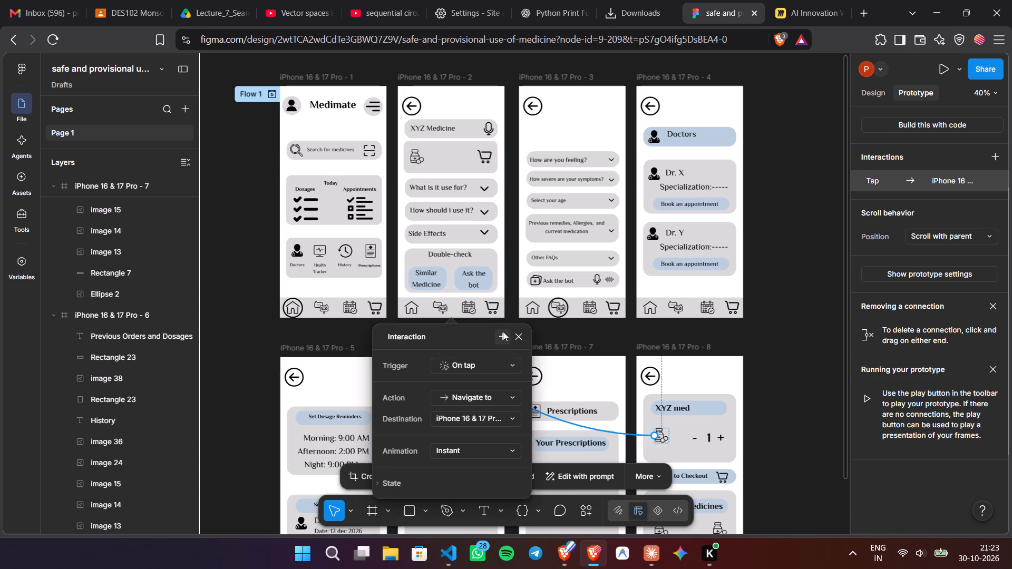
# Connect the ABC med bottle image under Similar Medicines to the iPhone 16 & 17 Pro - 2 frame, navigating on tap.
pyautogui.scroll(-3, 680, 460)
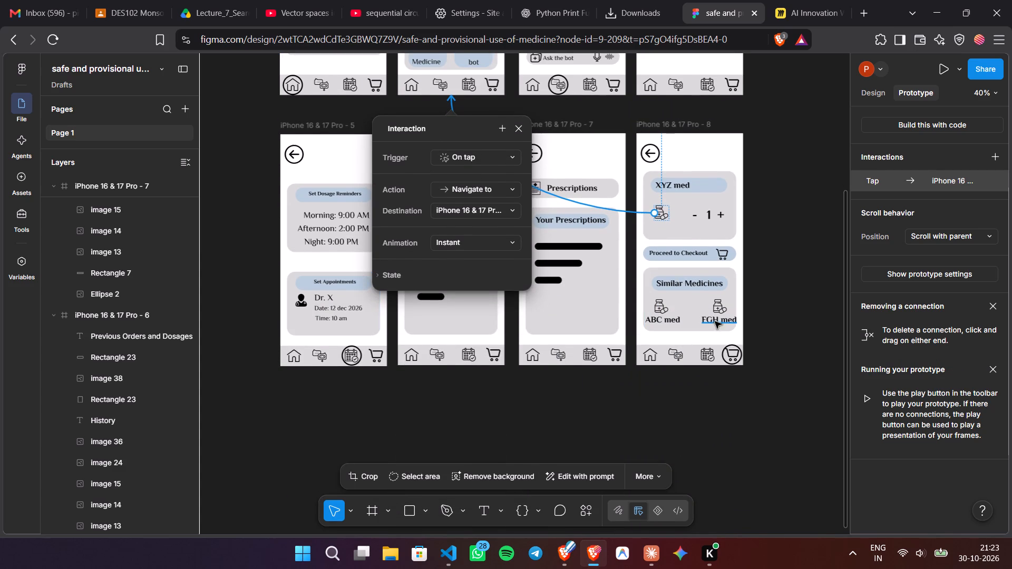
pyautogui.click(667, 309)
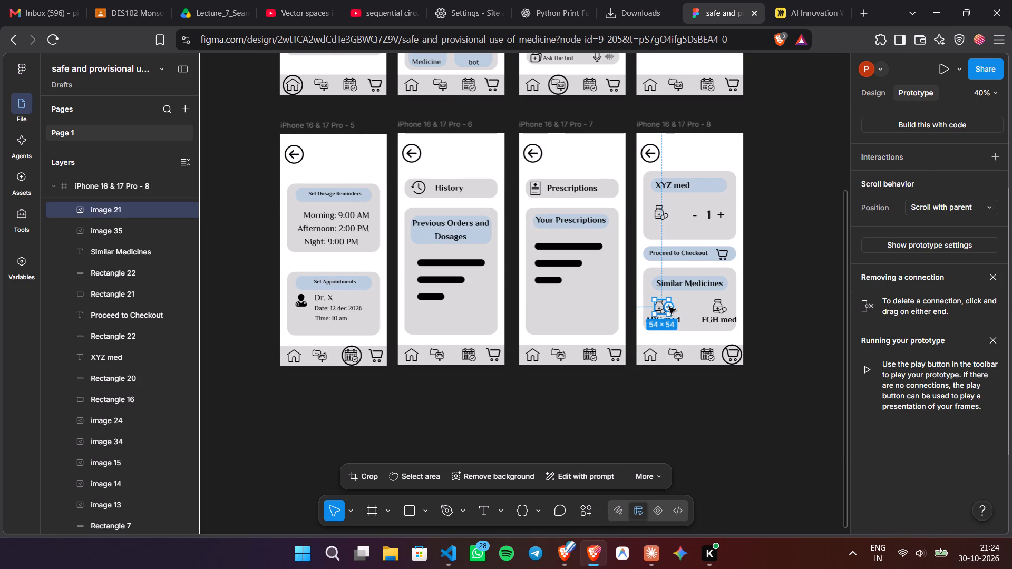
pyautogui.moveTo(669, 307); pyautogui.dragTo(499, 100)
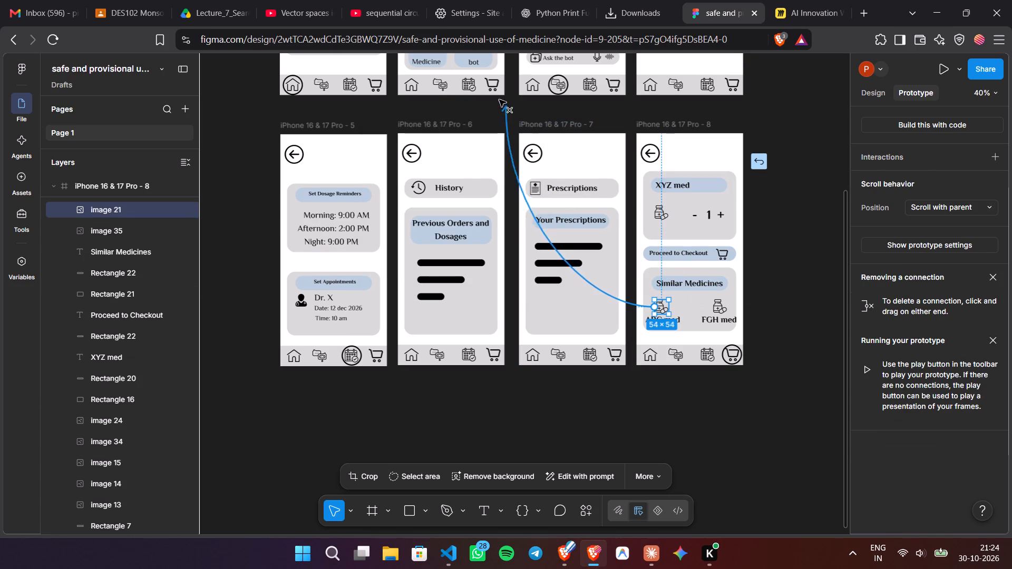
pyautogui.moveTo(499, 100); pyautogui.dragTo(474, 57)
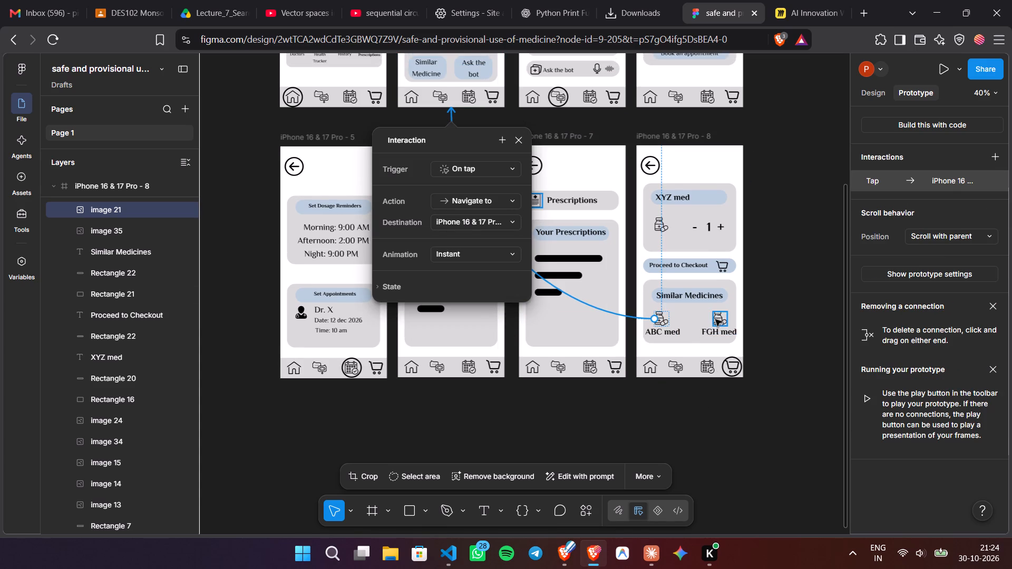
# Connect the FGH med bottle image under Similar Medicines to the iPhone 16 & 17 Pro - 2 frame, navigating on tap.
pyautogui.click(716, 318)
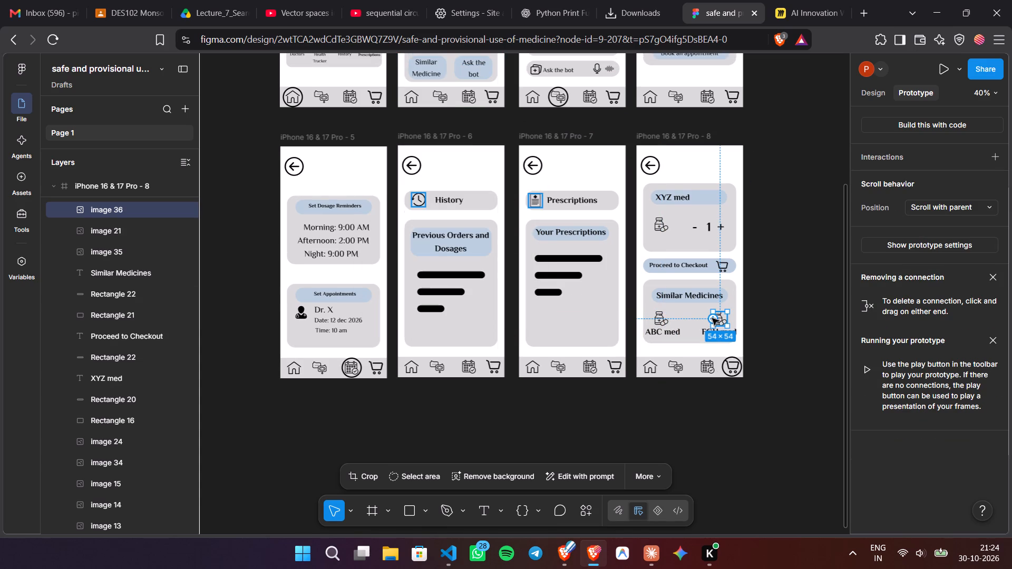
pyautogui.moveTo(712, 319); pyautogui.dragTo(480, 97)
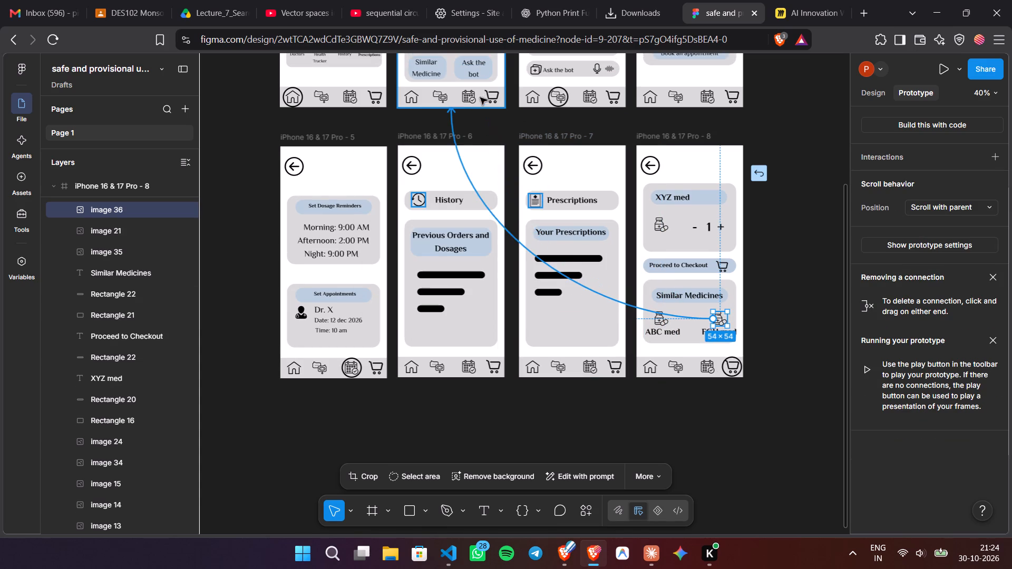
pyautogui.moveTo(480, 97); pyautogui.dragTo(474, 70)
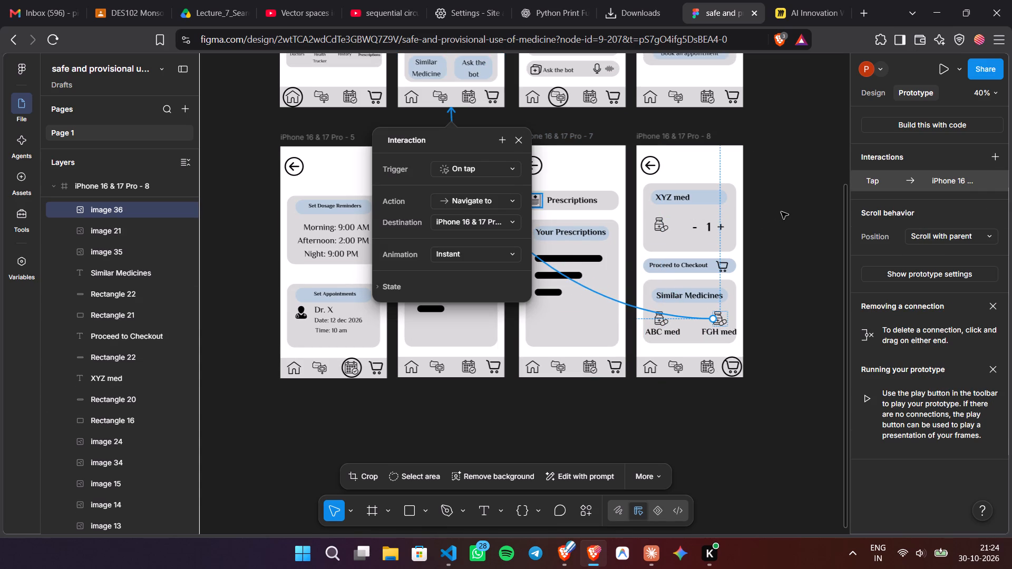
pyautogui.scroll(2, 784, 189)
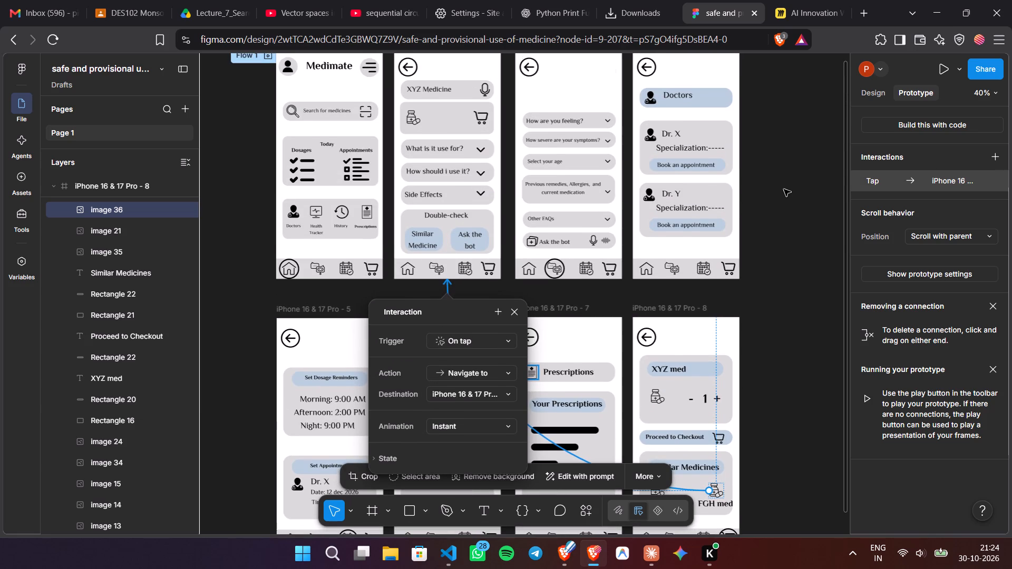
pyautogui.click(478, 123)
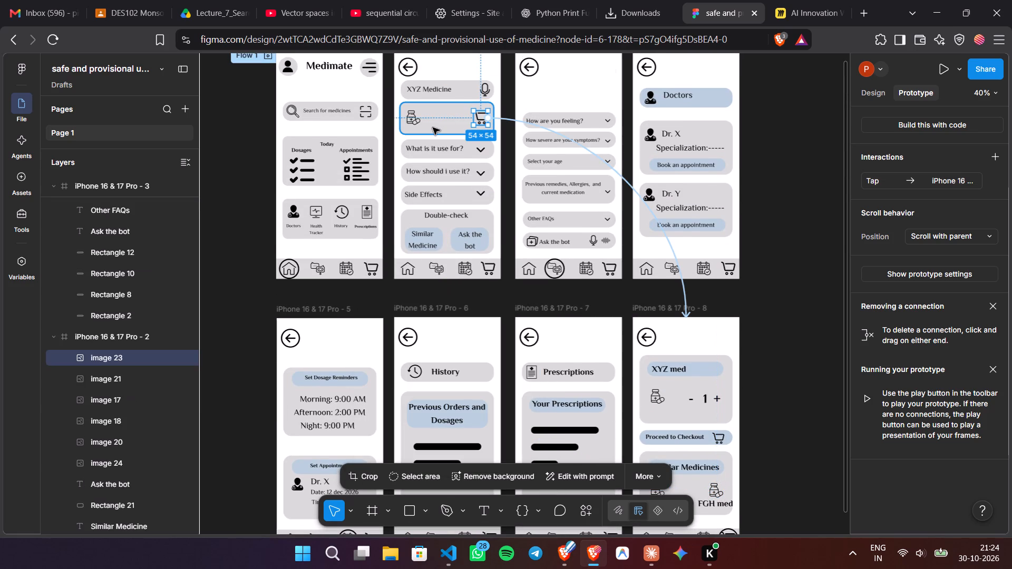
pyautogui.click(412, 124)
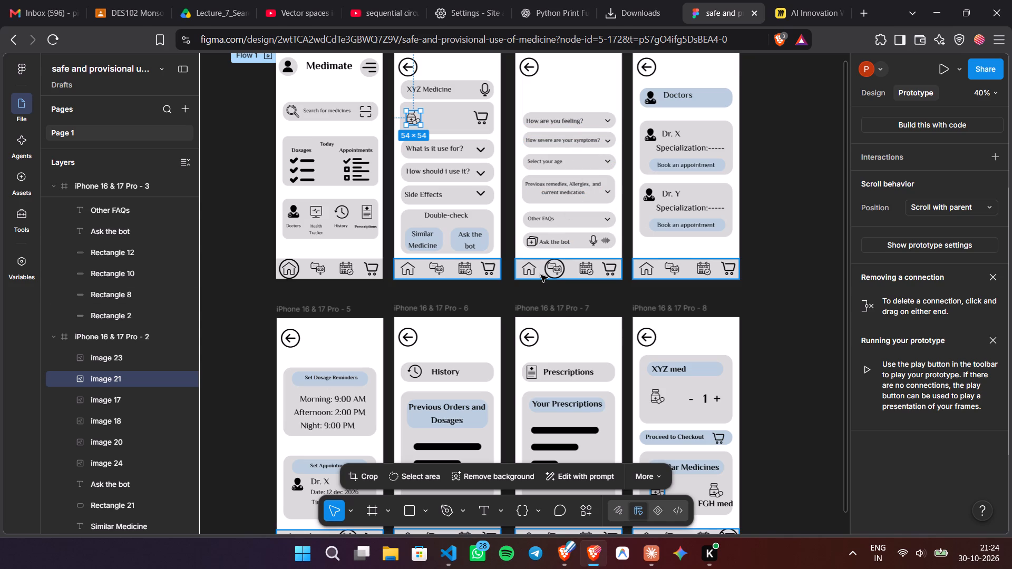
# Preview Flow 1 and test the profile icon, the title area and the Search for medicines bar on the Medimate home screen.
pyautogui.scroll(2, 541, 275)
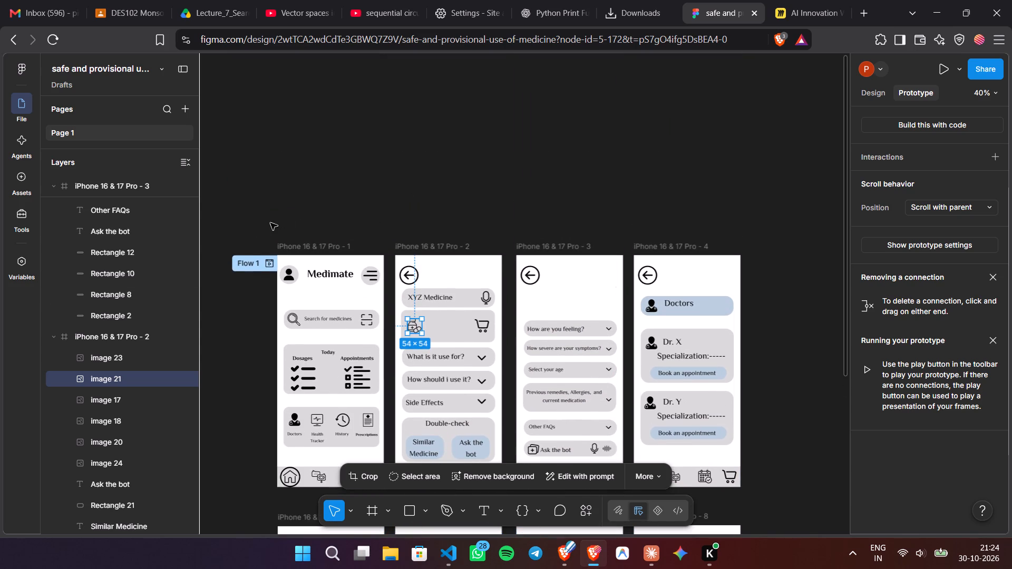
pyautogui.click(269, 263)
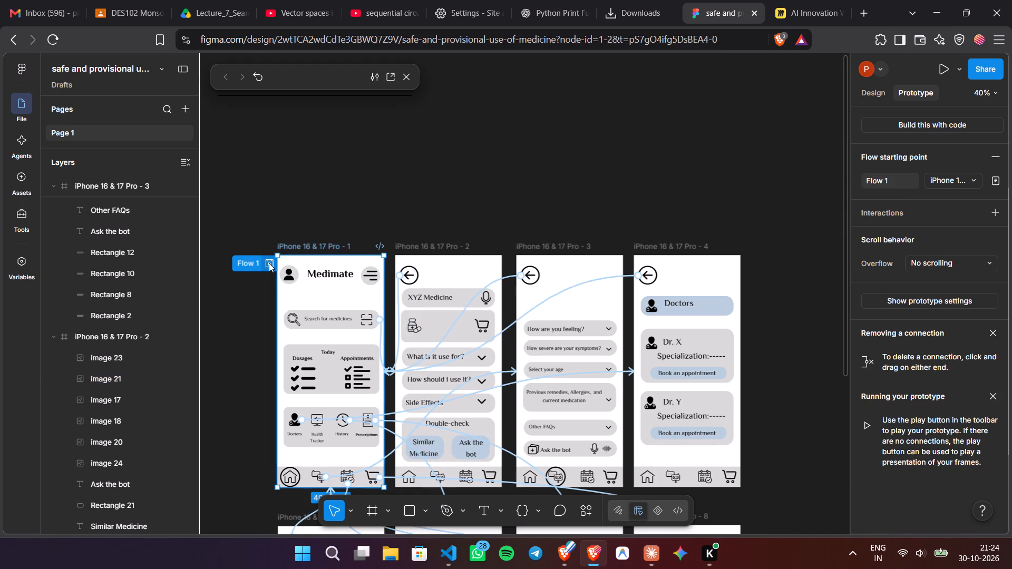
pyautogui.scroll(-2, 269, 263)
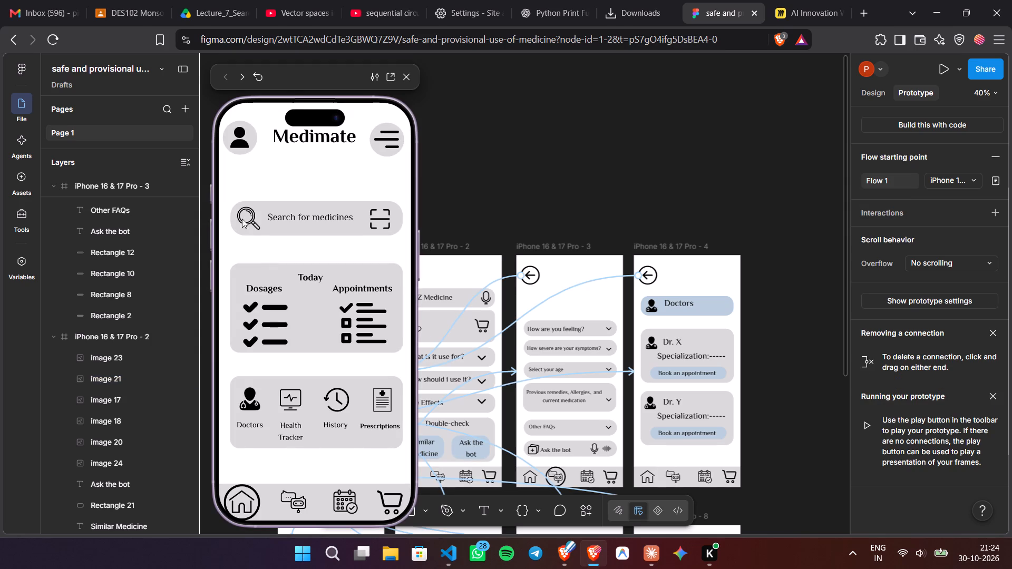
pyautogui.click(244, 140)
pyautogui.click(306, 160)
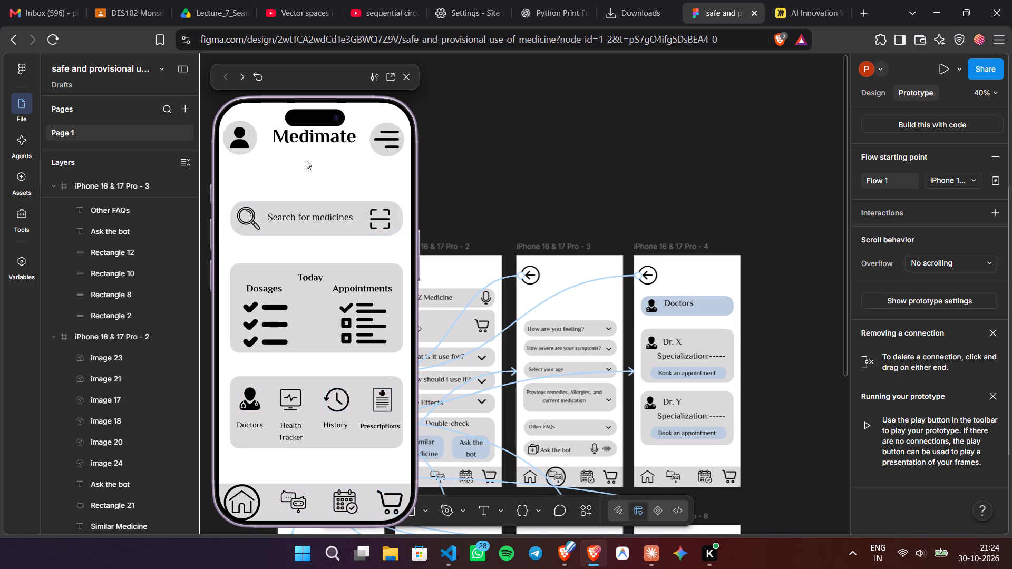
pyautogui.click(306, 160)
pyautogui.click(310, 154)
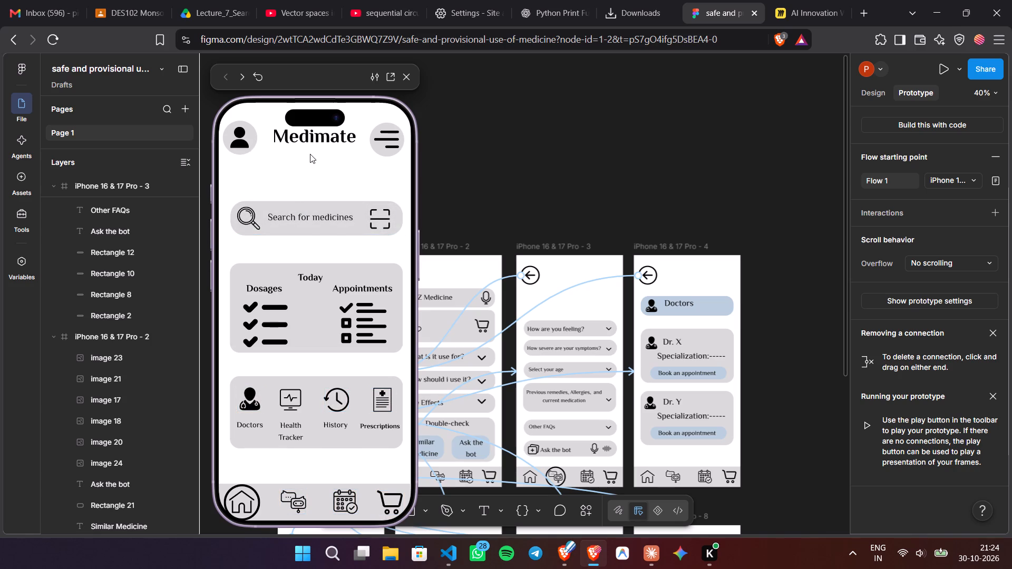
pyautogui.click(310, 154)
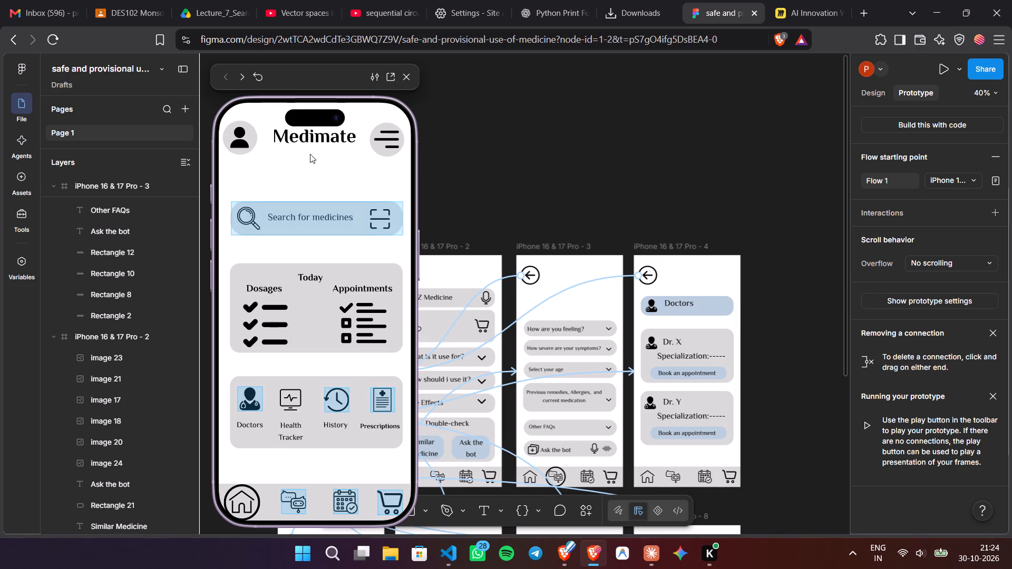
pyautogui.click(324, 221)
# Test the blank header area and the calendar icon on the previewed XYZ Medicine screen, and close the preview.
pyautogui.click(355, 139)
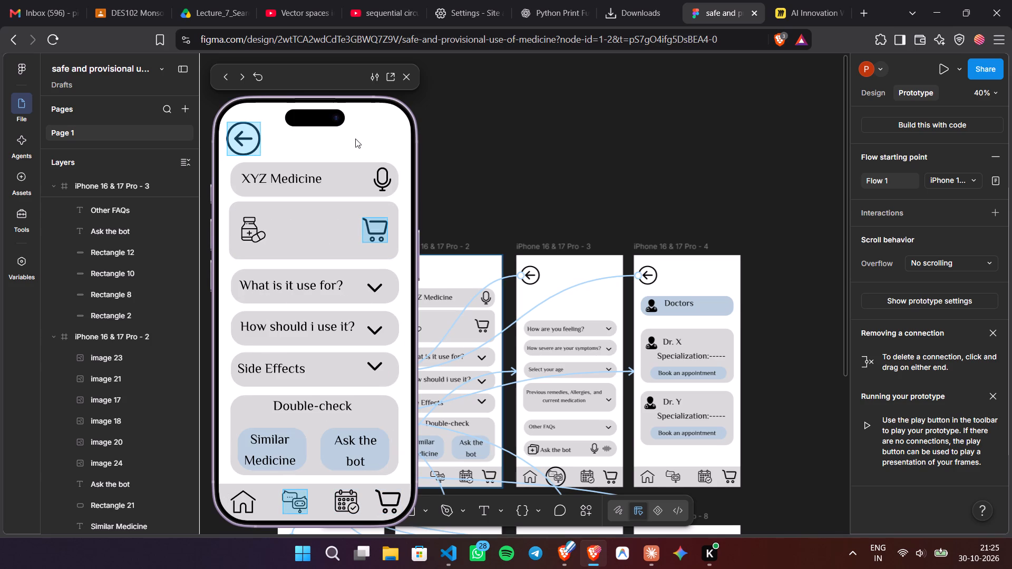
pyautogui.click(355, 139)
pyautogui.click(355, 139)
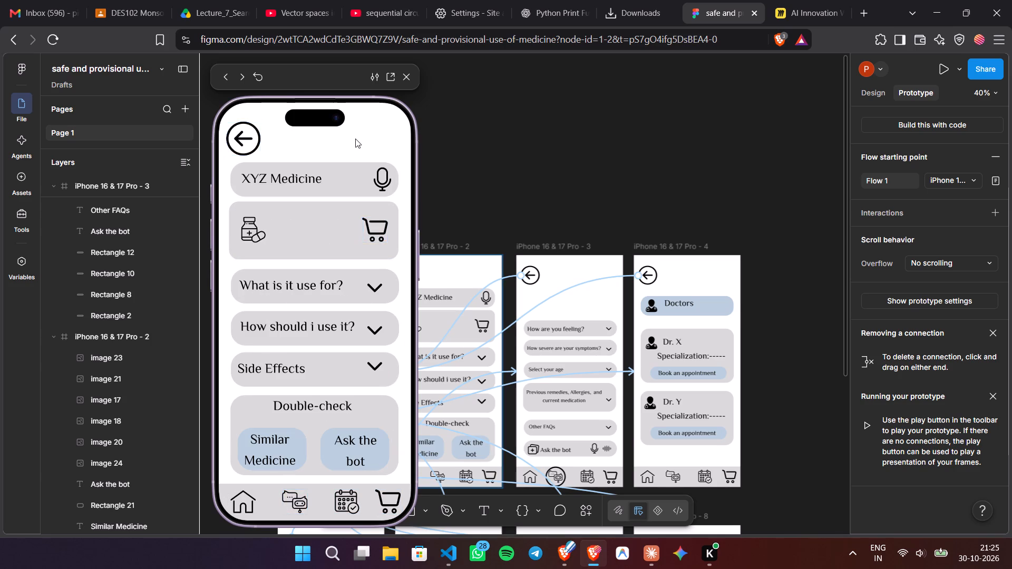
pyautogui.click(339, 497)
pyautogui.click(339, 497)
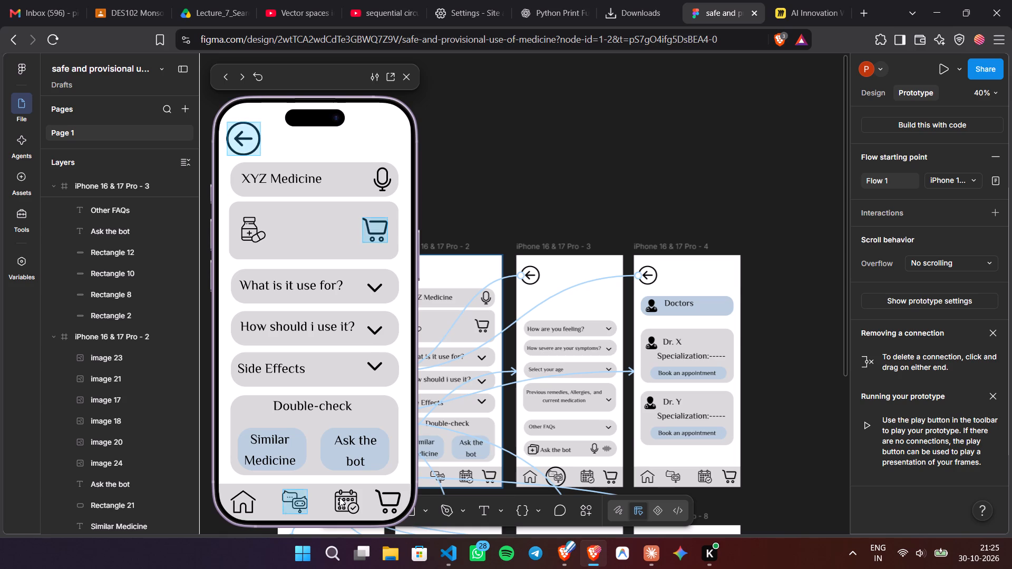
pyautogui.click(339, 497)
pyautogui.click(339, 497)
pyautogui.click(339, 497)
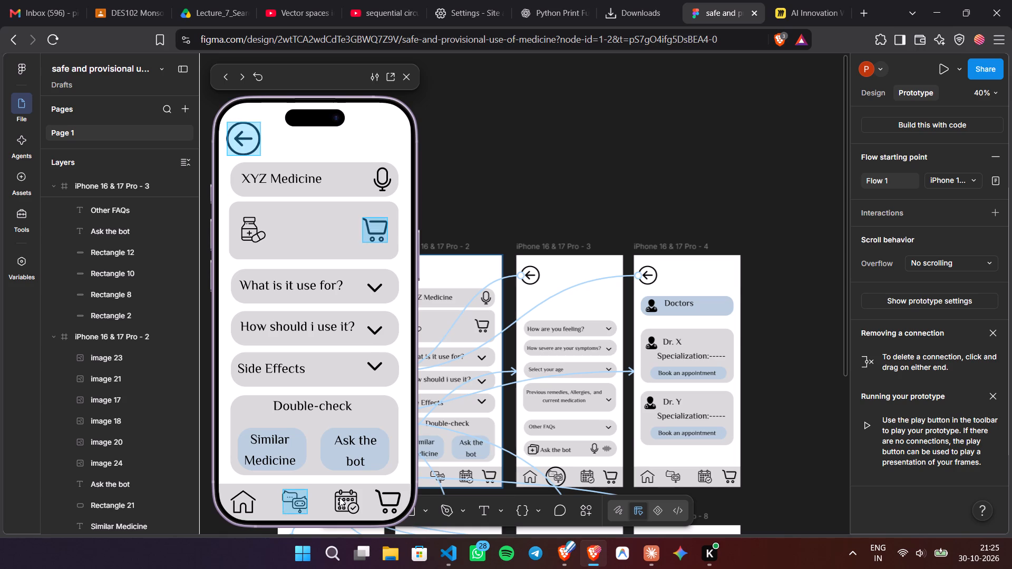
pyautogui.click(339, 497)
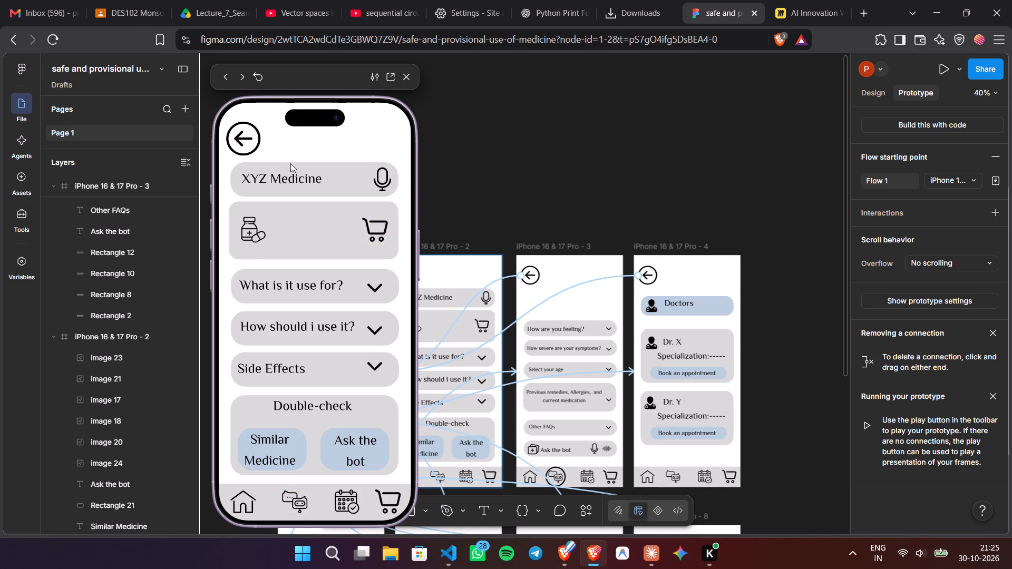
pyautogui.click(406, 74)
# Examine the prototype connections across the eight iPhone frames and check the home screen's Appointments checklist image for interactions.
pyautogui.scroll(-1, 410, 243)
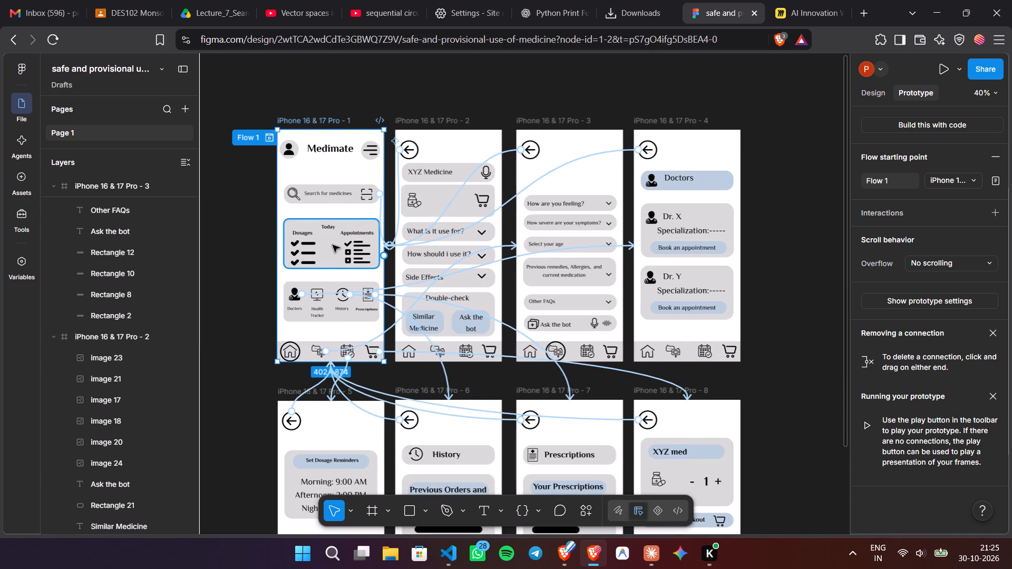
pyautogui.scroll(-2, 333, 245)
pyautogui.scroll(4, 333, 245)
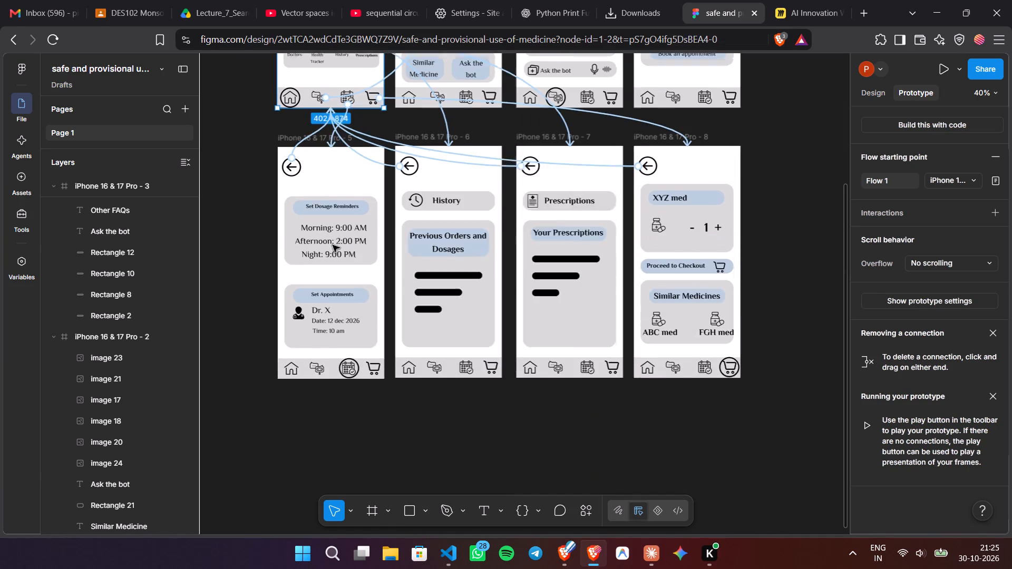
pyautogui.scroll(1, 333, 245)
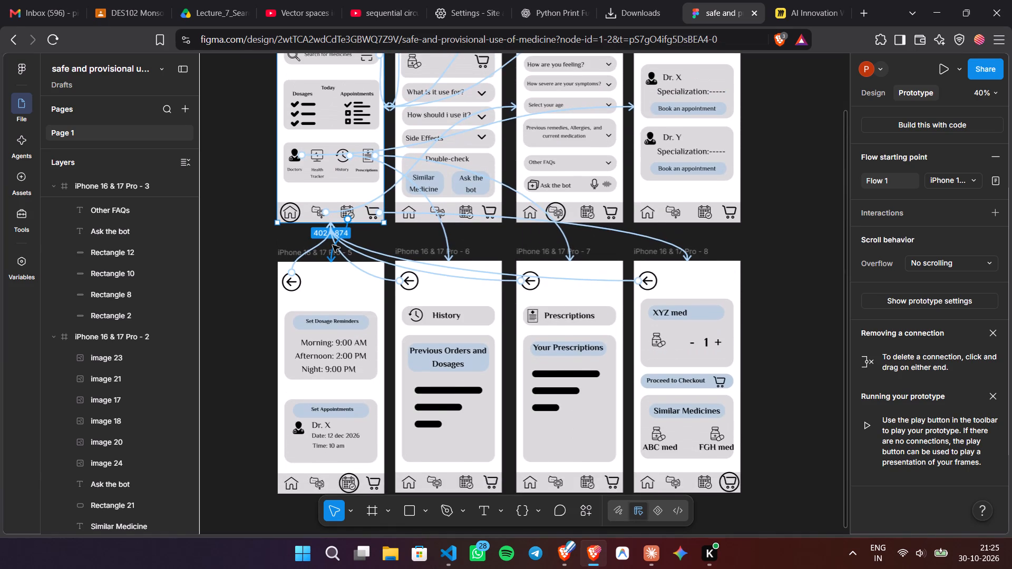
pyautogui.scroll(1, 333, 245)
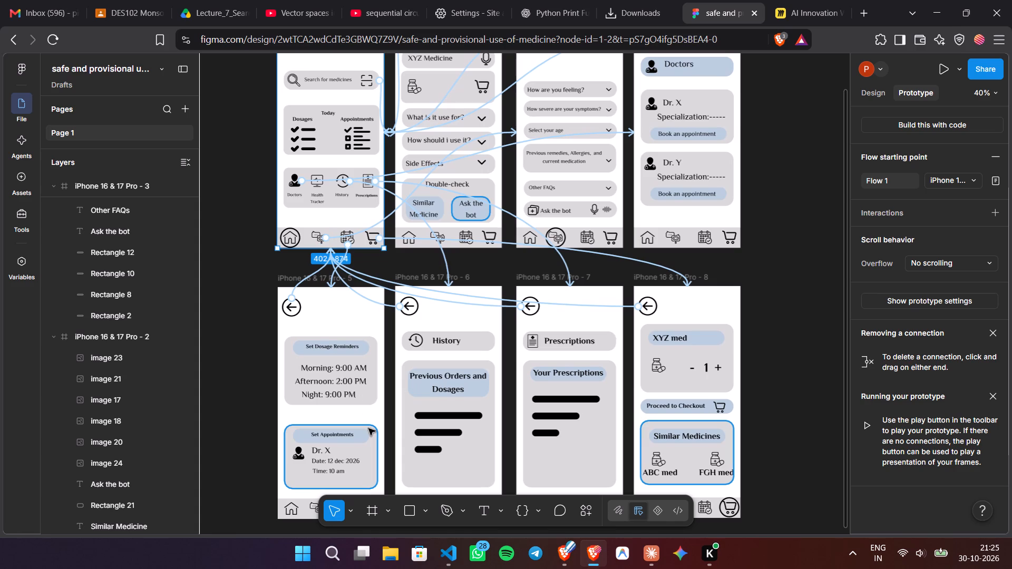
pyautogui.scroll(1, 368, 428)
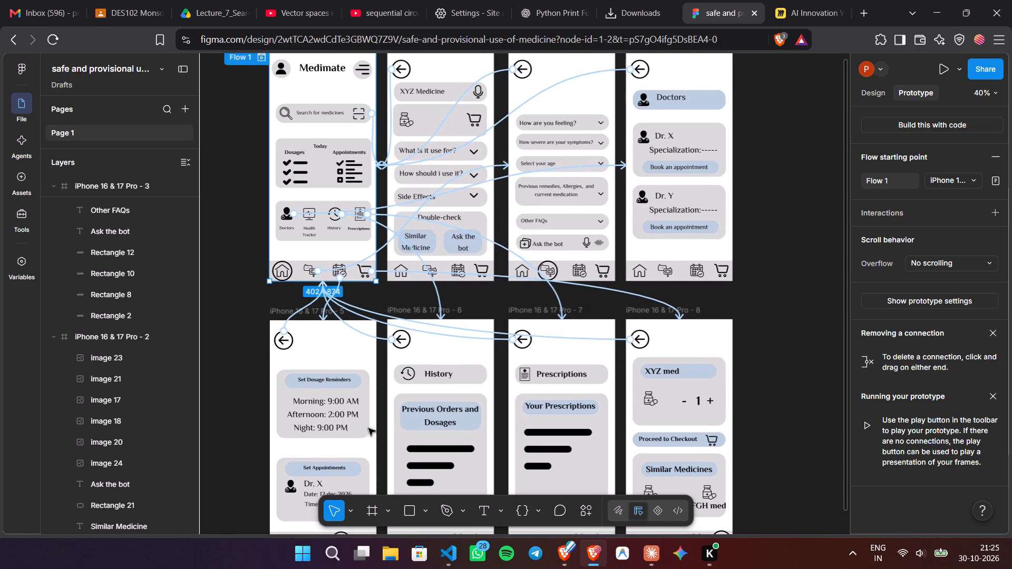
pyautogui.scroll(2, 368, 428)
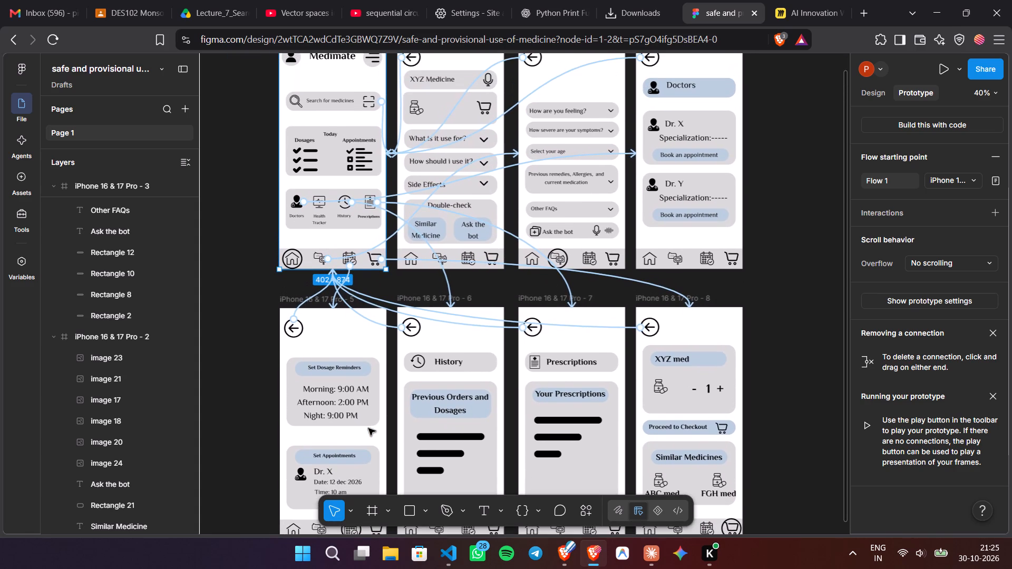
pyautogui.scroll(1, 368, 428)
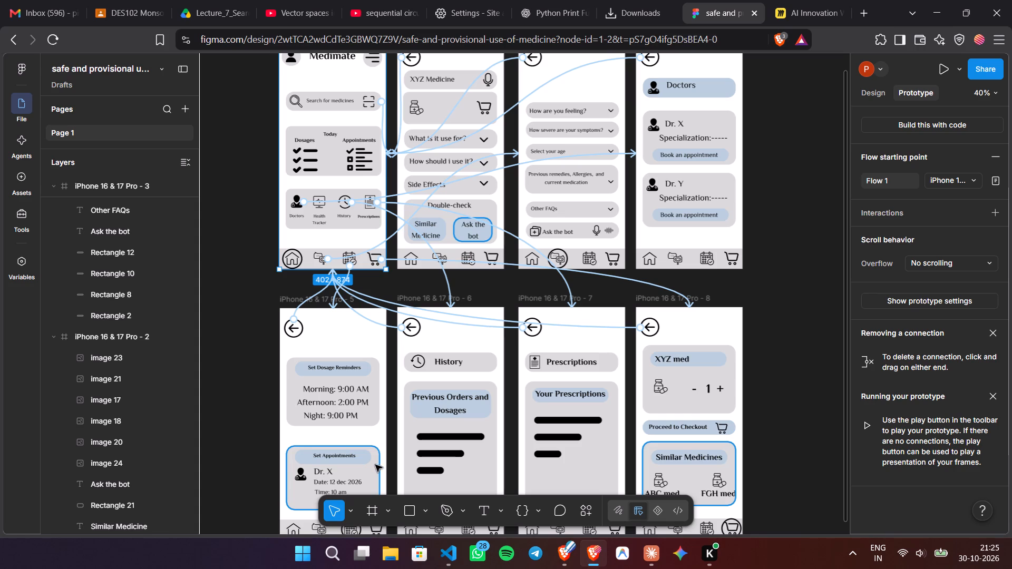
pyautogui.click(362, 166)
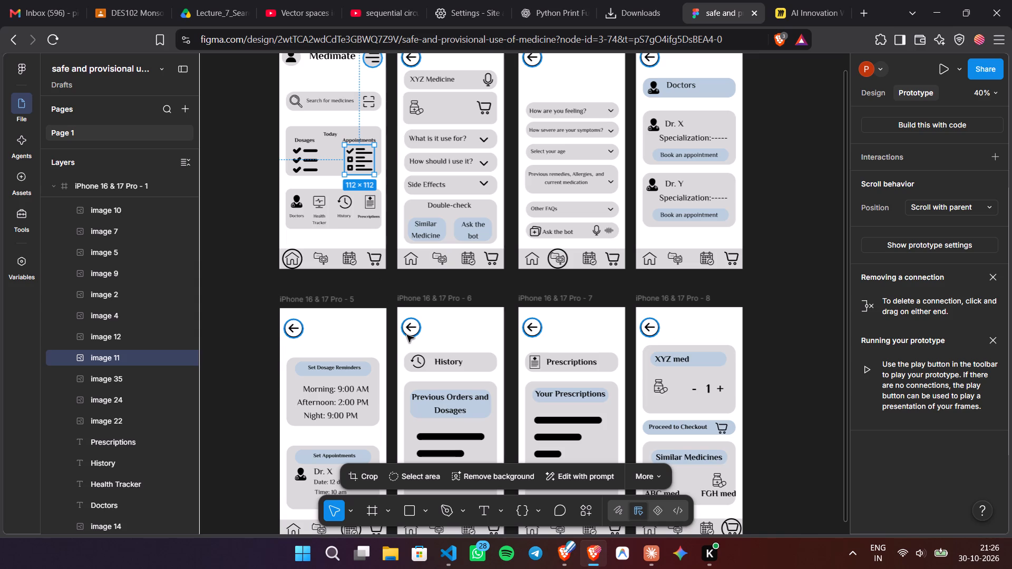
pyautogui.click(235, 249)
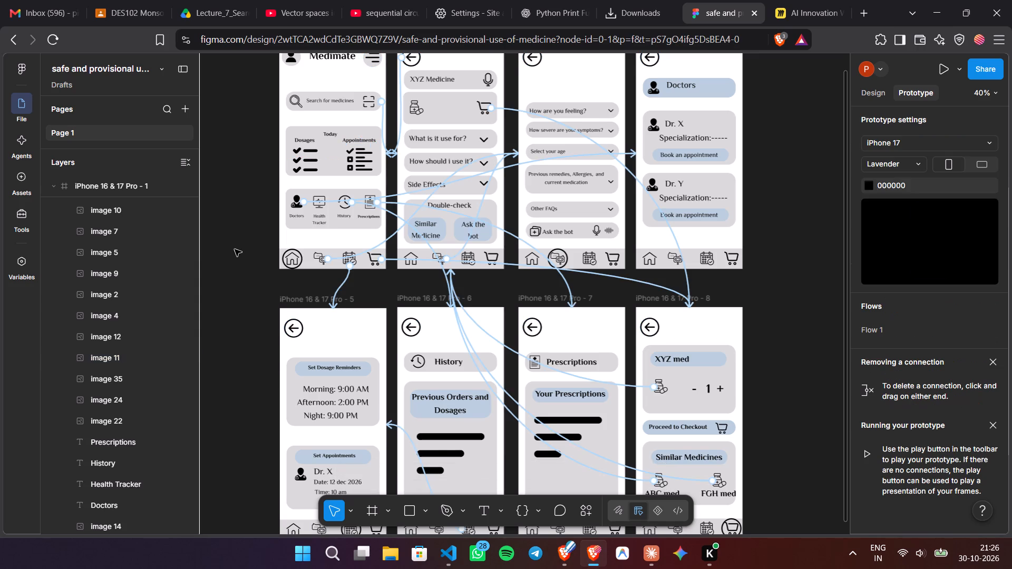
# In design mode, draw a rectangle about 133 × 122 over the Appointments heading and checklist in the home screen's Today card.
pyautogui.scroll(2, 235, 249)
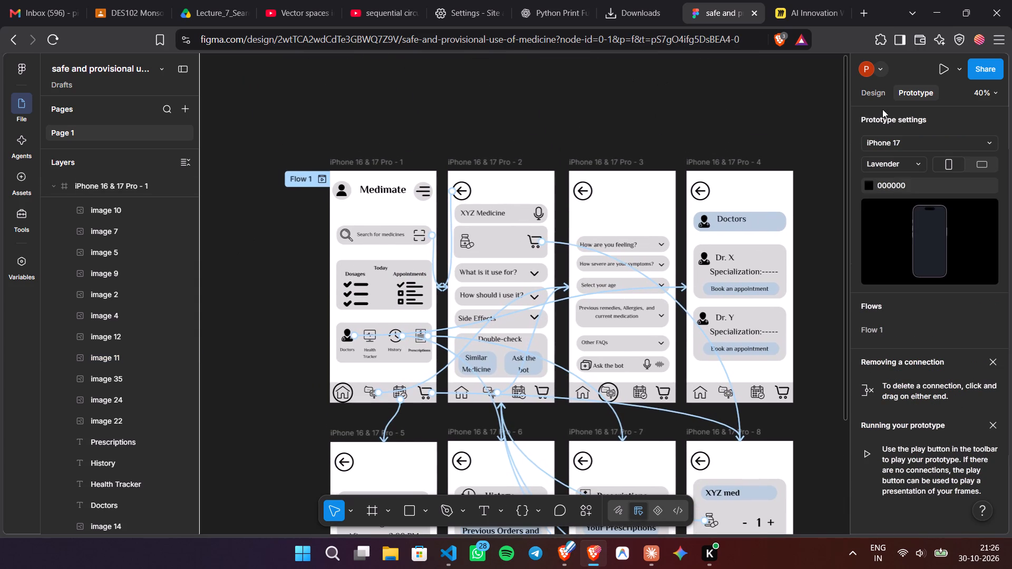
pyautogui.click(874, 92)
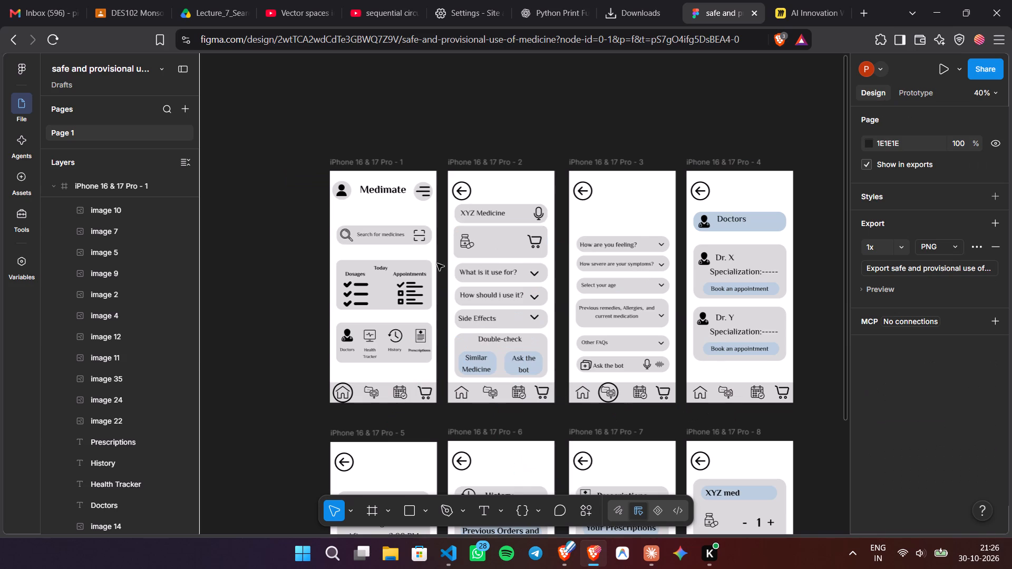
pyautogui.scroll(-1, 418, 284)
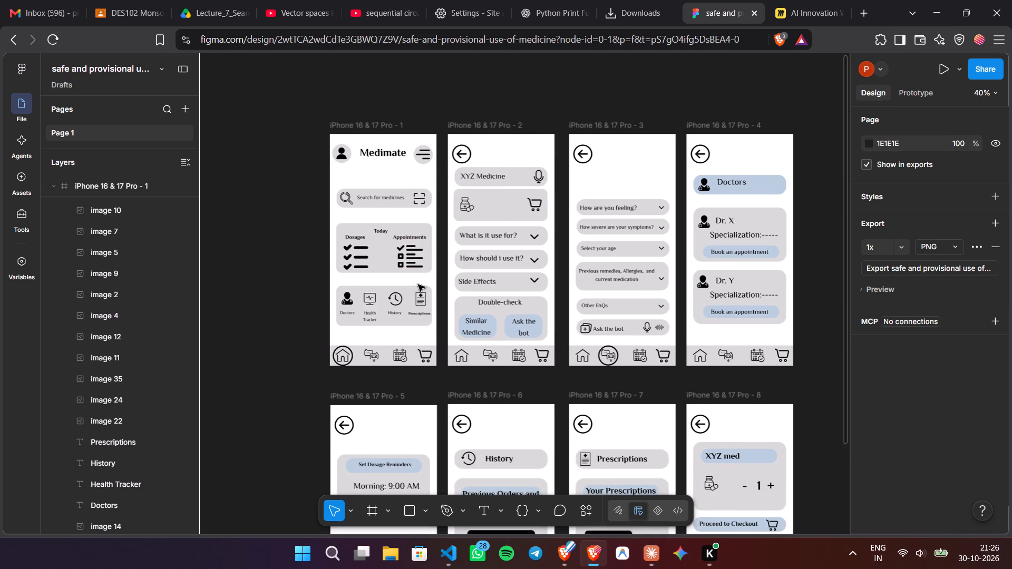
pyautogui.scroll(-1, 418, 284)
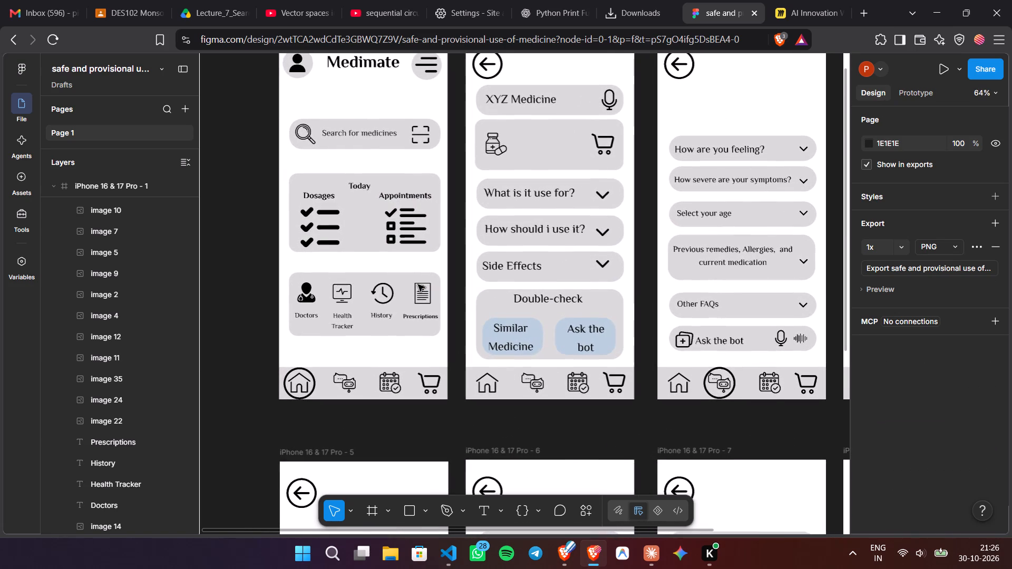
pyautogui.press('r')
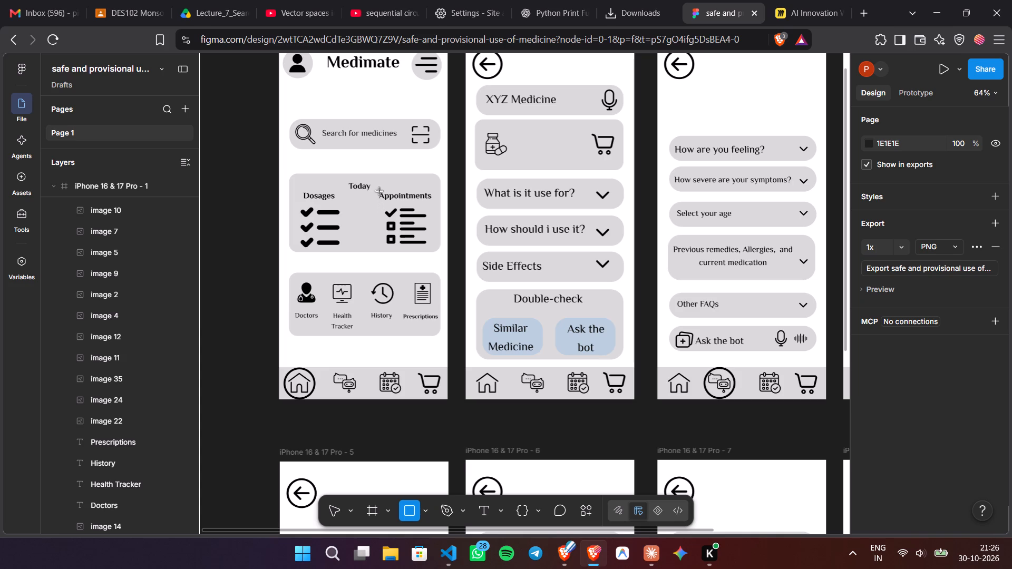
pyautogui.moveTo(378, 193); pyautogui.dragTo(395, 217)
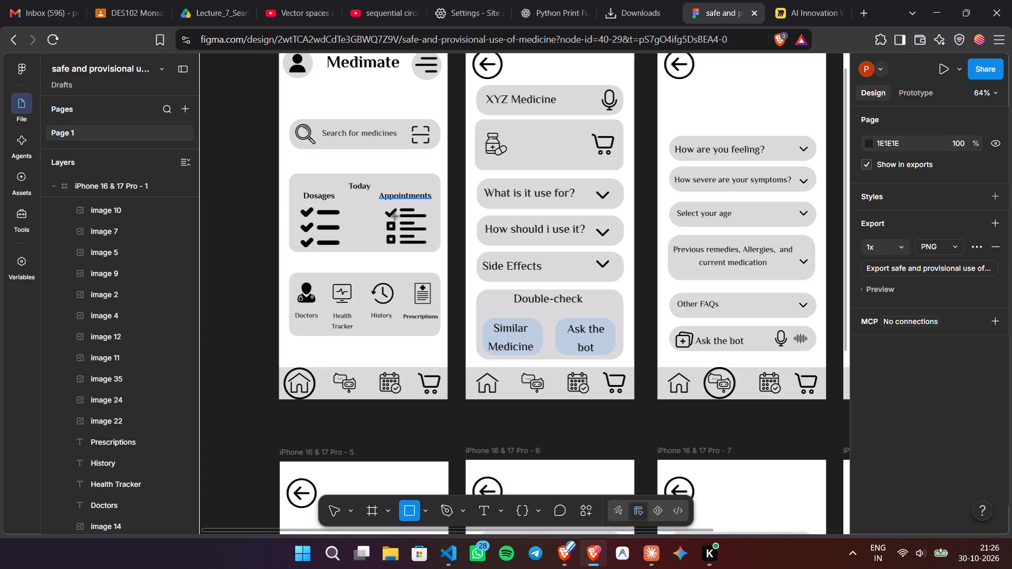
pyautogui.moveTo(395, 217); pyautogui.dragTo(434, 246)
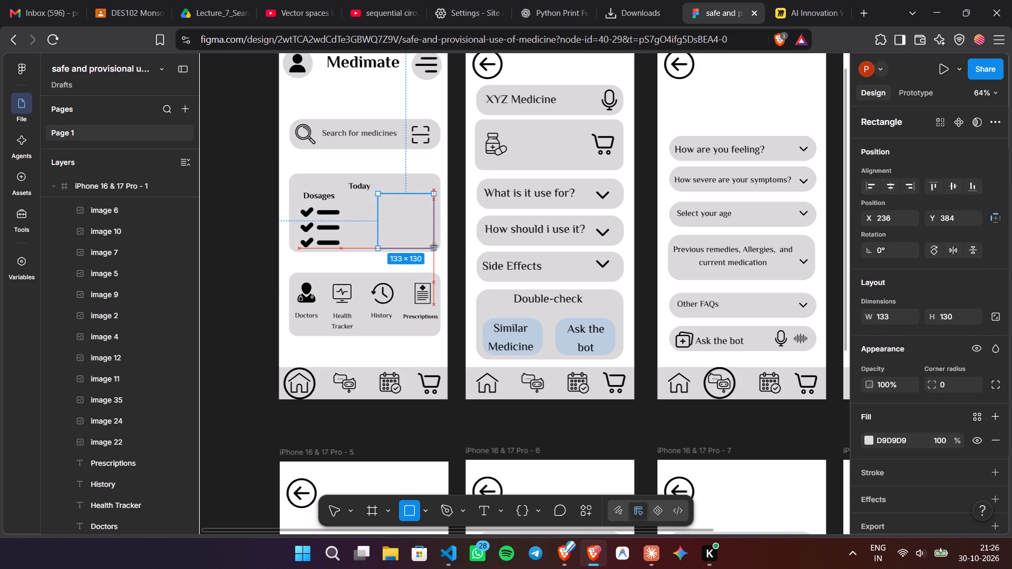
pyautogui.moveTo(434, 246); pyautogui.dragTo(437, 245)
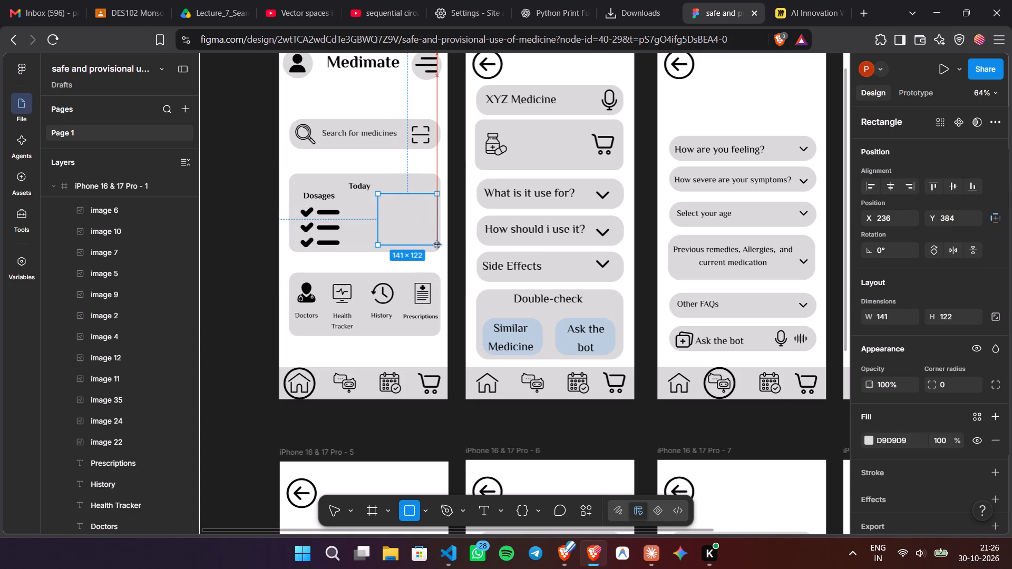
pyautogui.moveTo(437, 245); pyautogui.dragTo(434, 244)
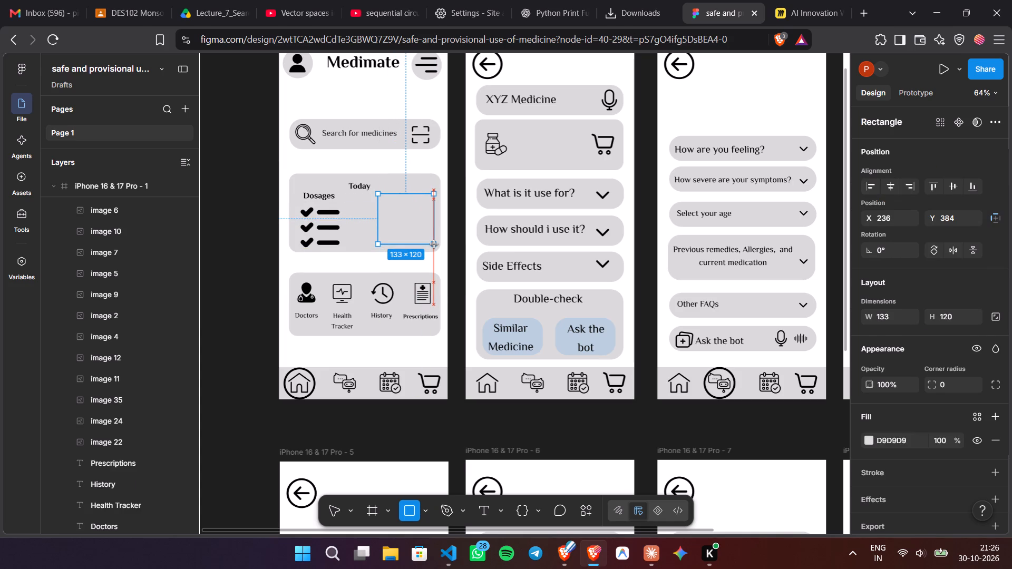
pyautogui.moveTo(434, 244); pyautogui.dragTo(434, 245)
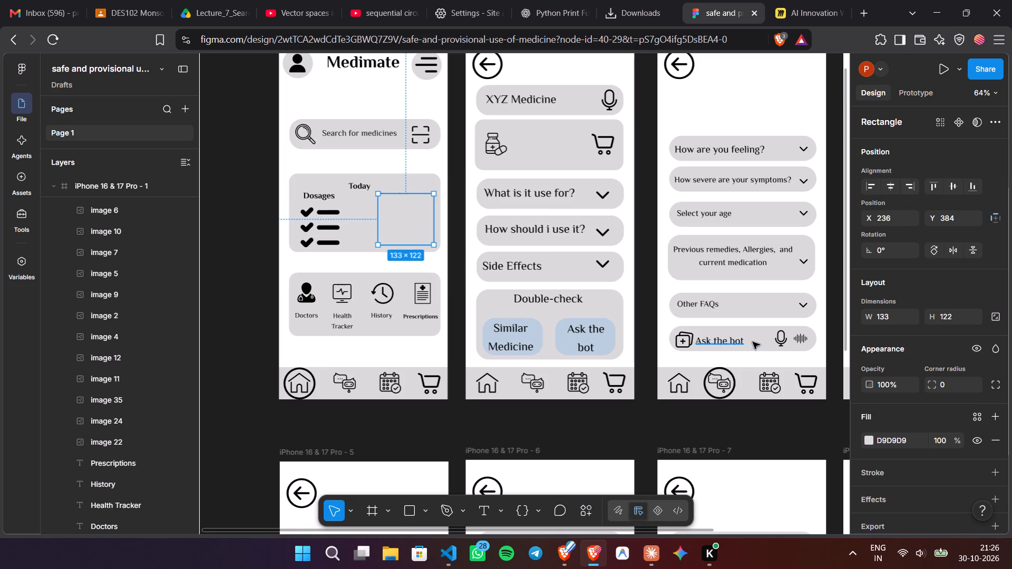
# Add a second fill to the Appointments rectangle, sampling the light blue B9CDDC from the Ask the bot button on the XYZ Medicine screen.
pyautogui.scroll(-1, 916, 438)
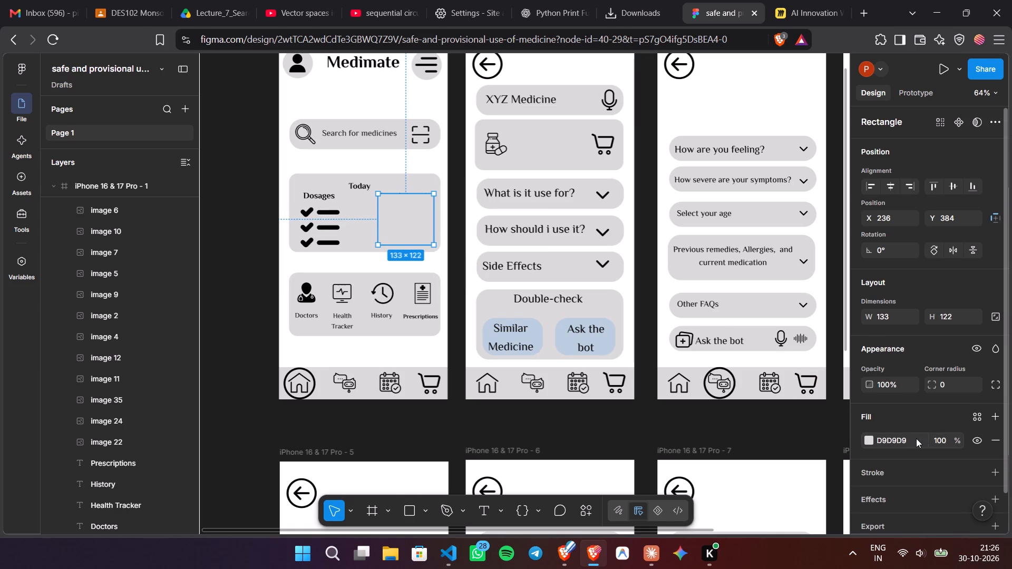
pyautogui.scroll(-1, 916, 438)
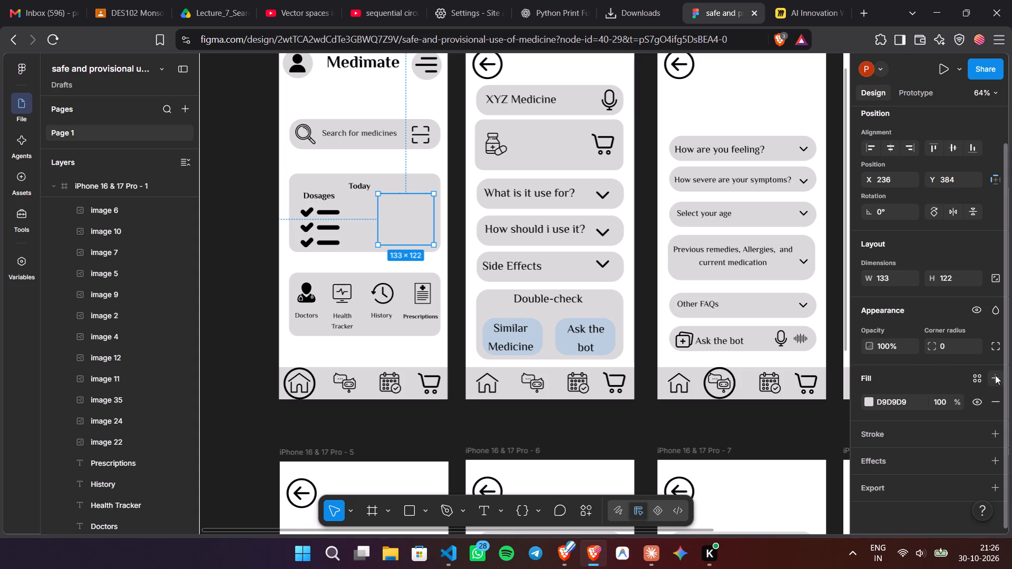
pyautogui.click(995, 375)
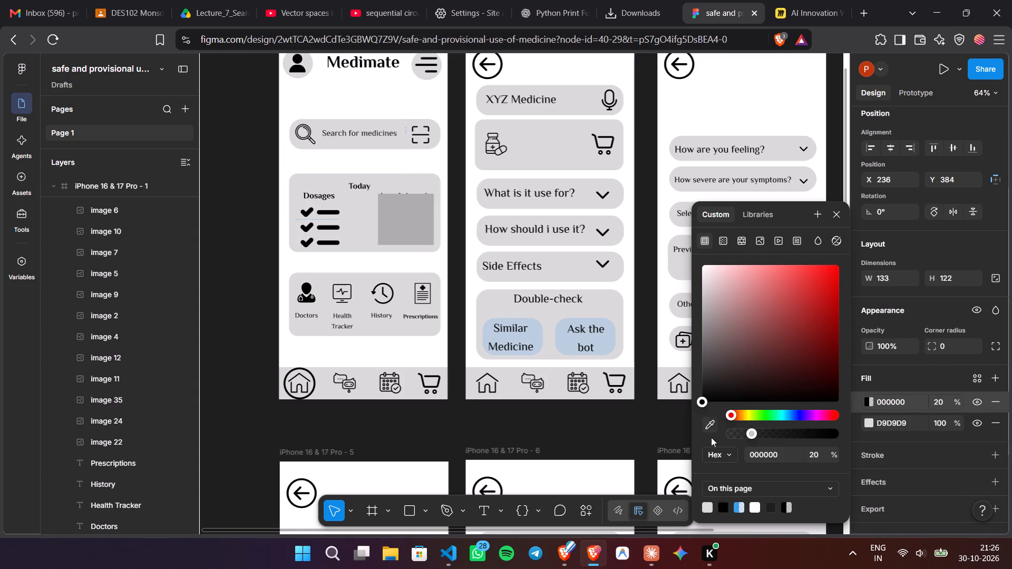
pyautogui.click(711, 425)
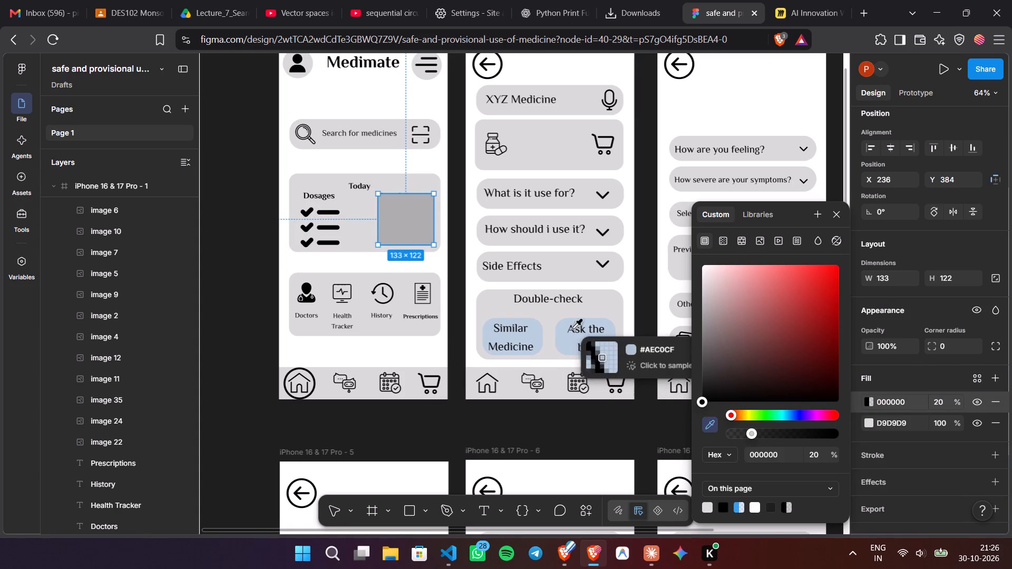
pyautogui.click(569, 345)
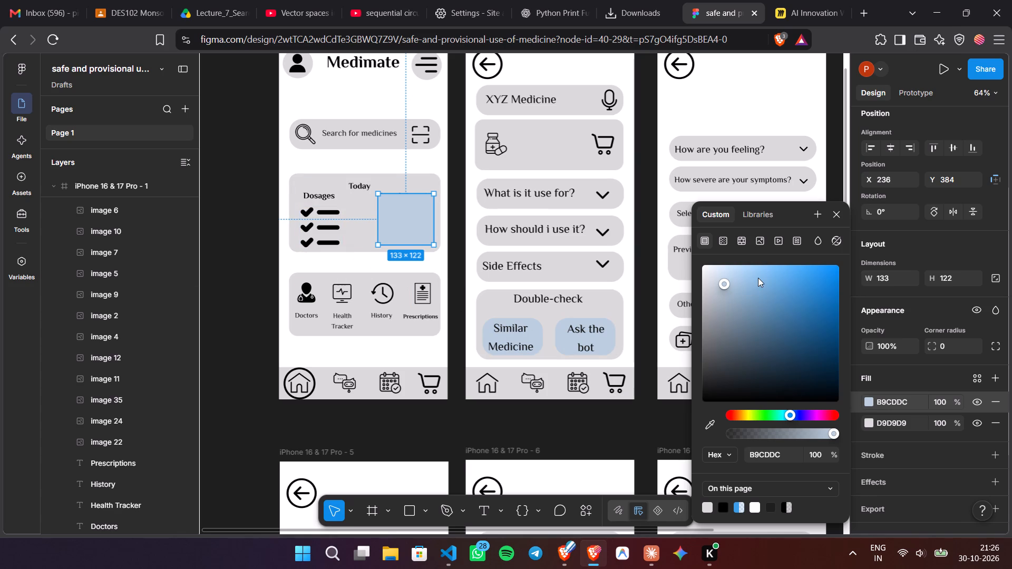
pyautogui.click(830, 215)
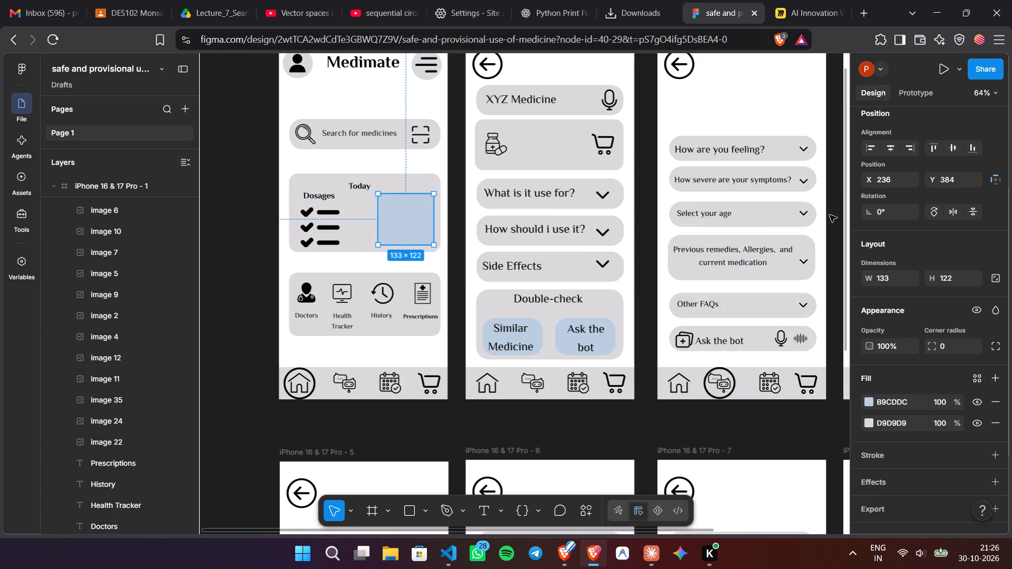
# Duplicate the blue rectangle, place the copy over the Dosages heading and checklist at about X 36, Y 376, and resize it to 133 × 138.
pyautogui.click(408, 232)
pyautogui.hotkey('ctrl', 'c')
pyautogui.hotkey('ctrl', 'v')
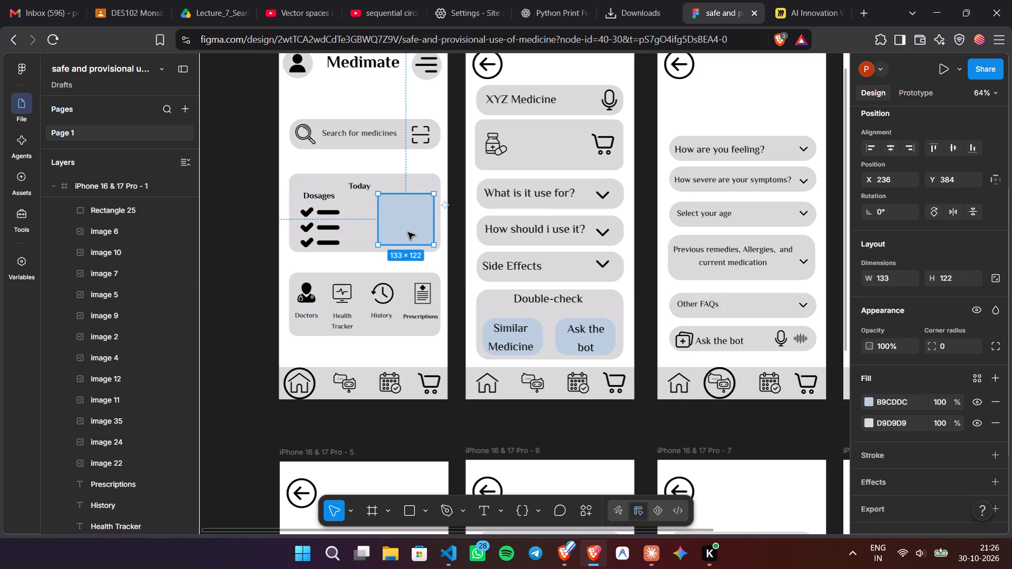
pyautogui.moveTo(408, 232); pyautogui.dragTo(320, 236)
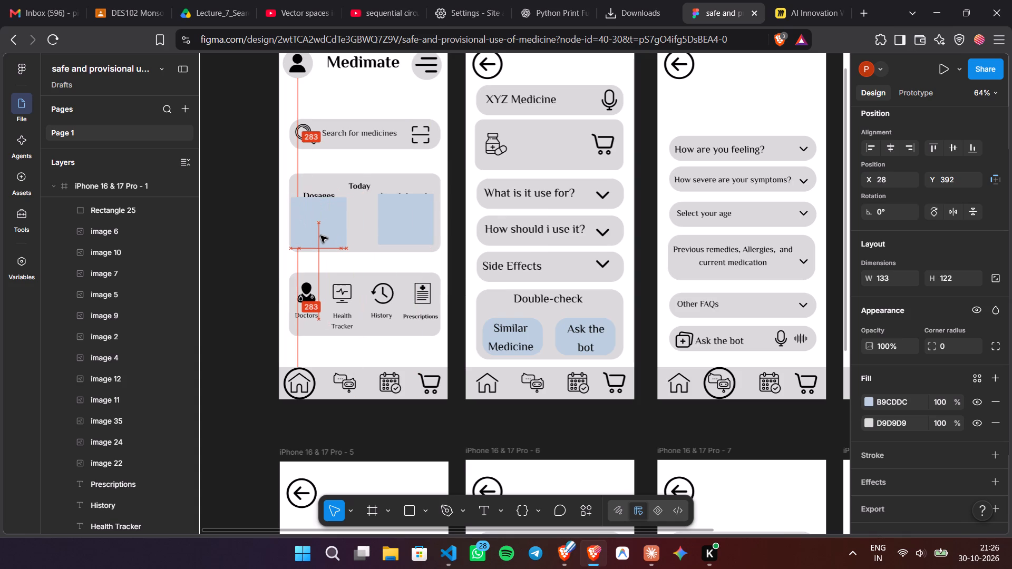
pyautogui.moveTo(320, 236); pyautogui.dragTo(324, 229)
pyautogui.moveTo(324, 240); pyautogui.dragTo(325, 244)
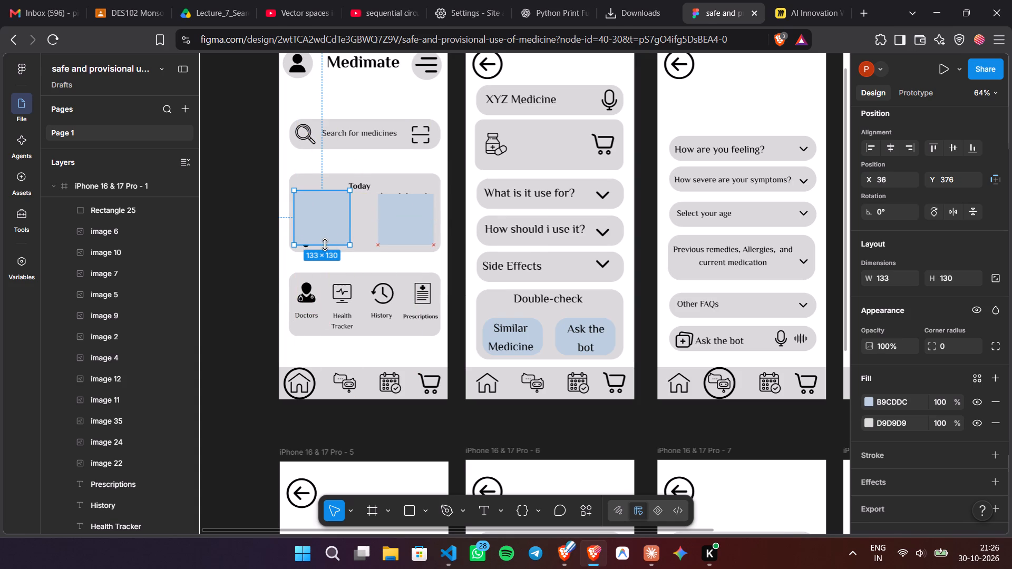
pyautogui.moveTo(325, 244); pyautogui.dragTo(325, 248)
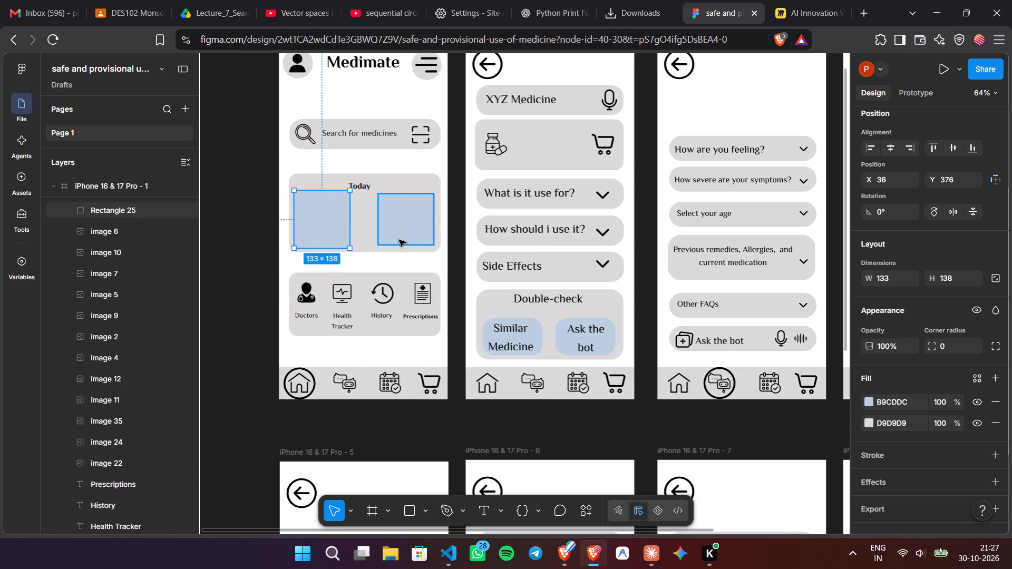
# Resize the Appointments rectangle to 133 × 138 with its top edge at Y 376, level with the Dosages rectangle.
pyautogui.click(402, 231)
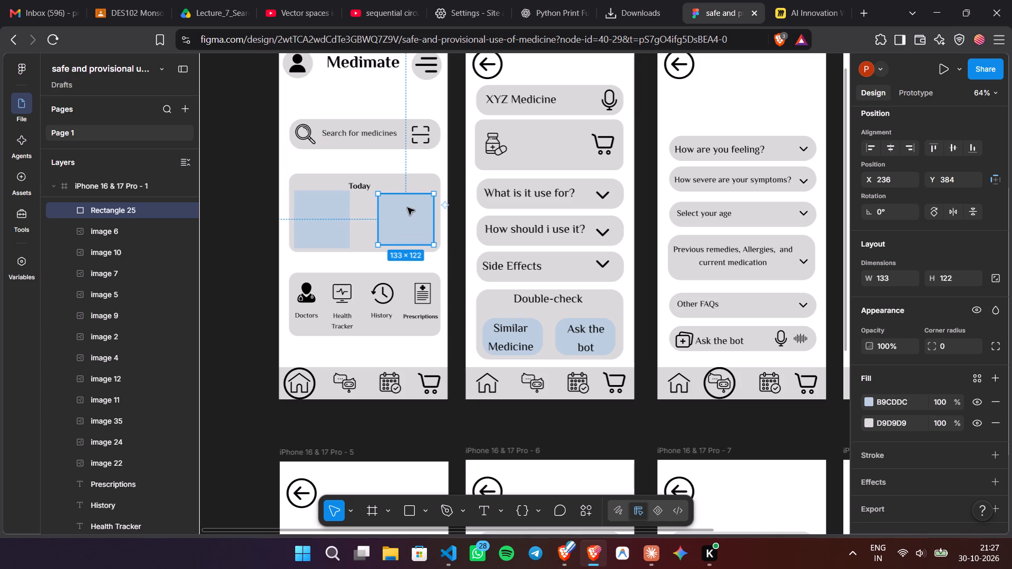
pyautogui.click(409, 193)
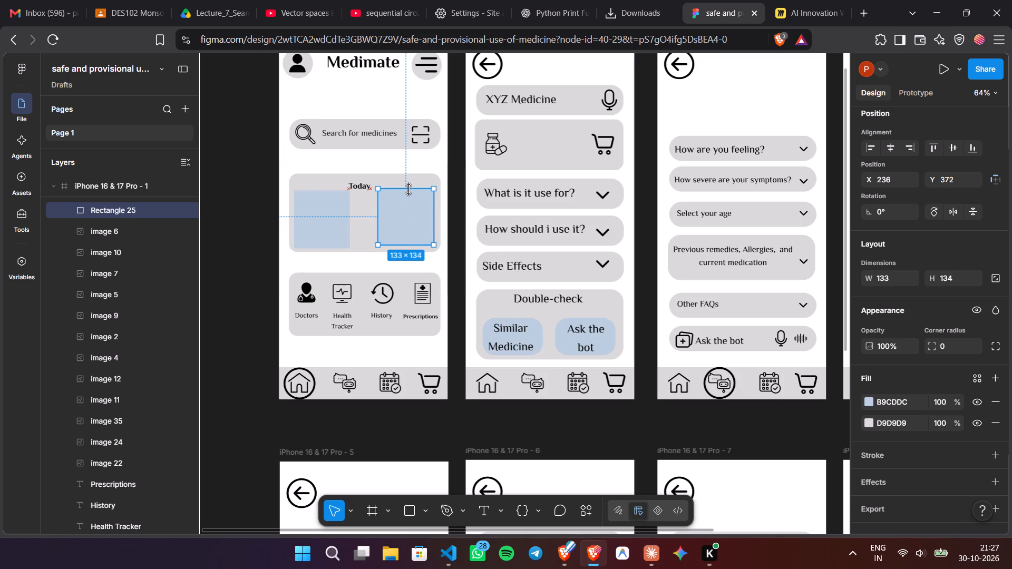
pyautogui.click(409, 191)
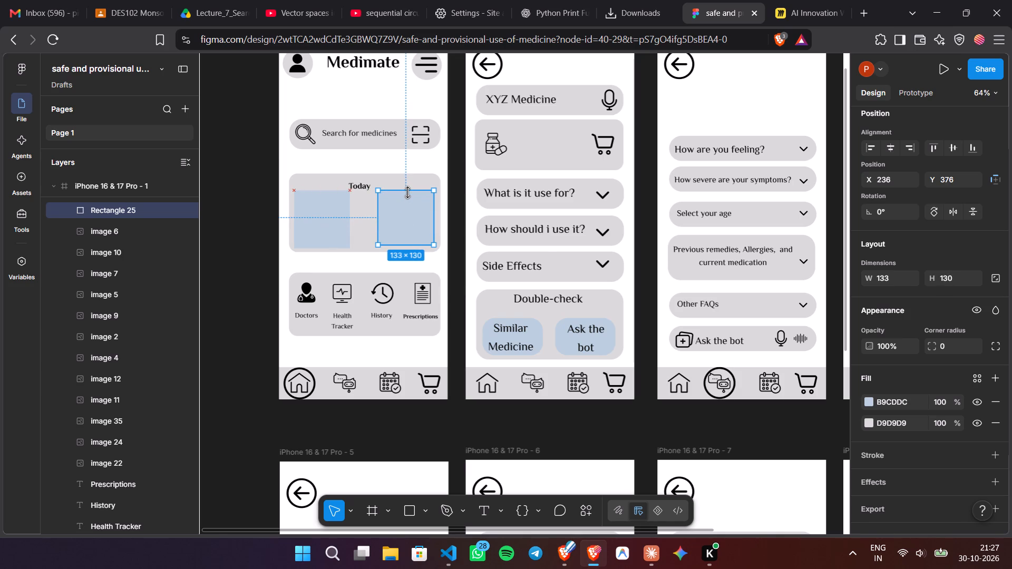
pyautogui.click(404, 246)
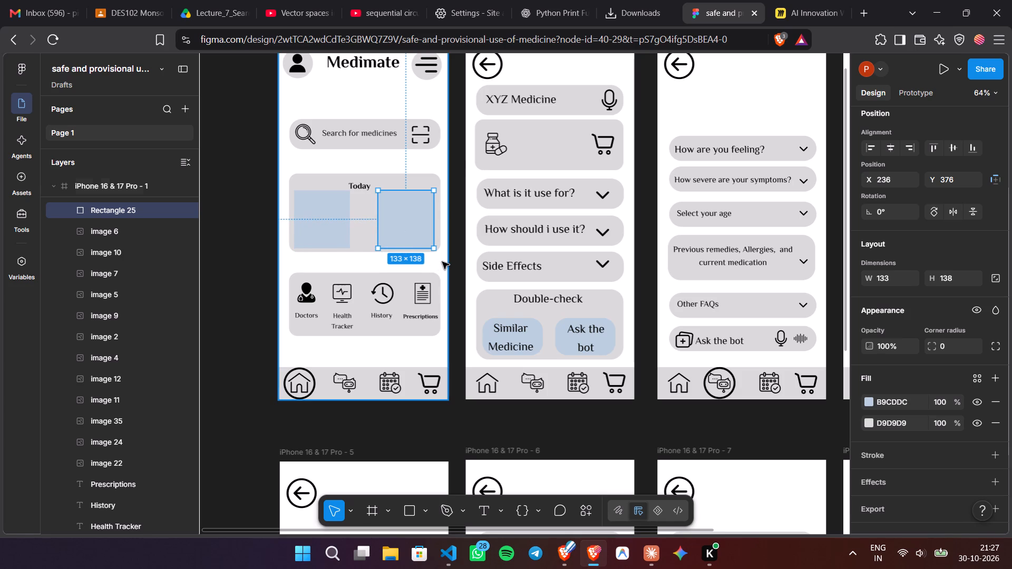
# Send the Appointments rectangle to the back of the home screen's layer order.
pyautogui.hotkey('ctrl', 'shift', '[')
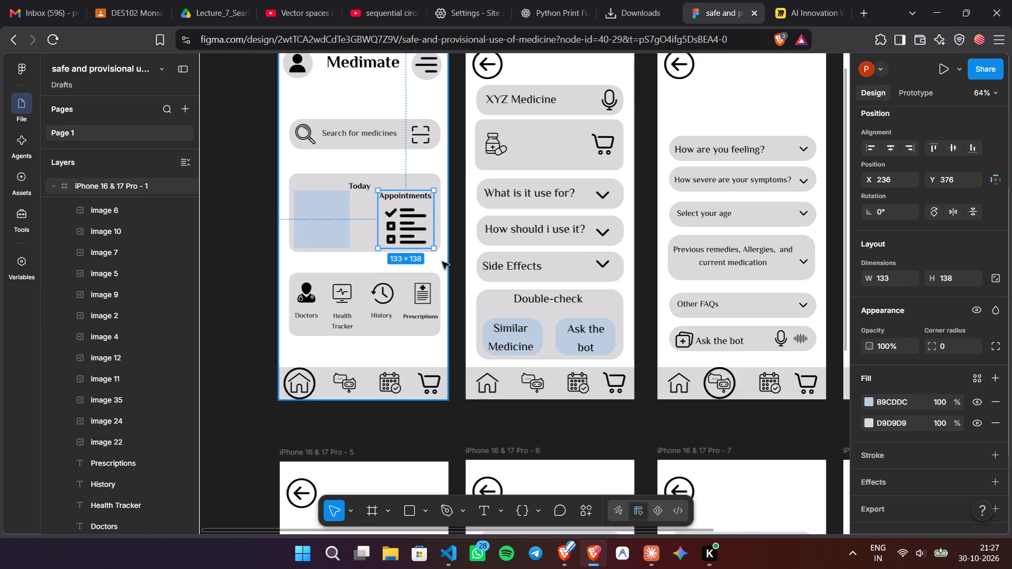
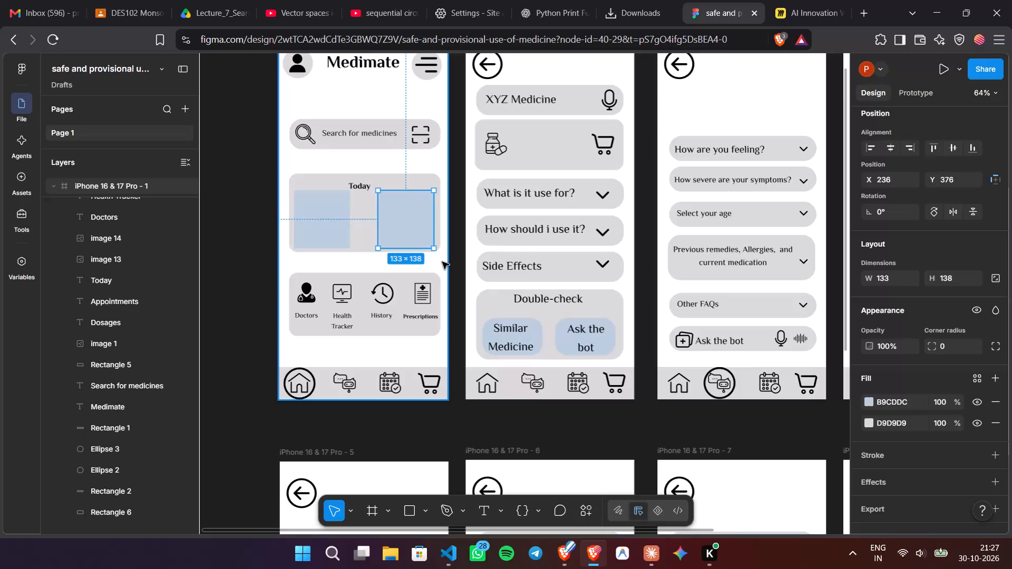
# Move the Appointments rectangle backward in the home screen's layer order until it sits directly behind the Appointments heading and checklist icon.
pyautogui.hotkey('ctrl', '[')
pyautogui.hotkey('ctrl', '[')
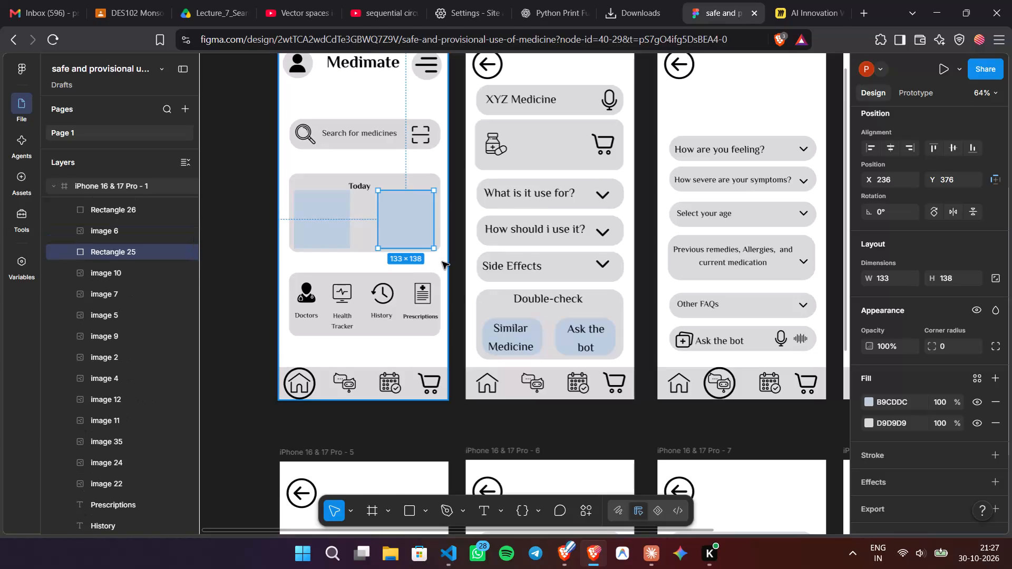
pyautogui.hotkey('ctrl', '[')
pyautogui.hotkey('ctrl', '[')
pyautogui.hotkey('ctrl', '[')
pyautogui.hotkey('ctrl', '[')
pyautogui.hotkey('ctrl', '[')
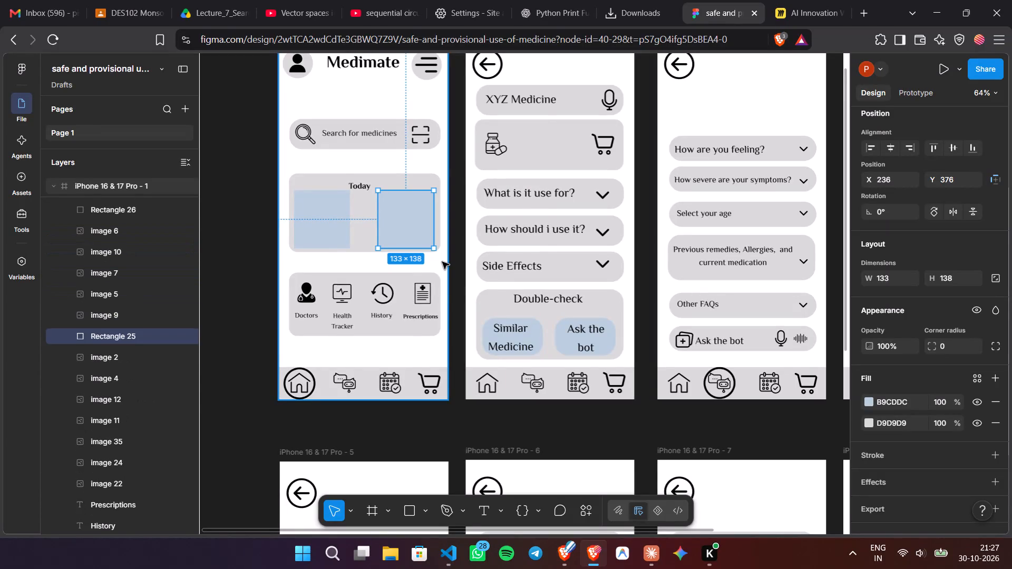
pyautogui.hotkey('ctrl', '[')
pyautogui.hotkey('ctrl', '[')
pyautogui.hotkey('ctrl', '[')
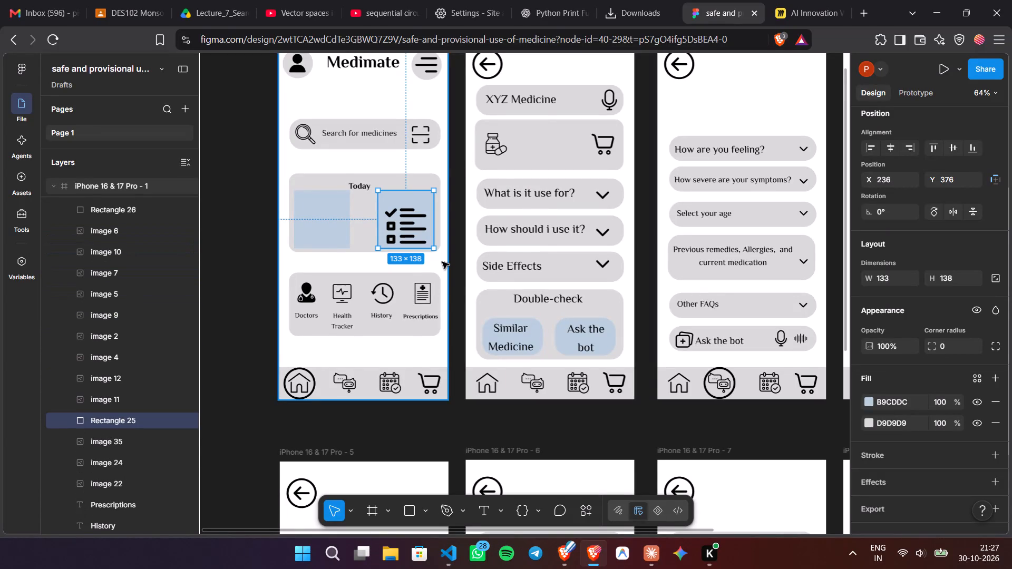
pyautogui.hotkey('ctrl', '[')
pyautogui.hotkey('ctrl', '[')
pyautogui.hotkey('ctrl', '[')
pyautogui.hotkey('ctrl', '[')
pyautogui.hotkey('ctrl', '[')
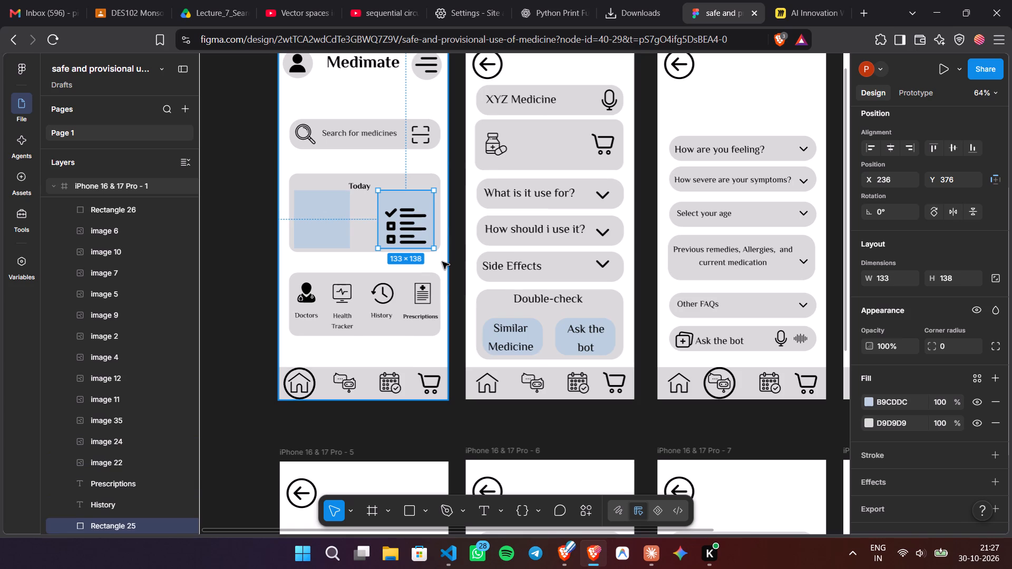
pyautogui.hotkey('ctrl', '[')
pyautogui.hotkey('ctrl', '[')
pyautogui.hotkey('ctrl', '[')
pyautogui.hotkey('ctrl', '[')
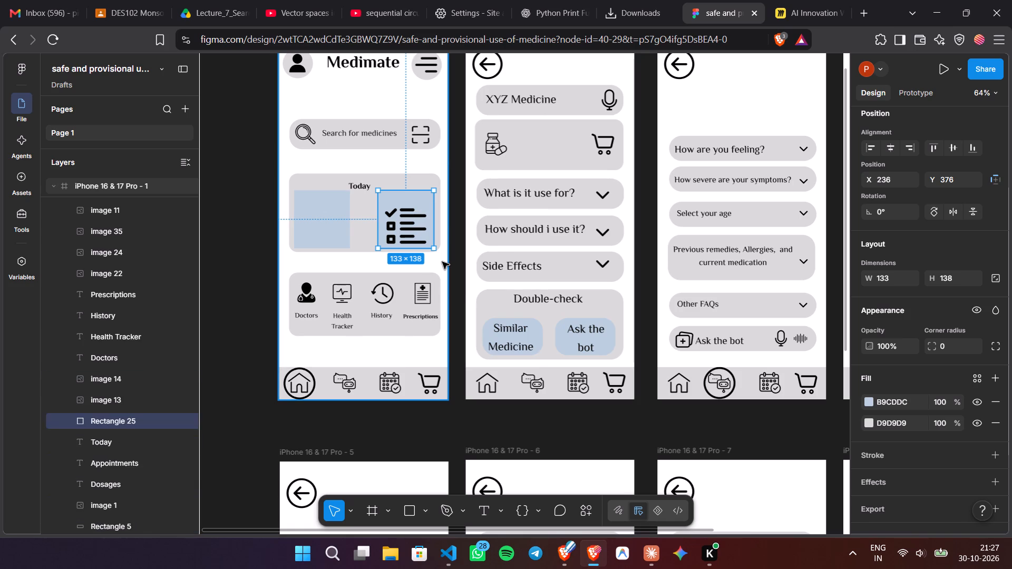
pyautogui.hotkey('ctrl', '[')
pyautogui.hotkey('ctrl', '[')
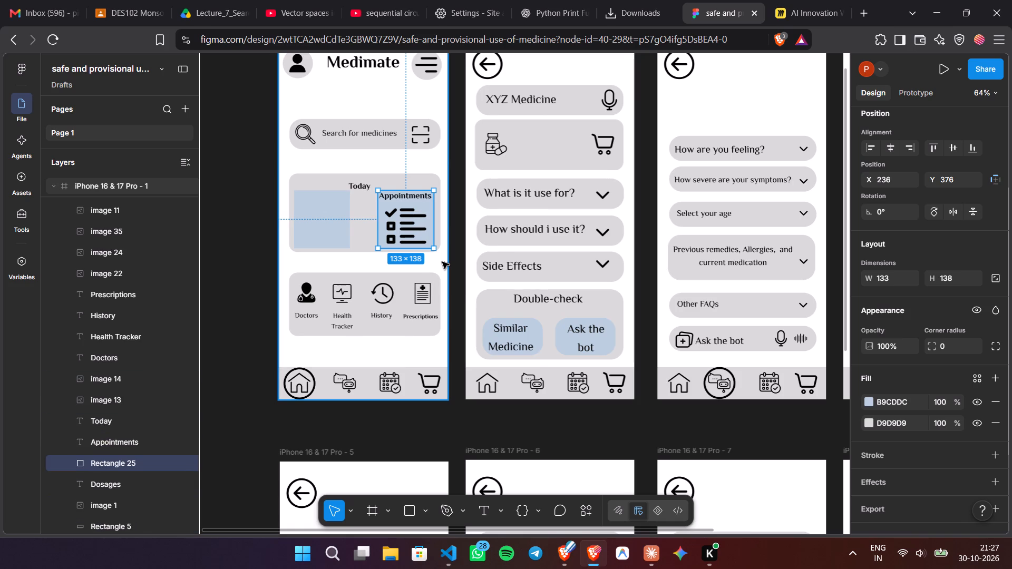
# Move the Dosages rectangle backward in the home screen's layer order until it sits directly behind the Dosages heading and checklist icon.
pyautogui.click(318, 207)
pyautogui.hotkey('ctrl', '[')
pyautogui.hotkey('ctrl', '[')
pyautogui.hotkey('ctrl', '[')
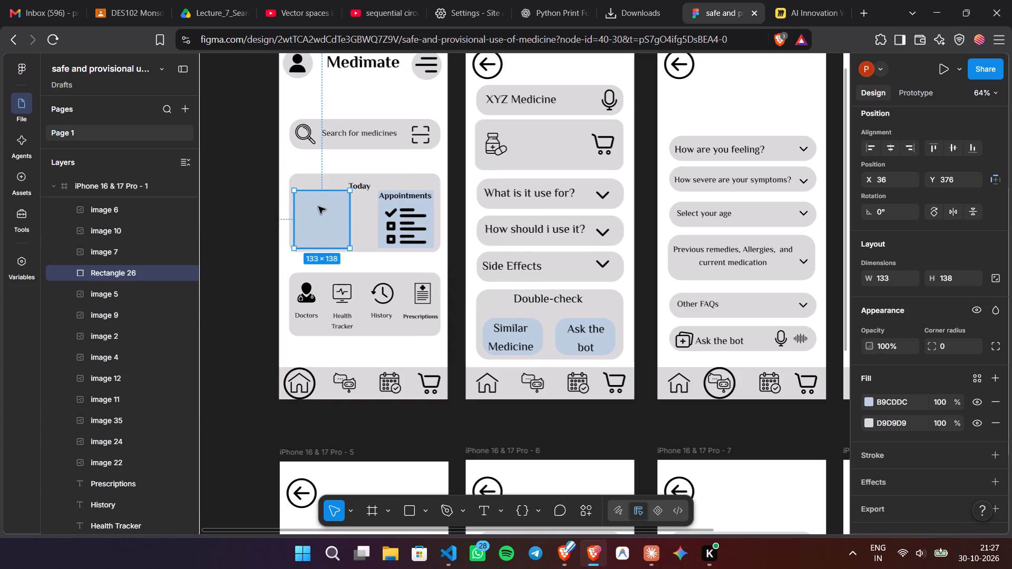
pyautogui.hotkey('ctrl', '[')
pyautogui.hotkey('ctrl', '[')
pyautogui.hotkey('ctrl', '[')
pyautogui.hotkey('ctrl', '[')
pyautogui.hotkey('ctrl', '[')
pyautogui.hotkey('ctrl', '[')
pyautogui.hotkey('ctrl', '[')
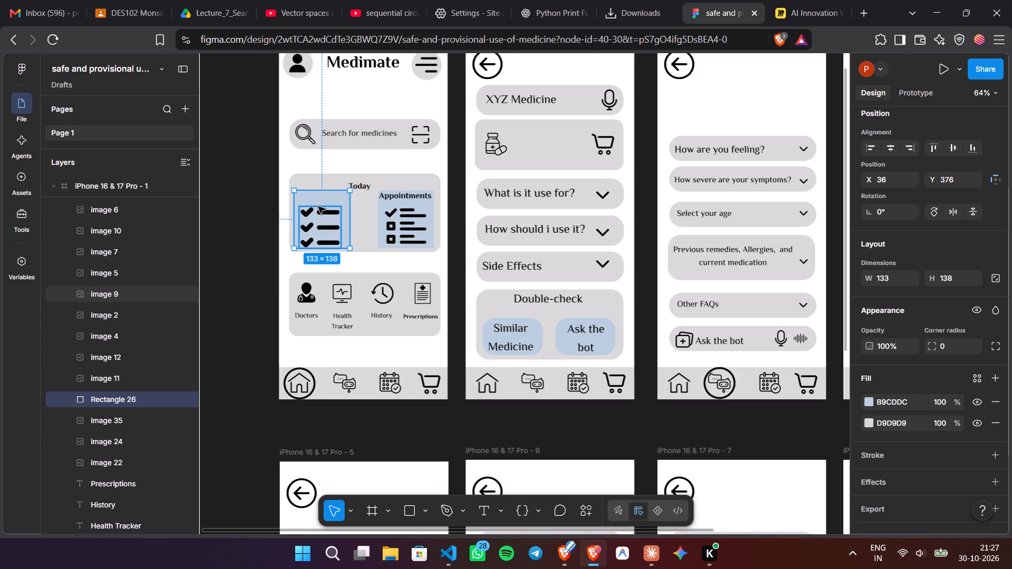
pyautogui.hotkey('ctrl', '[')
pyautogui.hotkey('ctrl', '[')
pyautogui.hotkey('ctrl', '[')
pyautogui.hotkey('ctrl', '[')
pyautogui.hotkey('ctrl', '[')
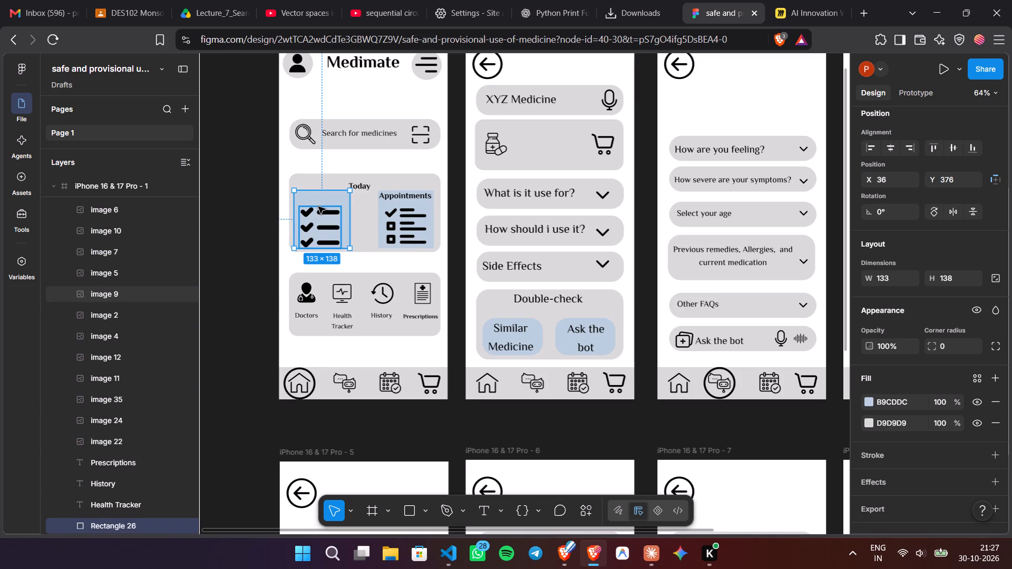
pyautogui.hotkey('ctrl', '[')
pyautogui.hotkey('ctrl', '[')
pyautogui.hotkey('ctrl', '[')
pyautogui.hotkey('ctrl', '[')
pyautogui.hotkey('ctrl', '[')
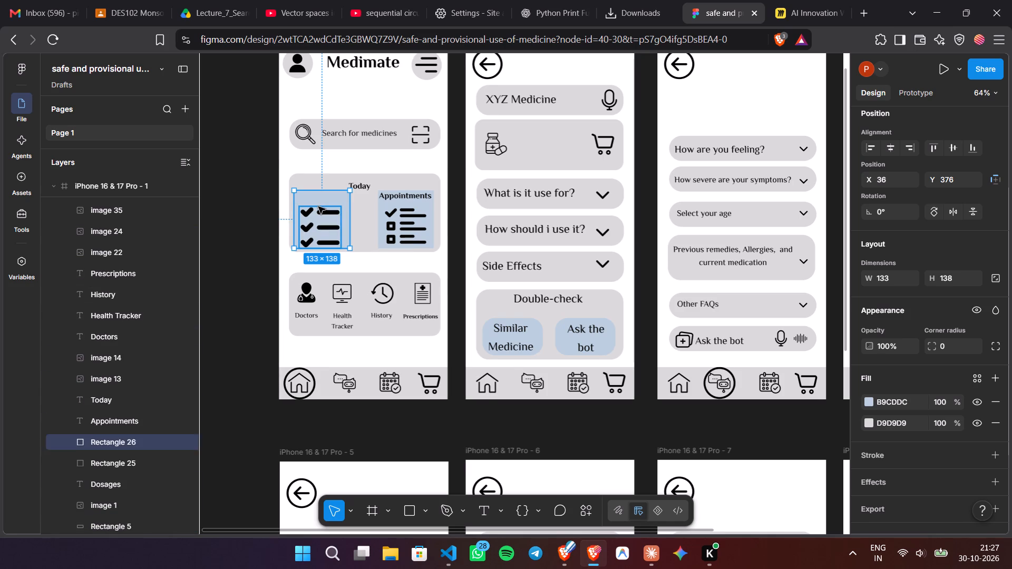
pyautogui.hotkey('ctrl', '[')
pyautogui.hotkey('ctrl', '[')
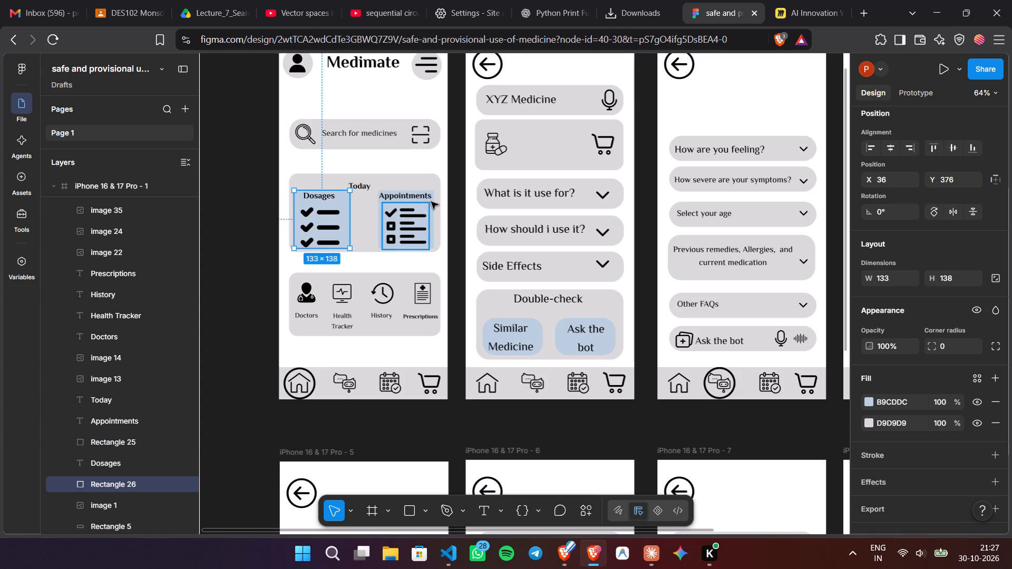
# Set the Dosages rectangle's corner radius to 20.
pyautogui.click(957, 341)
pyautogui.press('BackSpace')
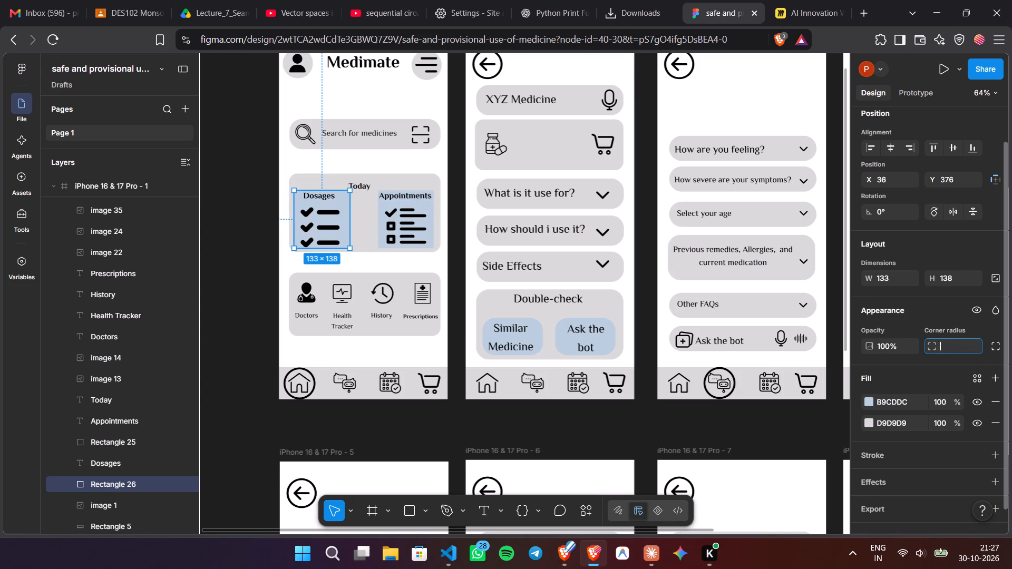
pyautogui.write('20')
pyautogui.press('Return')
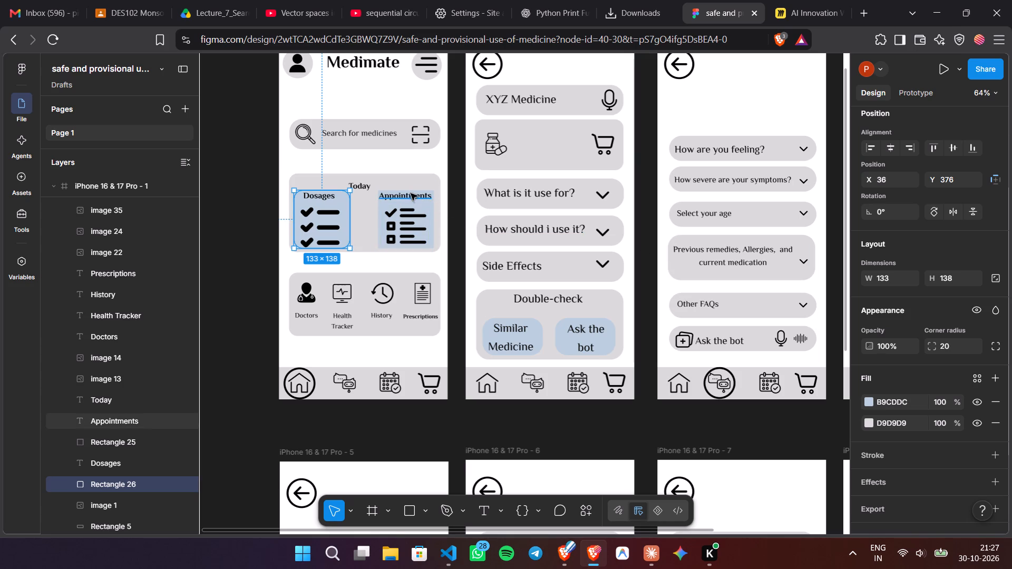
# Set the Appointments rectangle's corner radius to 20 and deselect it.
pyautogui.click(435, 238)
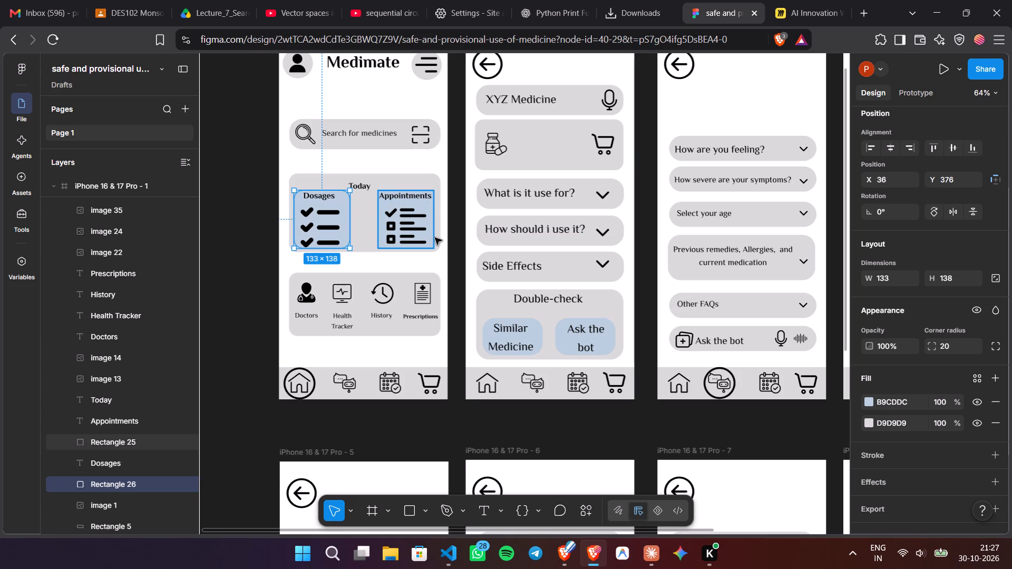
pyautogui.click(962, 348)
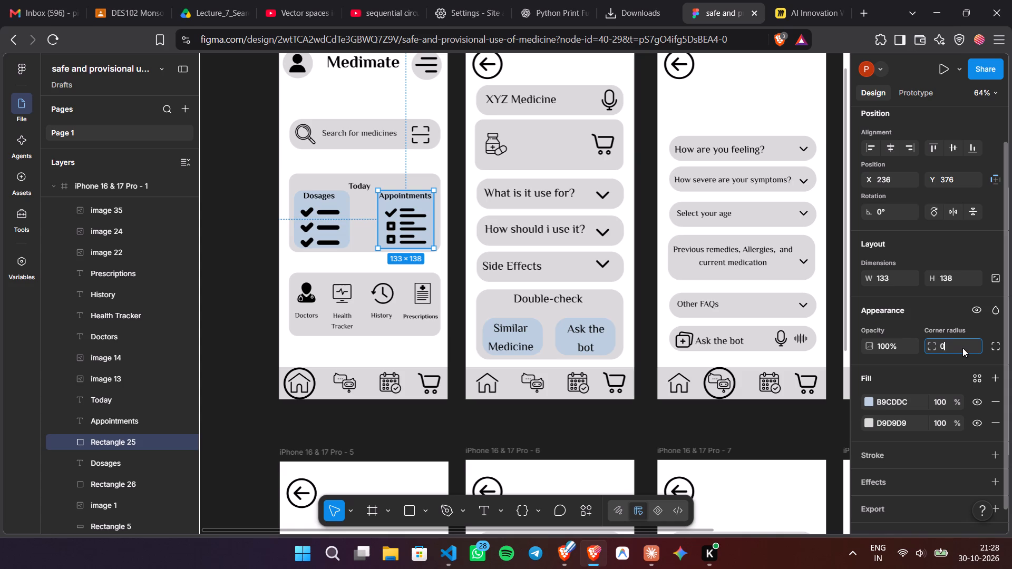
pyautogui.write('20')
pyautogui.press('Return')
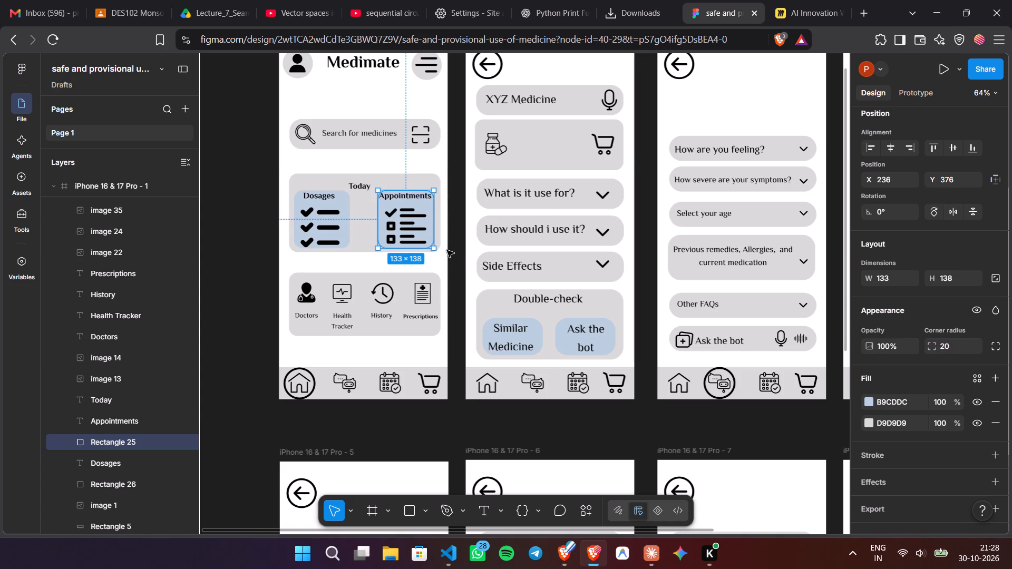
pyautogui.click(250, 220)
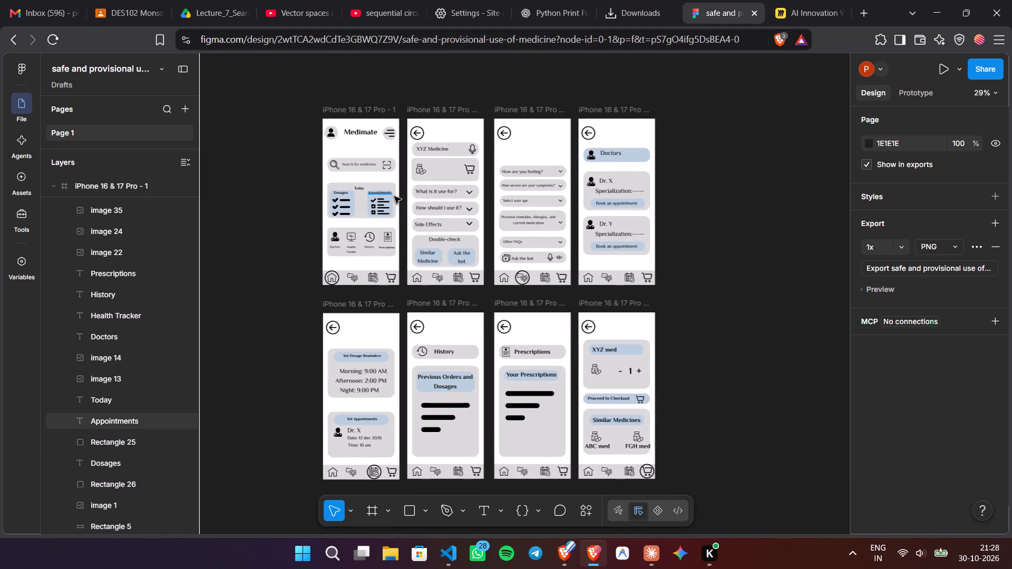
# Copy the Dosages rectangle to the XYZ med checkout screen and place it over ABC med at about X 48, Y 584.
pyautogui.click(355, 200)
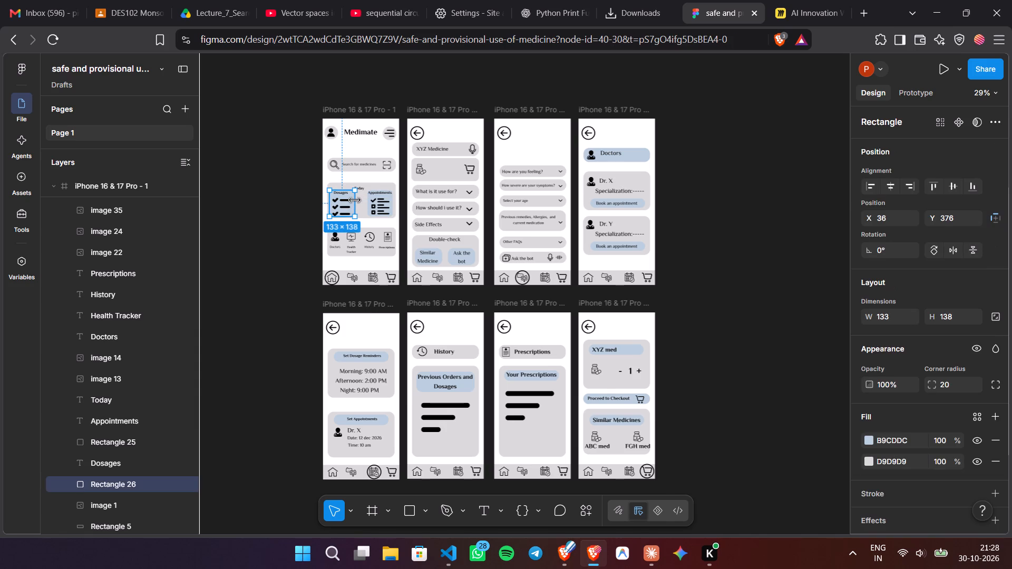
pyautogui.hotkey('ctrl', 'c')
pyautogui.click(606, 371)
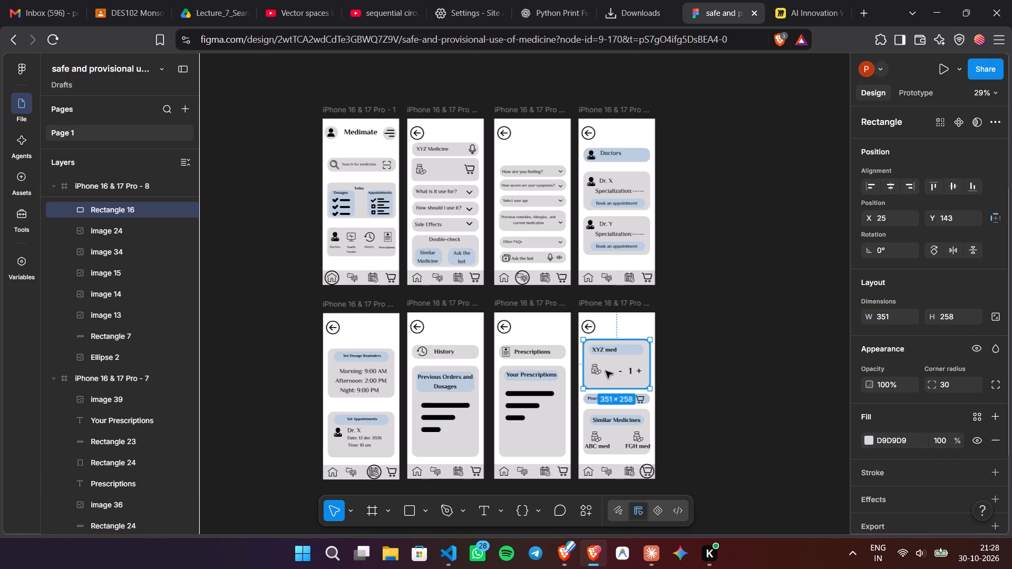
pyautogui.hotkey('ctrl', 'v')
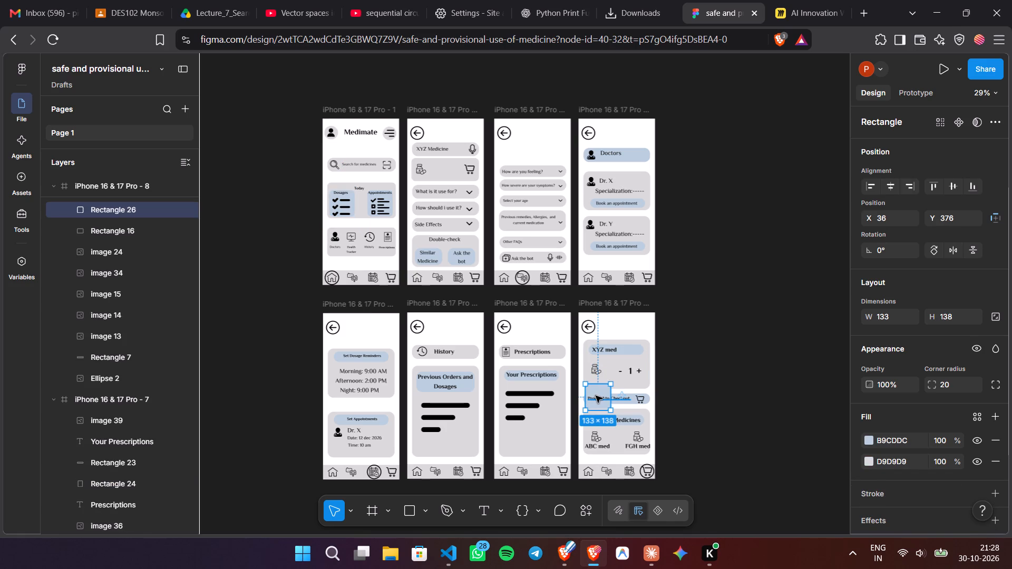
pyautogui.moveTo(596, 396); pyautogui.dragTo(597, 437)
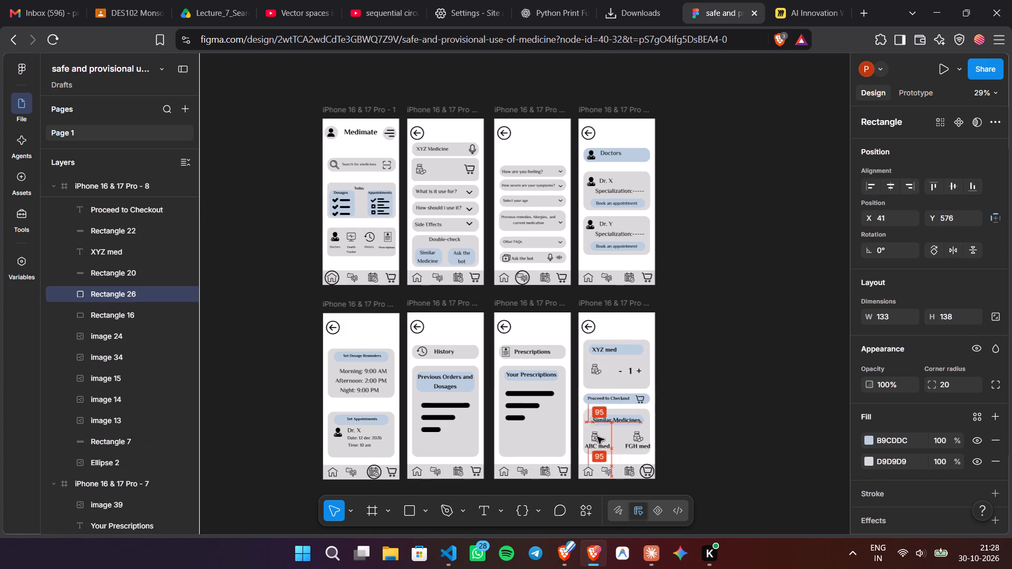
pyautogui.moveTo(597, 437); pyautogui.dragTo(599, 435)
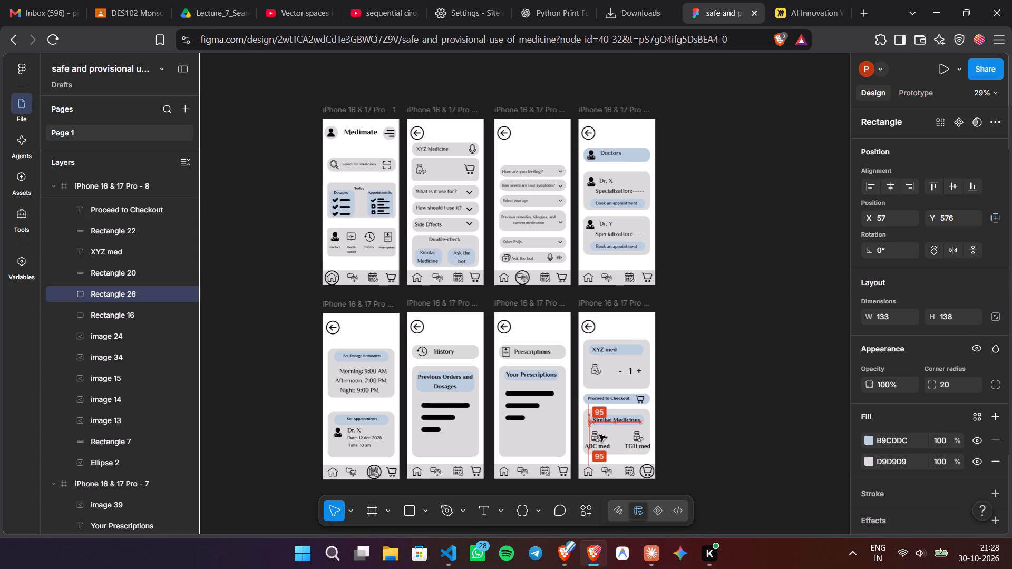
pyautogui.moveTo(599, 435); pyautogui.dragTo(598, 435)
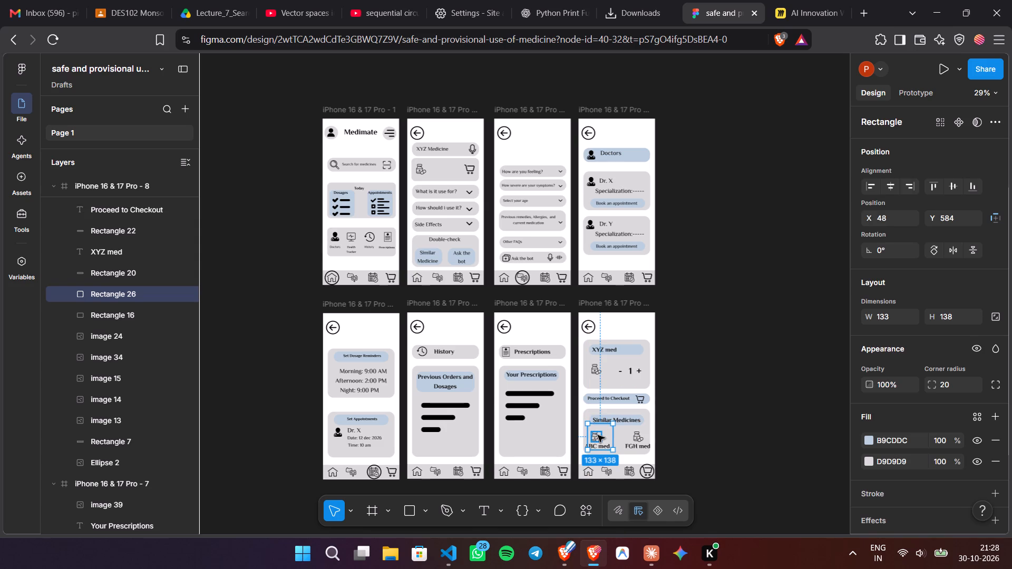
# Reorder the pasted rectangle in front of the grey Similar Medicines card but behind the heading's blue pill and the ABC med icon and label.
pyautogui.hotkey('ctrl', ']')
pyautogui.hotkey('ctrl', ']')
pyautogui.hotkey('ctrl', ']')
pyautogui.hotkey('ctrl', ']')
pyautogui.hotkey('ctrl', ']')
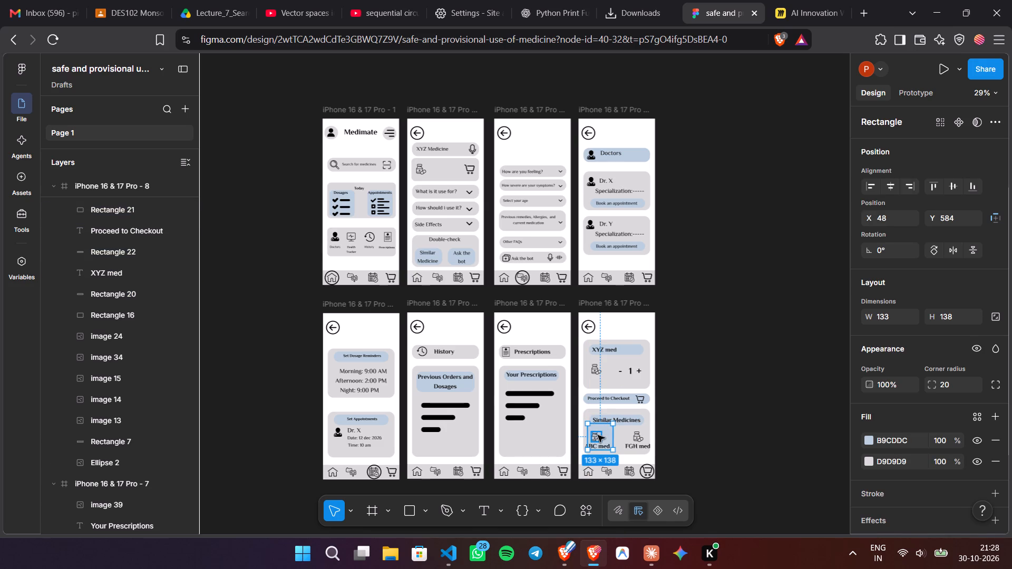
pyautogui.hotkey('ctrl', ']')
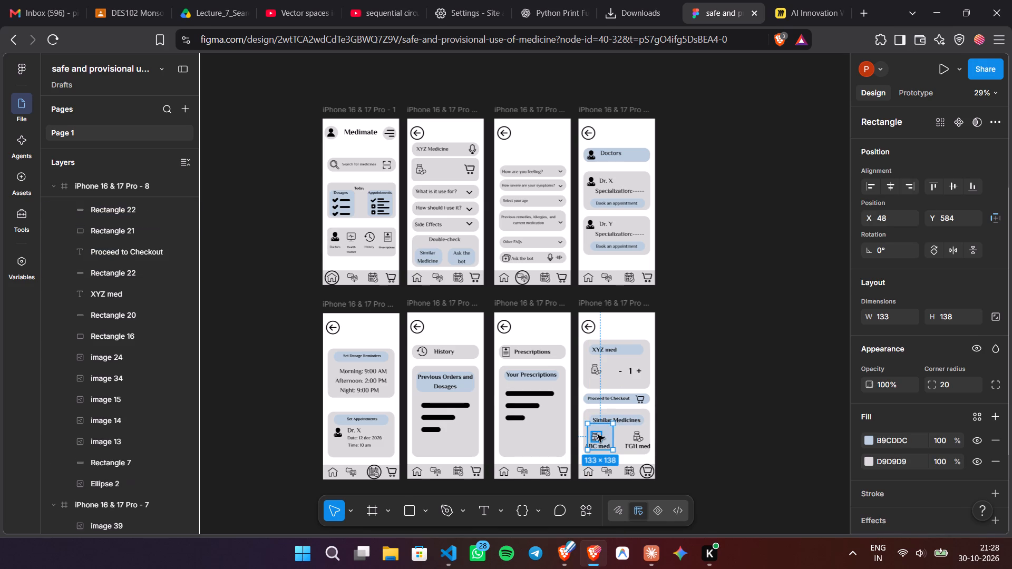
pyautogui.hotkey('ctrl', '[')
pyautogui.hotkey('ctrl', '[')
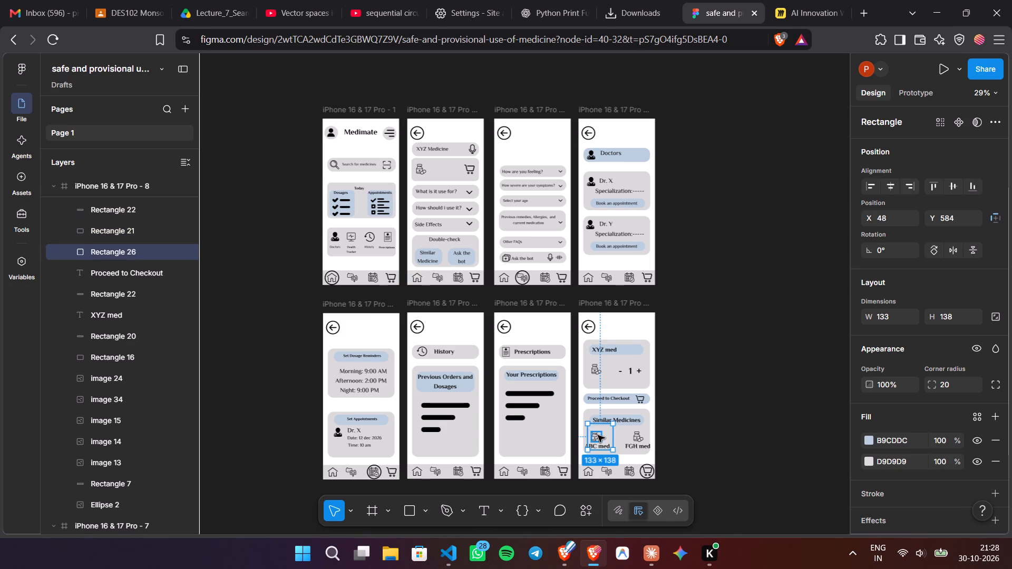
pyautogui.hotkey('ctrl', ']')
pyautogui.click(694, 430)
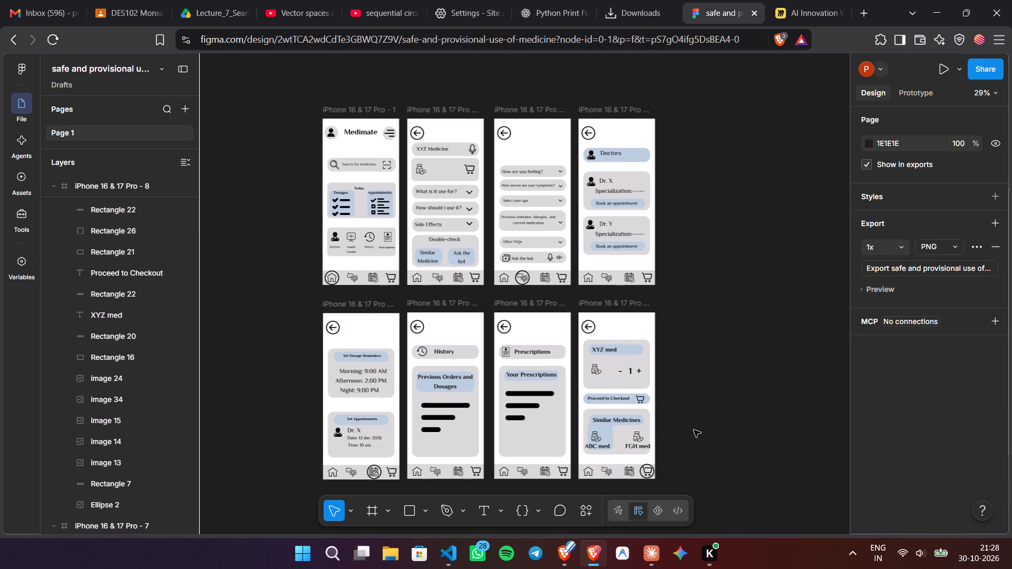
# Fit the blue rectangle around the ABC med icon and label, at about X 32, Y 605 and 133 × 131 in size.
pyautogui.scroll(-1, 694, 430)
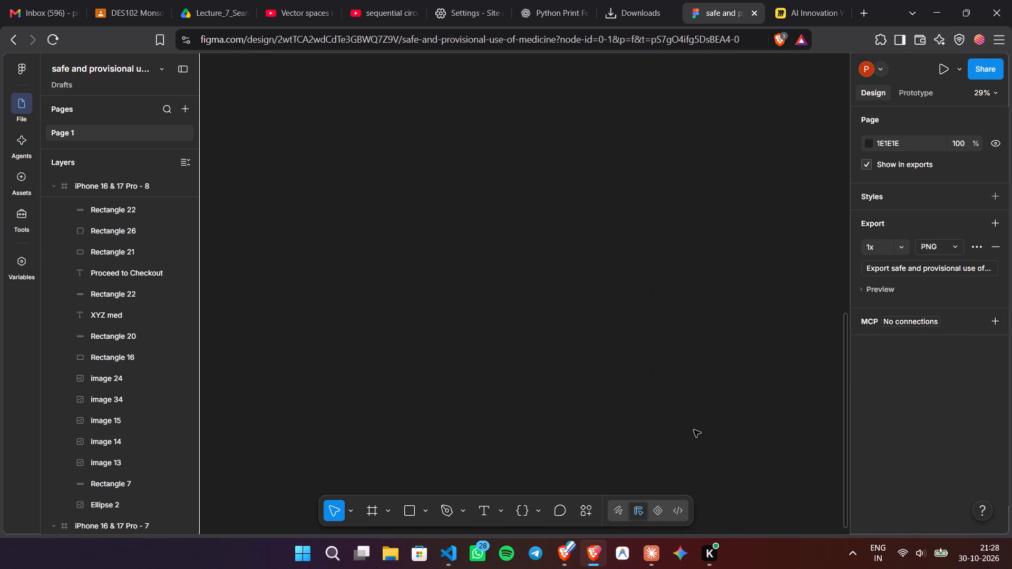
pyautogui.scroll(5, 694, 462)
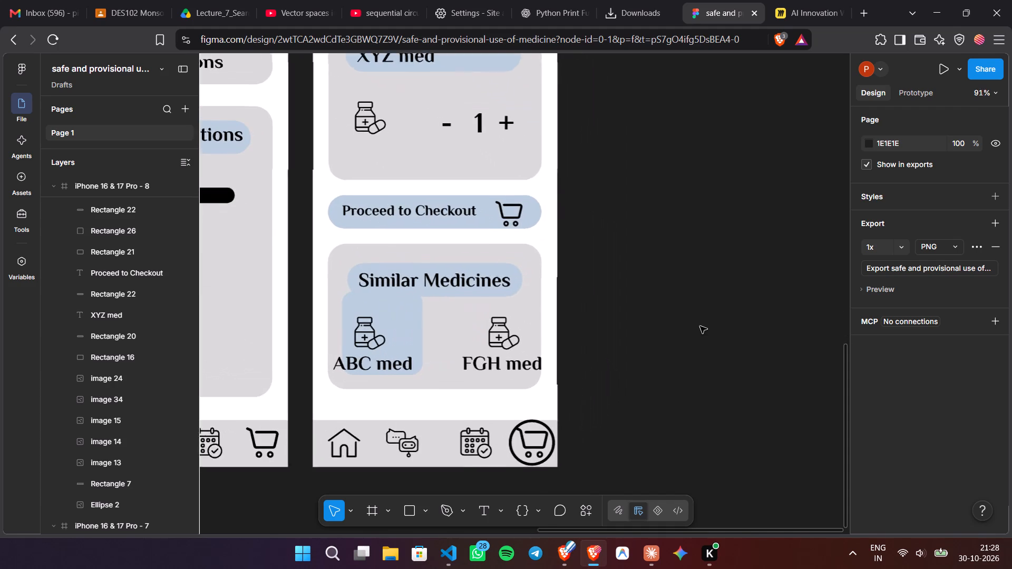
pyautogui.moveTo(391, 314); pyautogui.dragTo(385, 323)
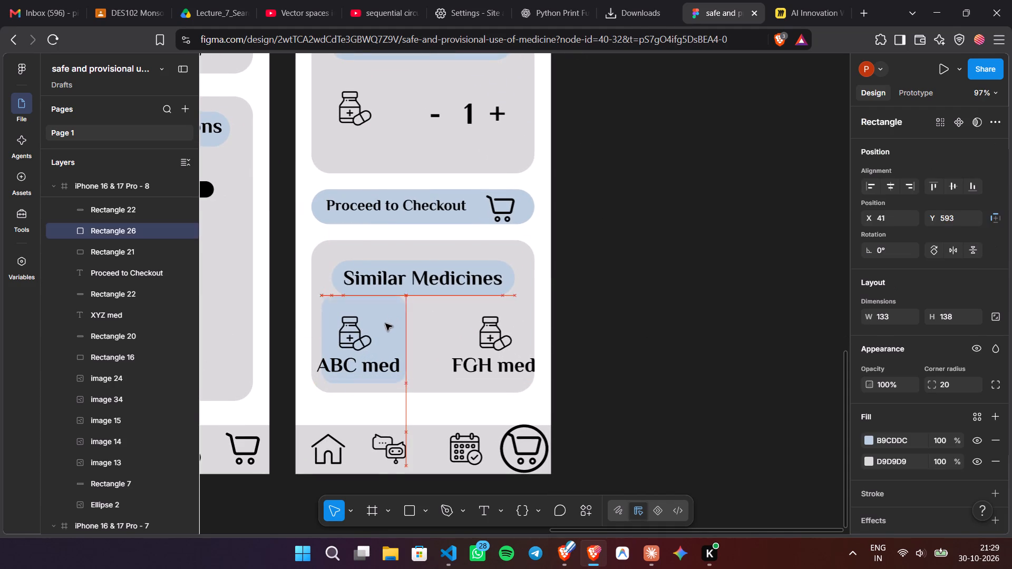
pyautogui.moveTo(385, 323); pyautogui.dragTo(381, 325)
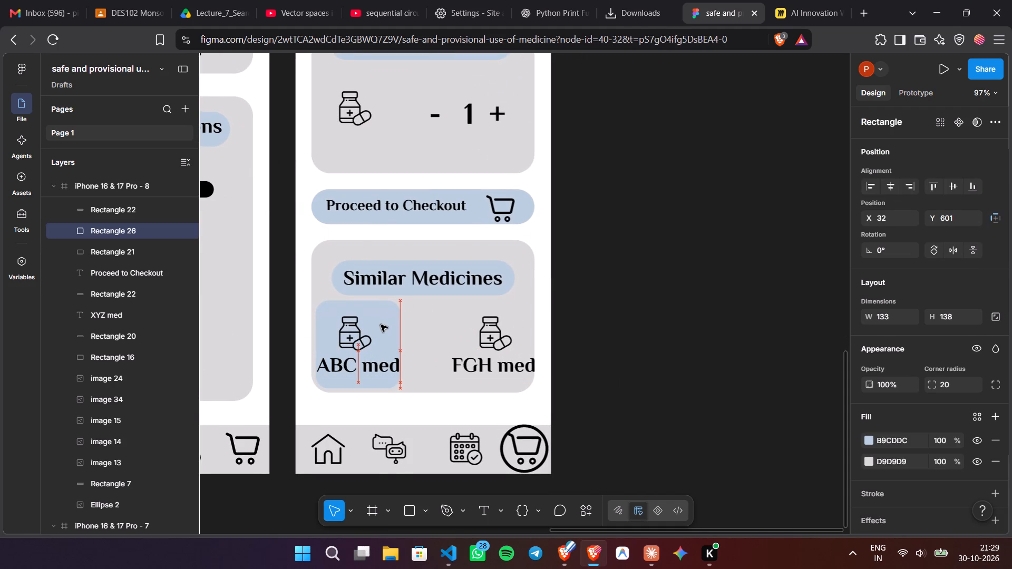
pyautogui.moveTo(381, 325); pyautogui.dragTo(381, 323)
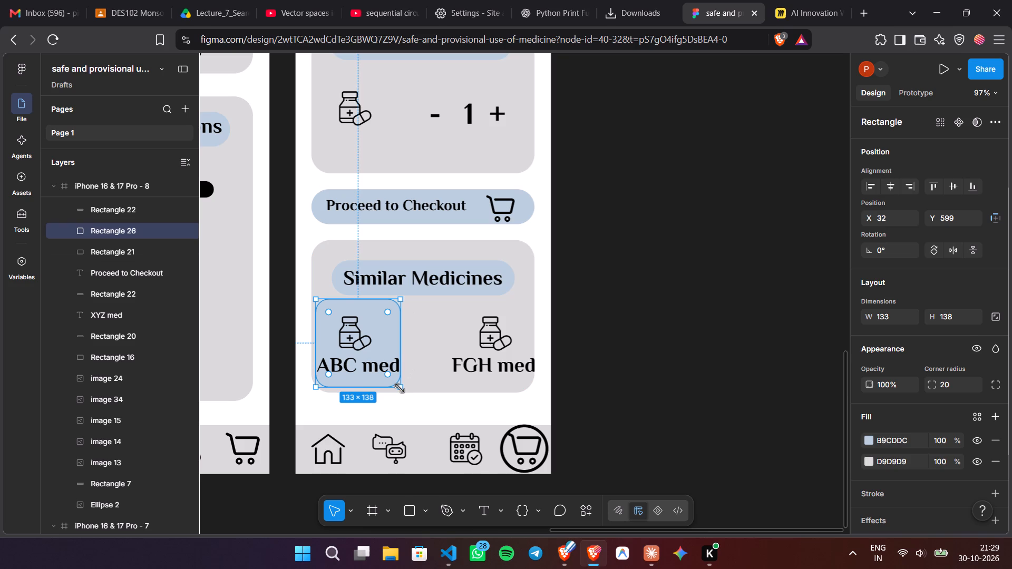
pyautogui.moveTo(369, 387); pyautogui.dragTo(370, 381)
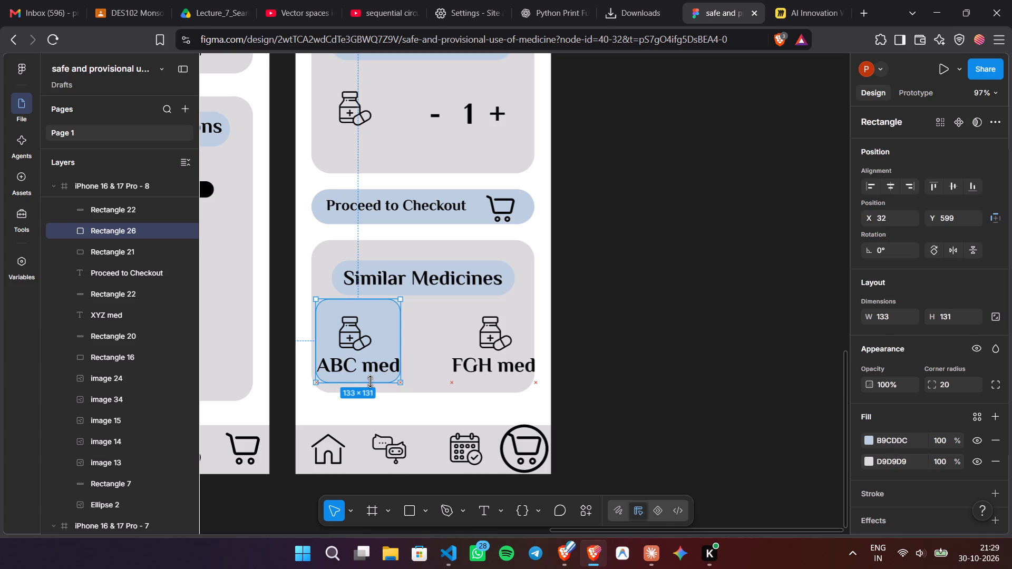
pyautogui.moveTo(370, 381); pyautogui.dragTo(371, 380)
pyautogui.click(384, 339)
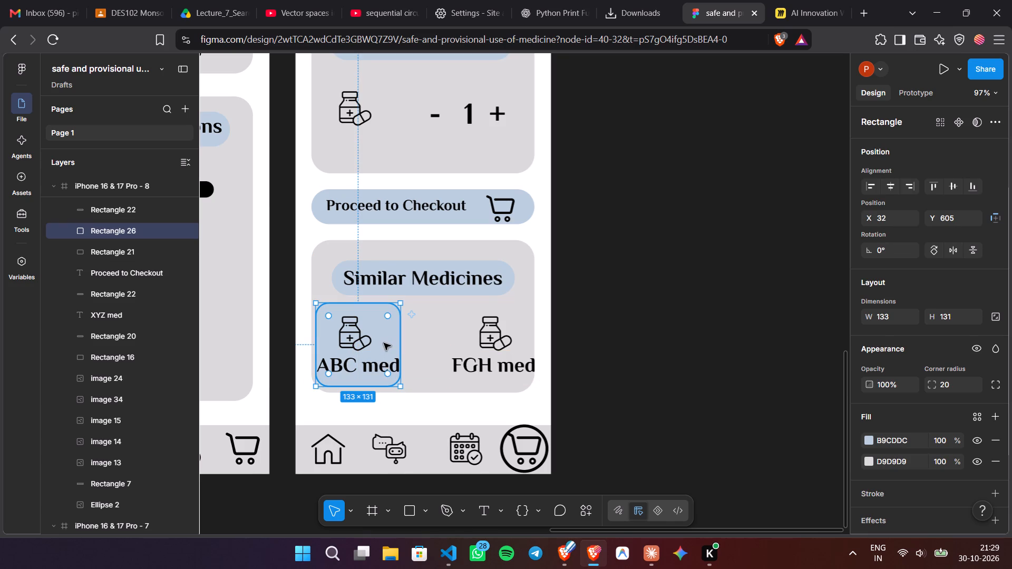
# Duplicate the ABC med rectangle behind FGH med at about X 233, Y 605, and shift the FGH med label to about X 228.
pyautogui.hotkey('ctrl', 'c')
pyautogui.hotkey('ctrl', 'v')
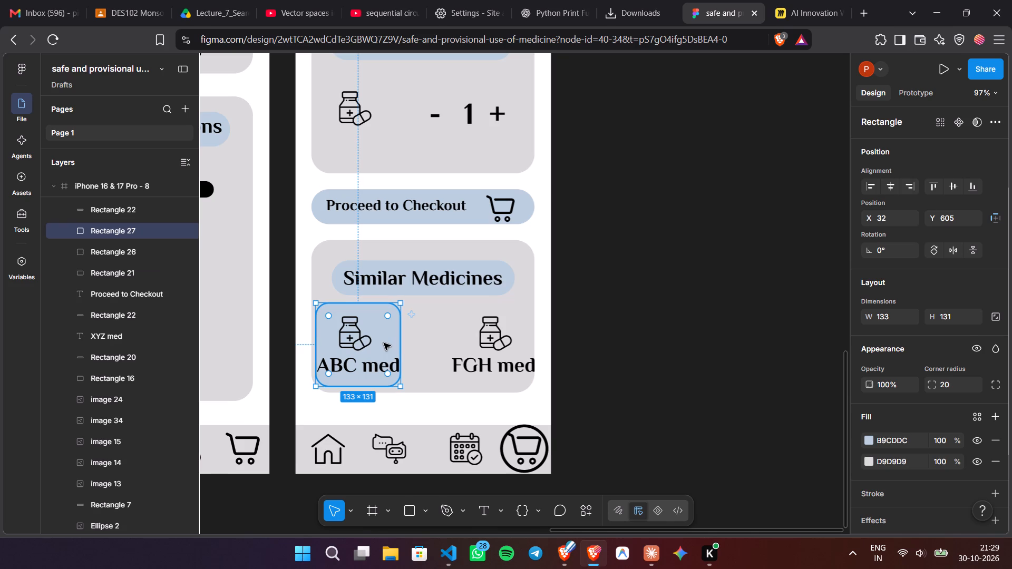
pyautogui.moveTo(384, 343); pyautogui.dragTo(511, 345)
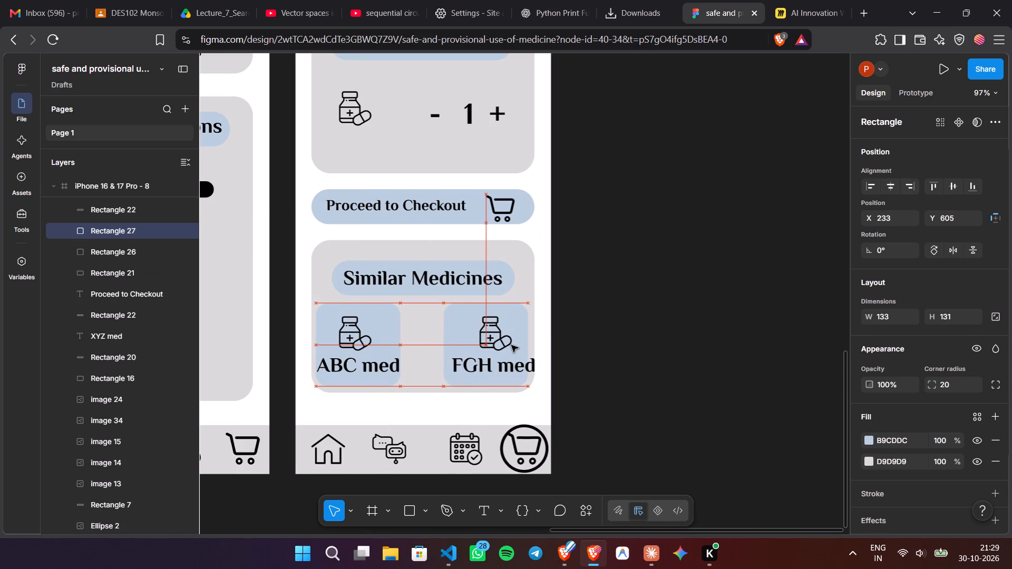
pyautogui.moveTo(511, 345); pyautogui.dragTo(514, 345)
pyautogui.moveTo(507, 362); pyautogui.dragTo(496, 362)
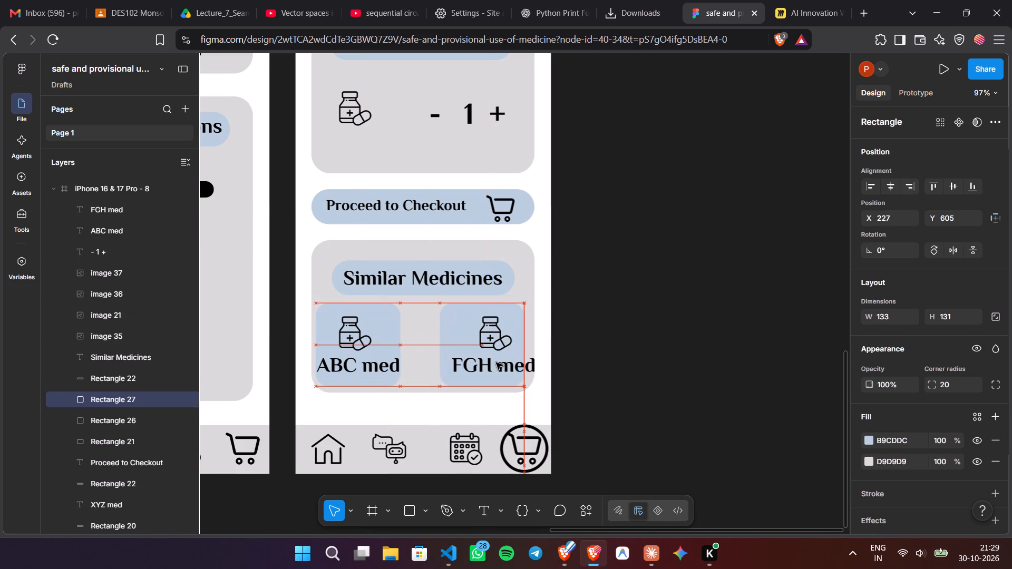
pyautogui.moveTo(496, 362); pyautogui.dragTo(438, 357)
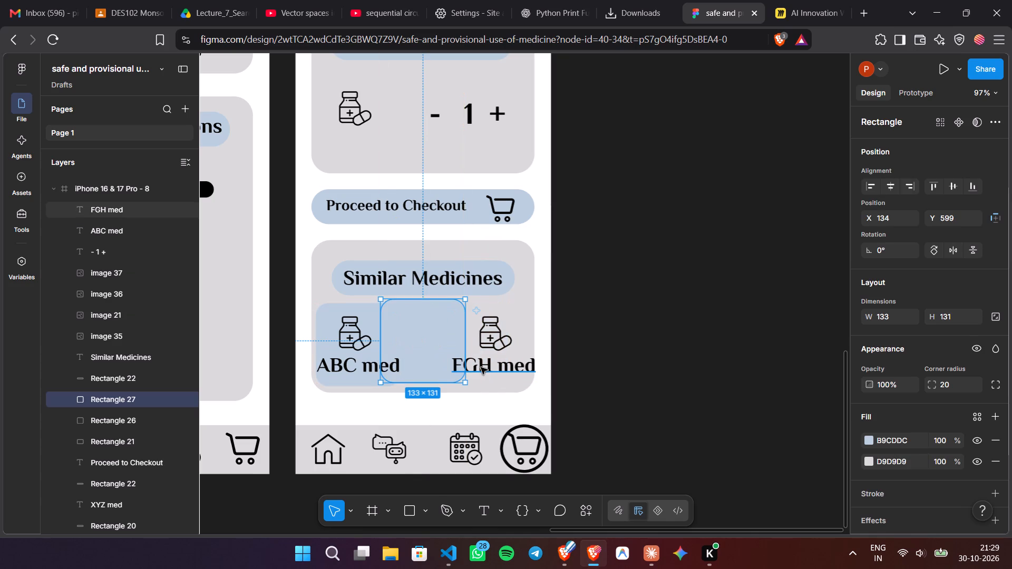
pyautogui.moveTo(481, 367); pyautogui.dragTo(468, 366)
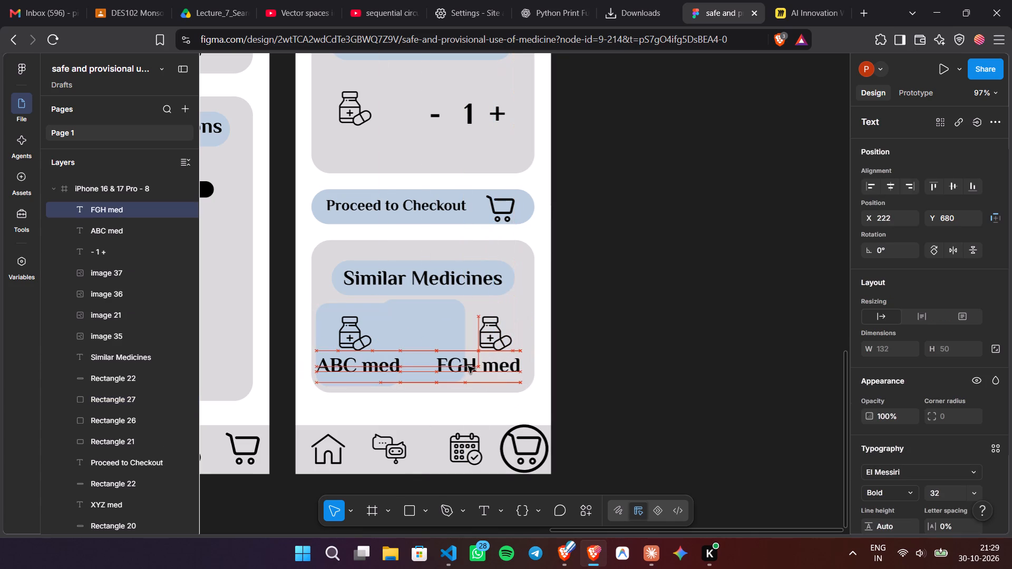
pyautogui.moveTo(468, 366); pyautogui.dragTo(469, 367)
pyautogui.moveTo(430, 338); pyautogui.dragTo(492, 343)
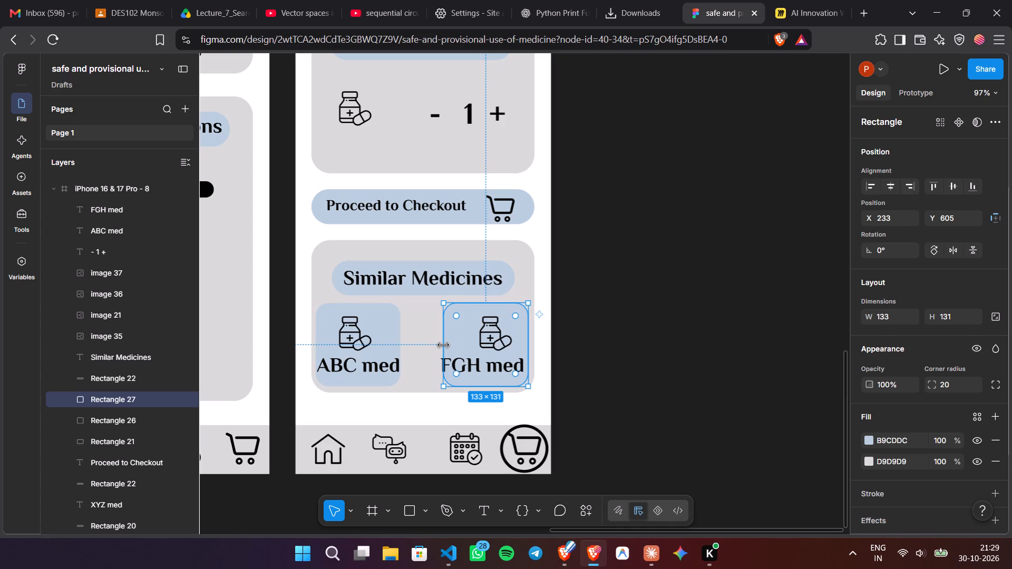
pyautogui.click(443, 345)
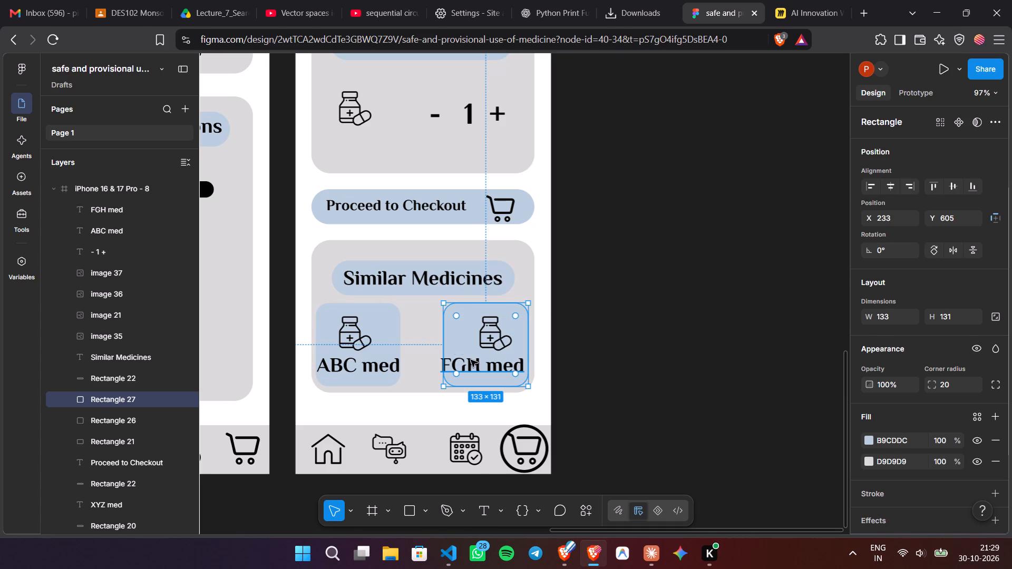
# Widen the FGH med text box to about 135, set its font size to 24, and place it at about X 233, Y 682.
pyautogui.doubleClick(472, 362)
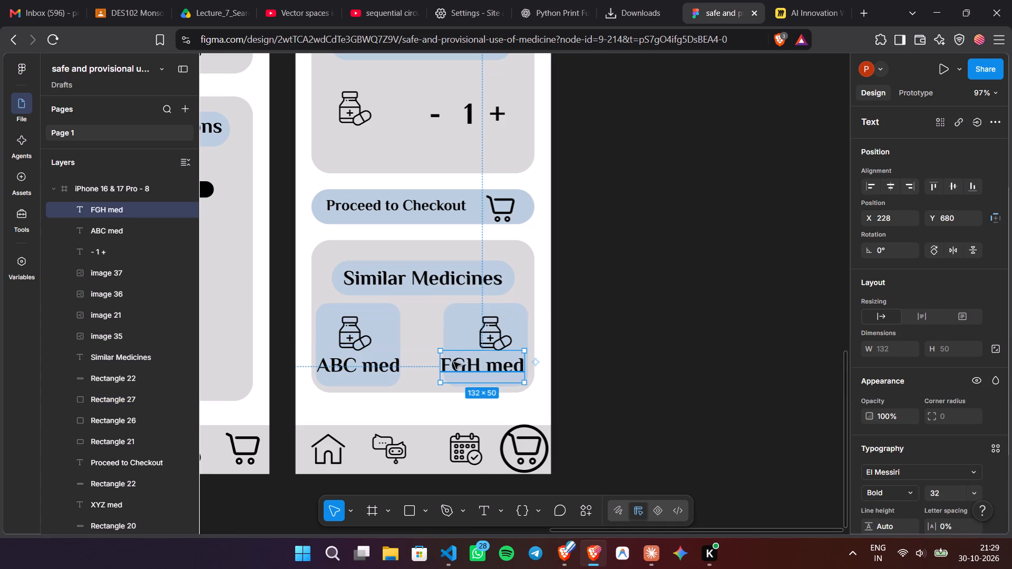
pyautogui.click(436, 364)
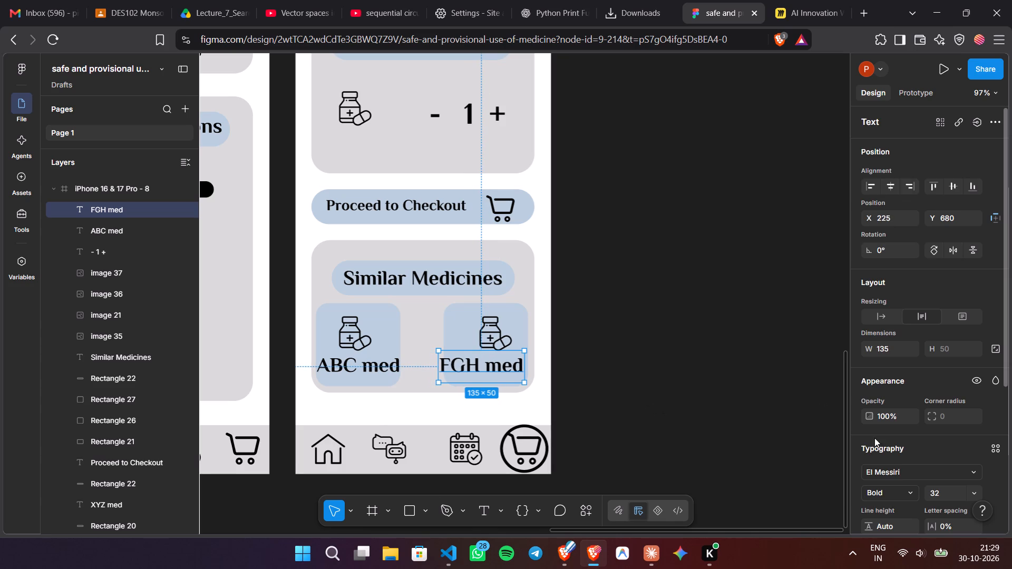
pyautogui.click(969, 491)
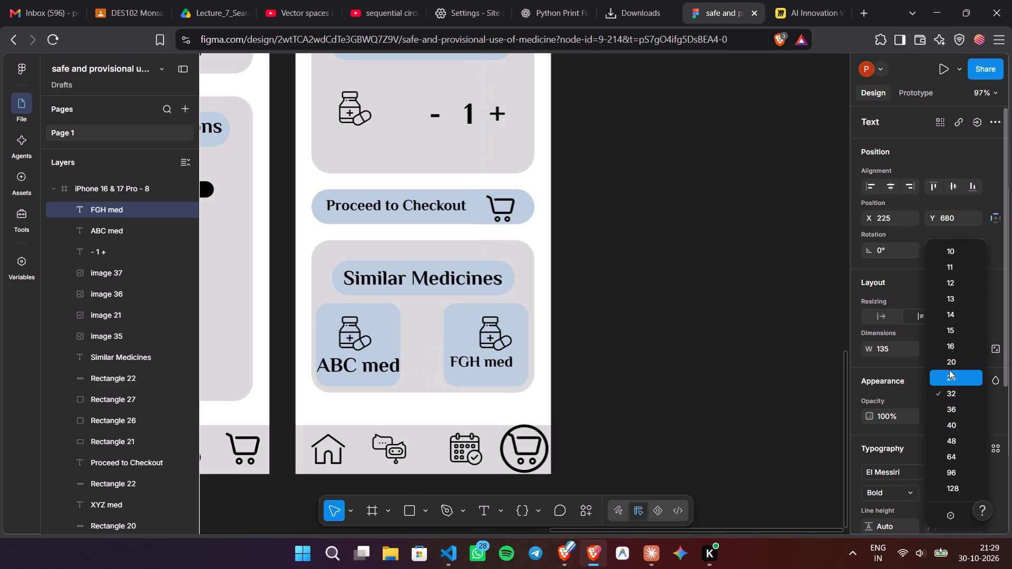
pyautogui.click(949, 370)
pyautogui.moveTo(467, 359); pyautogui.dragTo(473, 360)
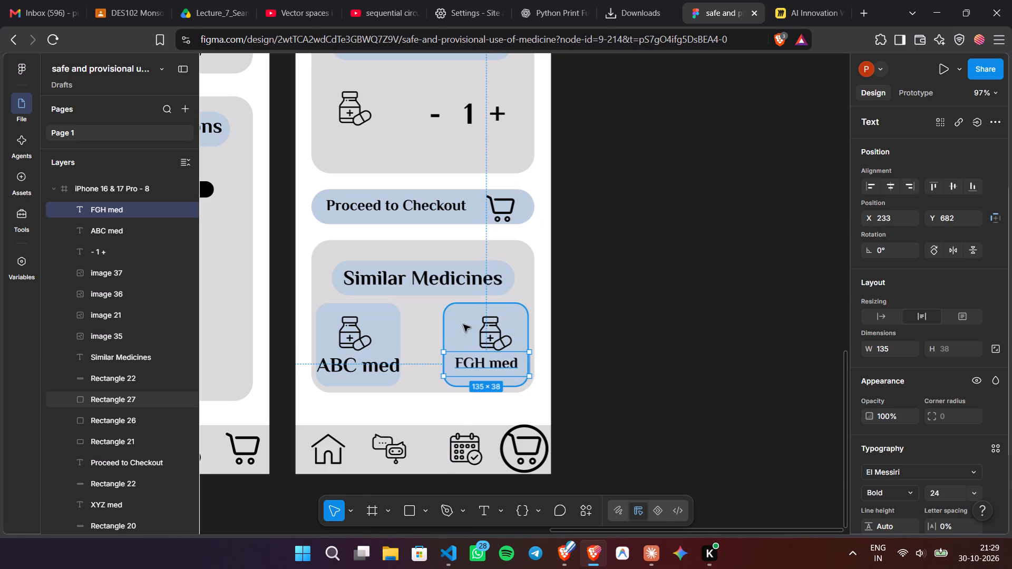
# Nudge the blue rectangle behind FGH med to about X 235, Y 605.
pyautogui.click(463, 325)
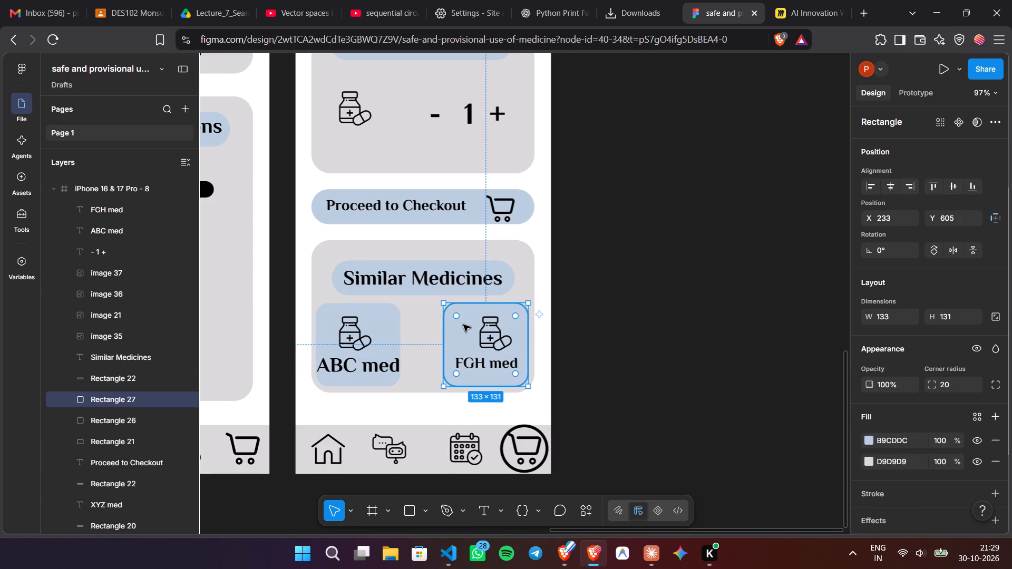
pyautogui.click(485, 323)
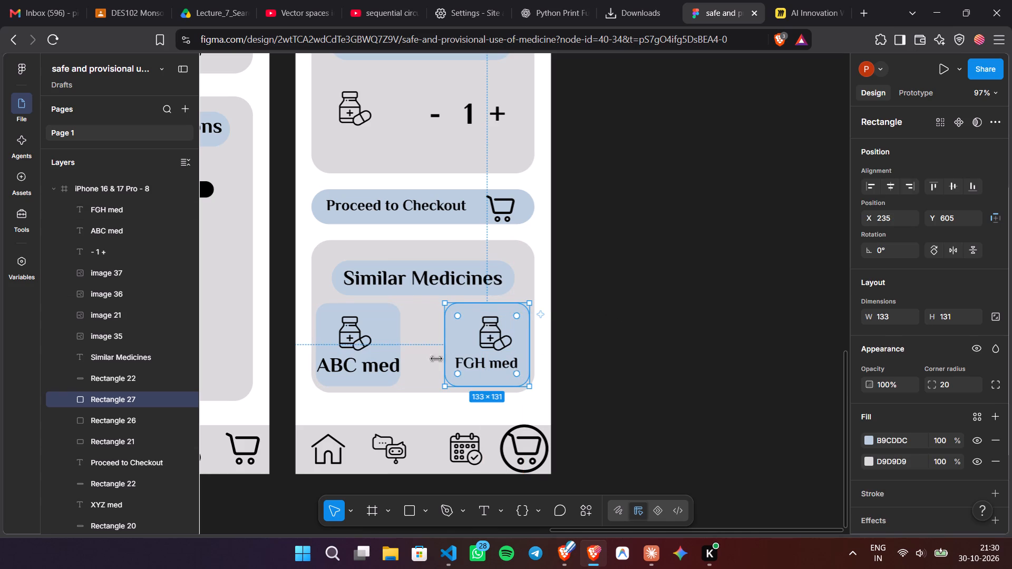
pyautogui.click(417, 350)
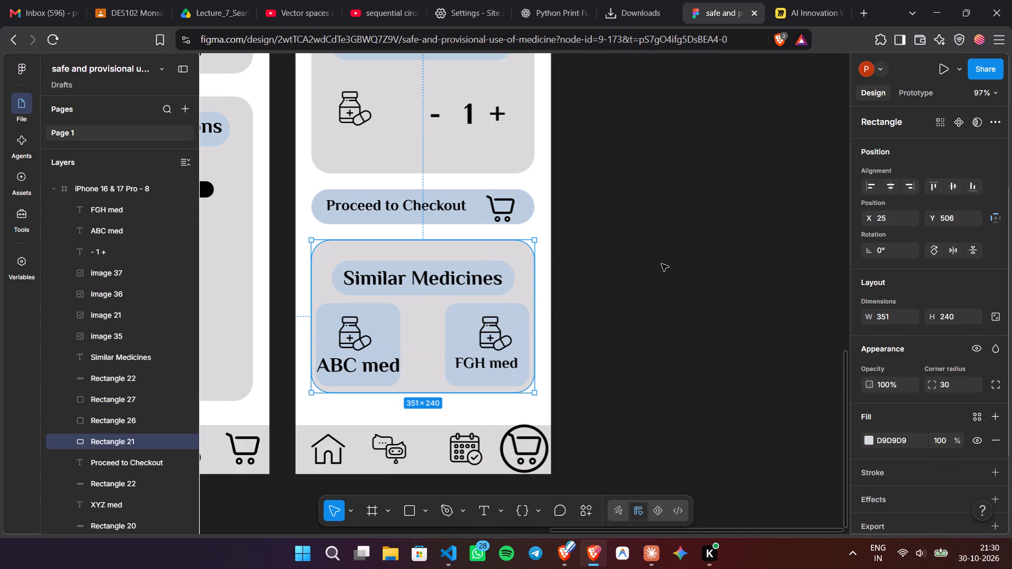
# Paste another copy of the blue rectangle into the XYZ med card behind the medicine icon, at about X 33, Y 233.
pyautogui.scroll(1, 661, 264)
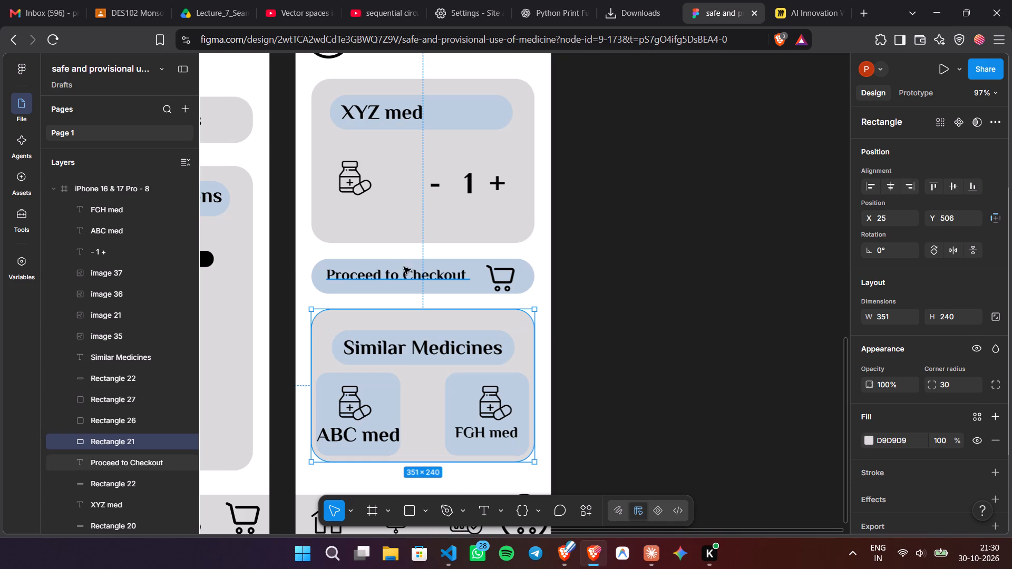
pyautogui.click(378, 189)
pyautogui.hotkey('ctrl', 'v')
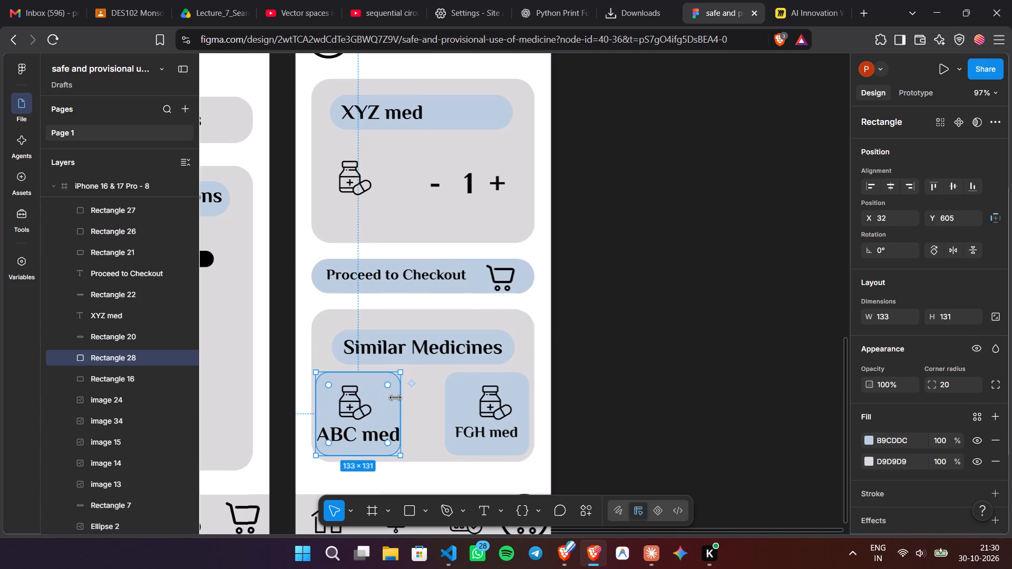
pyautogui.moveTo(385, 401); pyautogui.dragTo(376, 148)
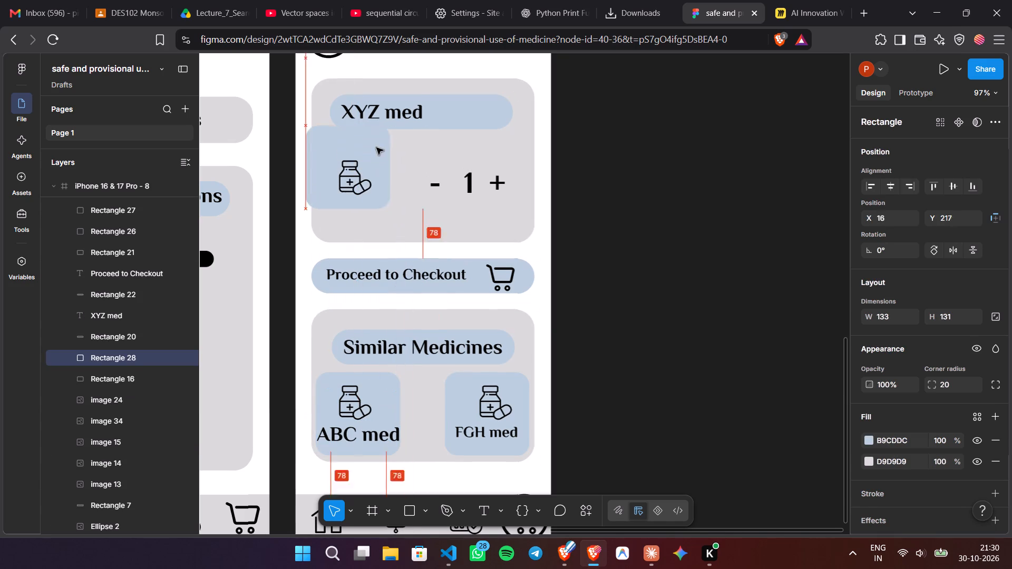
pyautogui.moveTo(376, 148); pyautogui.dragTo(386, 175)
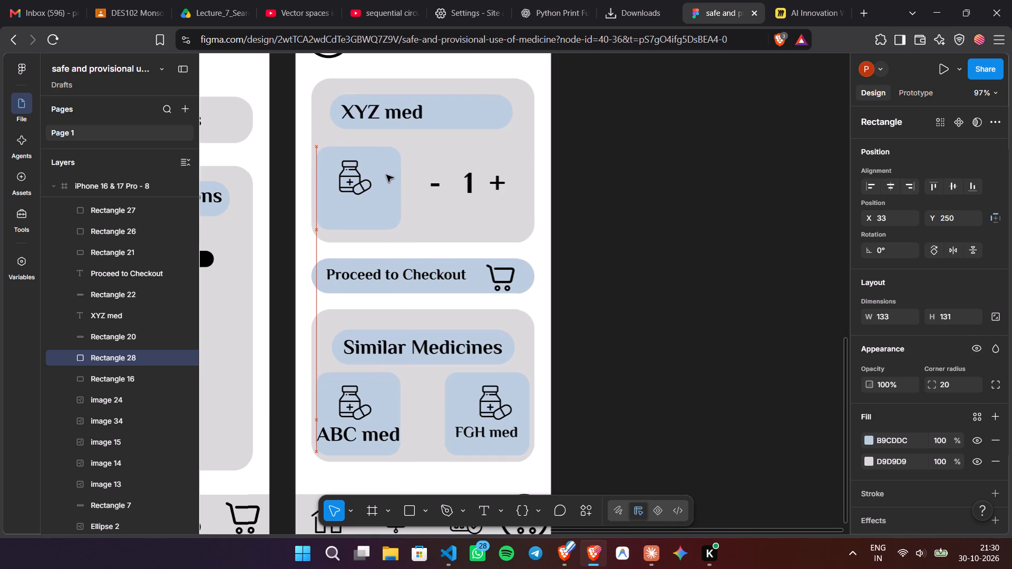
pyautogui.moveTo(386, 175); pyautogui.dragTo(387, 171)
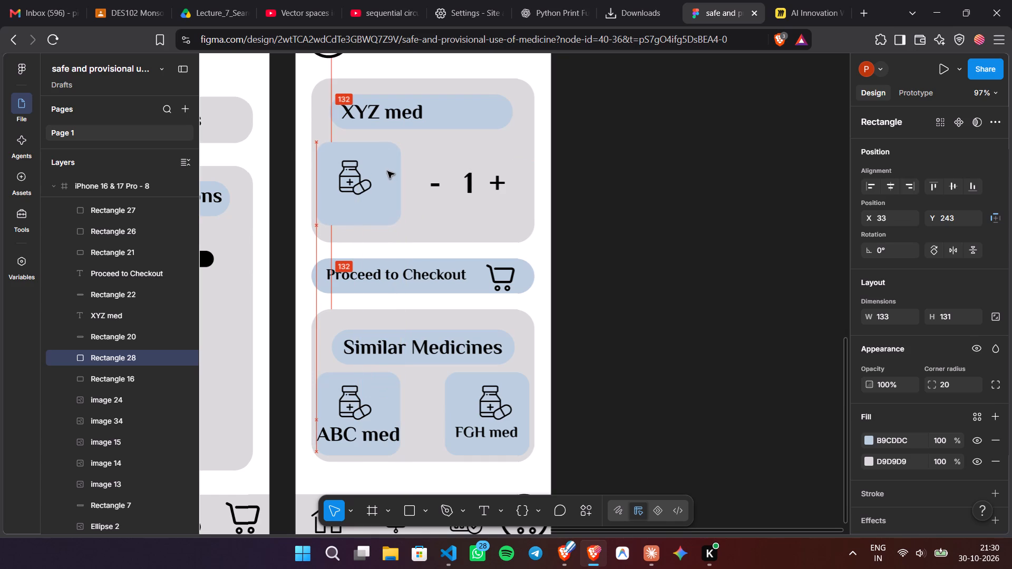
pyautogui.moveTo(387, 171); pyautogui.dragTo(386, 163)
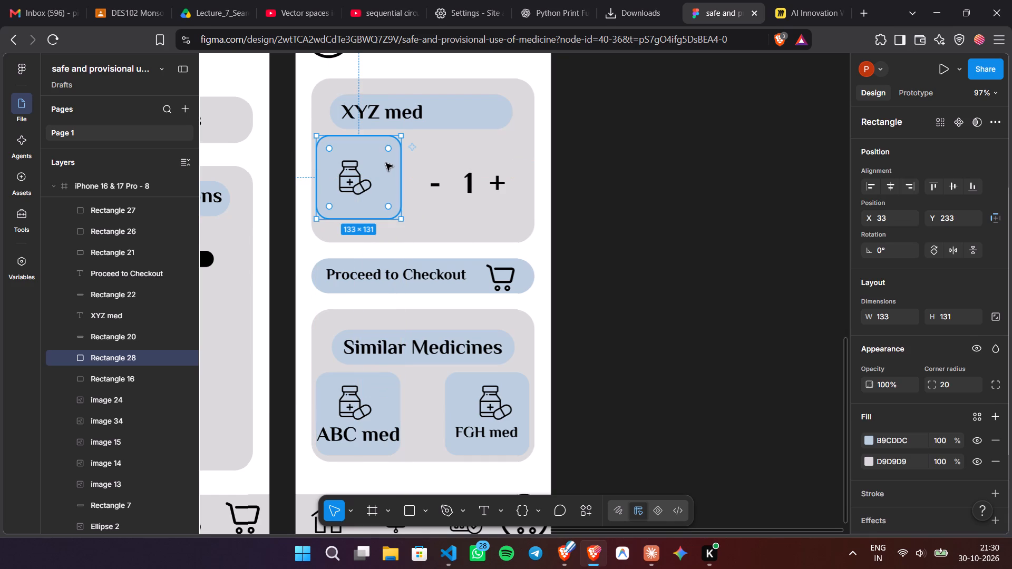
pyautogui.click(386, 163)
# Duplicate the XYZ med icon's rectangle and fit it behind the - 1 + quantity selector, about 144 × 59 at X 201, Y 274.
pyautogui.hotkey('ctrl', 'c')
pyautogui.hotkey('ctrl', 'v')
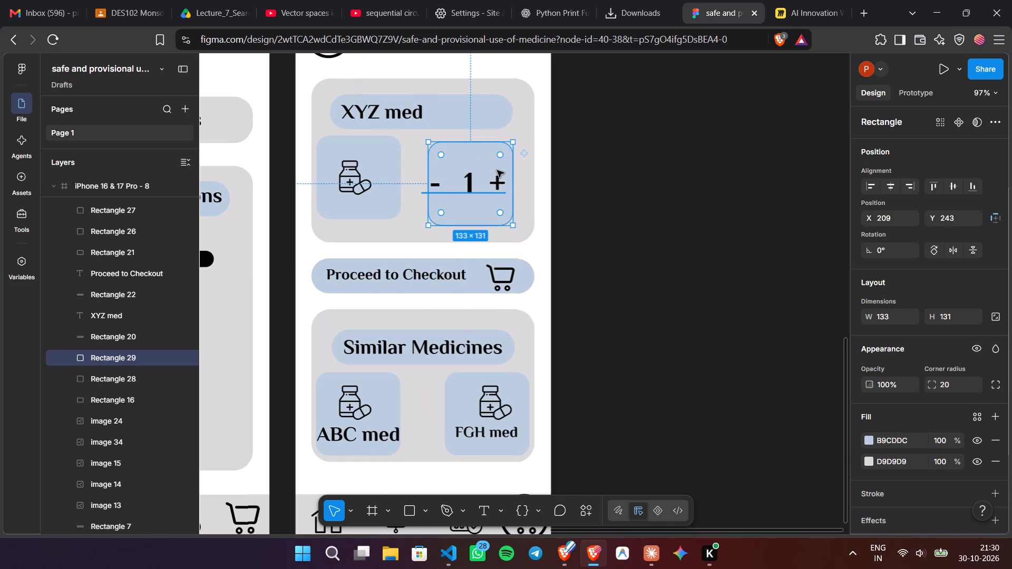
pyautogui.moveTo(426, 176); pyautogui.dragTo(425, 176)
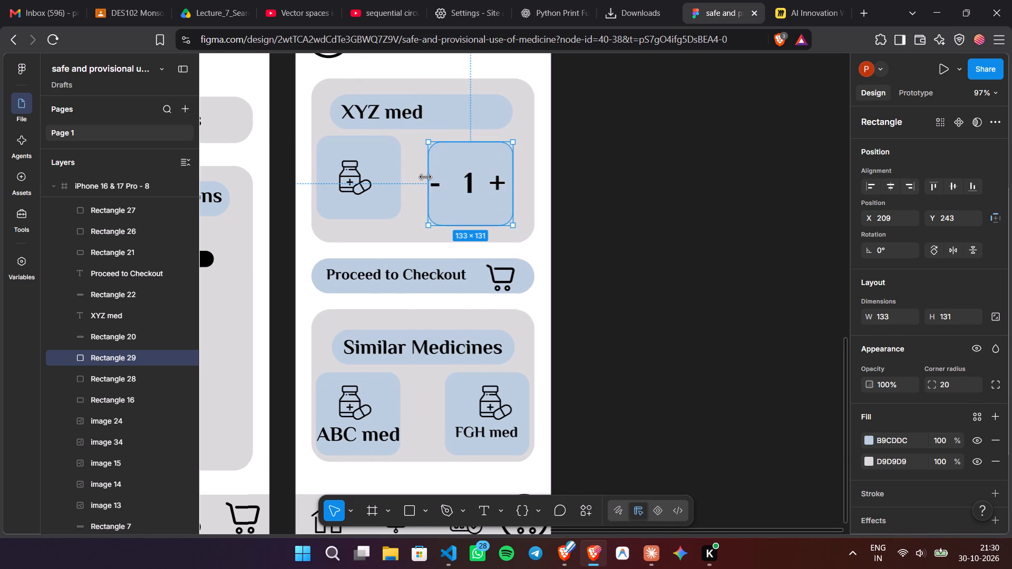
pyautogui.moveTo(425, 176); pyautogui.dragTo(421, 178)
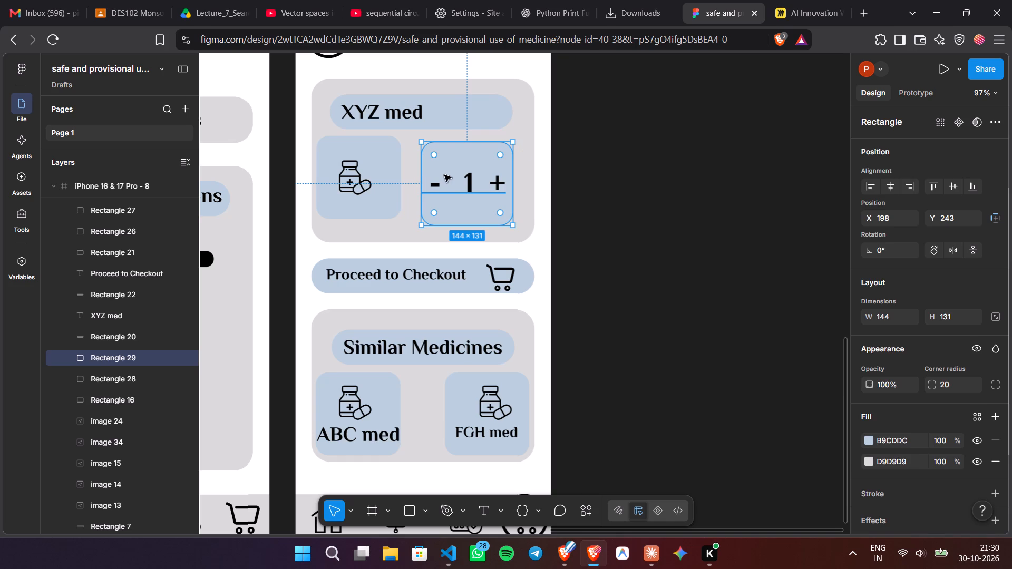
pyautogui.click(455, 174)
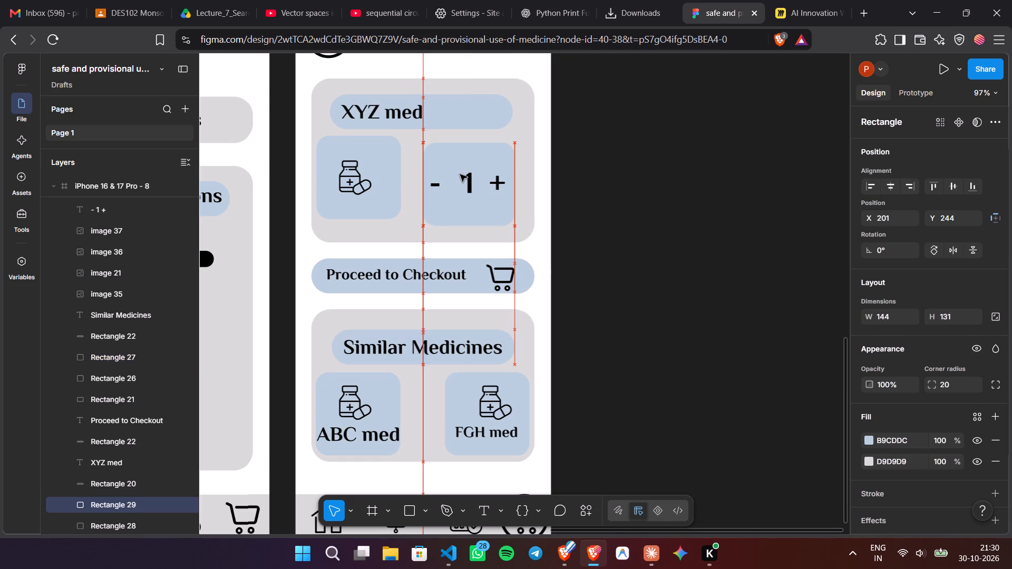
pyautogui.moveTo(466, 140); pyautogui.dragTo(472, 173)
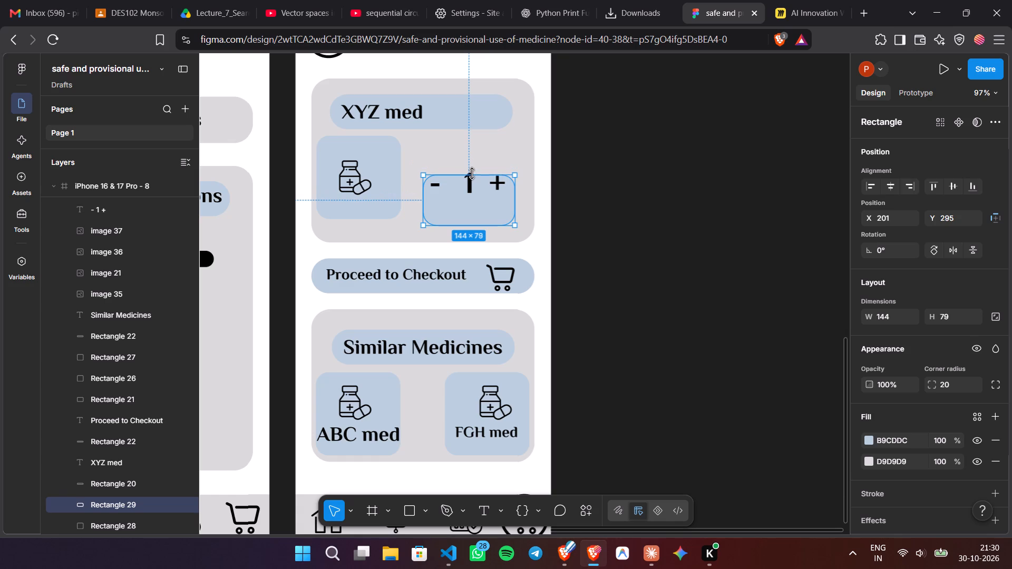
pyautogui.moveTo(472, 173); pyautogui.dragTo(473, 165)
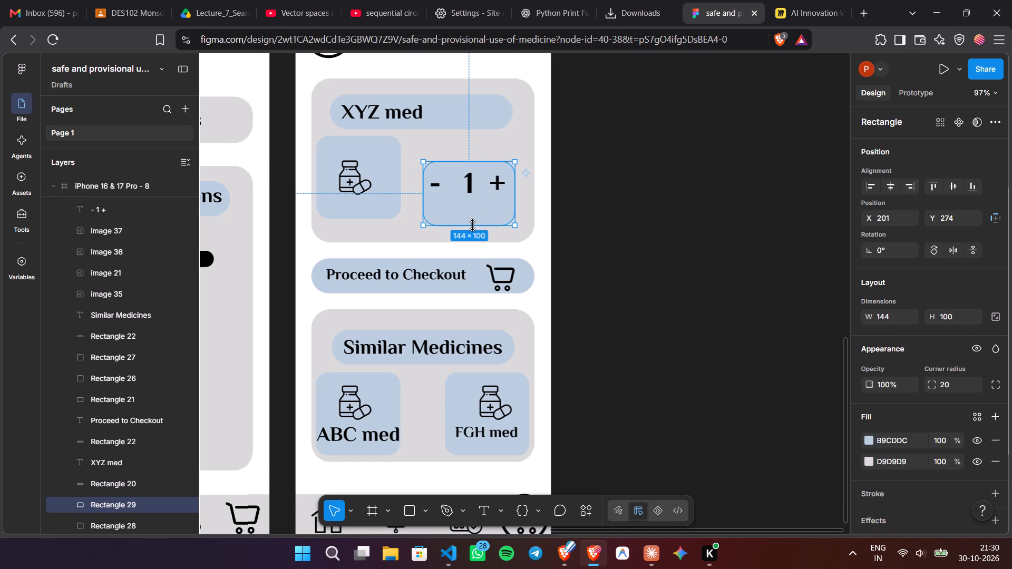
pyautogui.moveTo(472, 225); pyautogui.dragTo(476, 199)
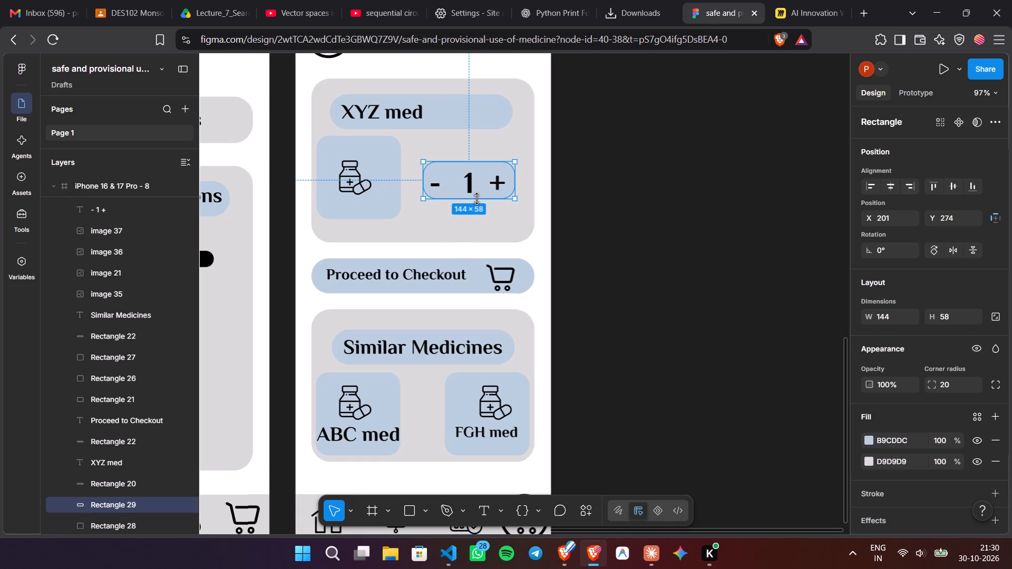
pyautogui.moveTo(476, 199); pyautogui.dragTo(478, 200)
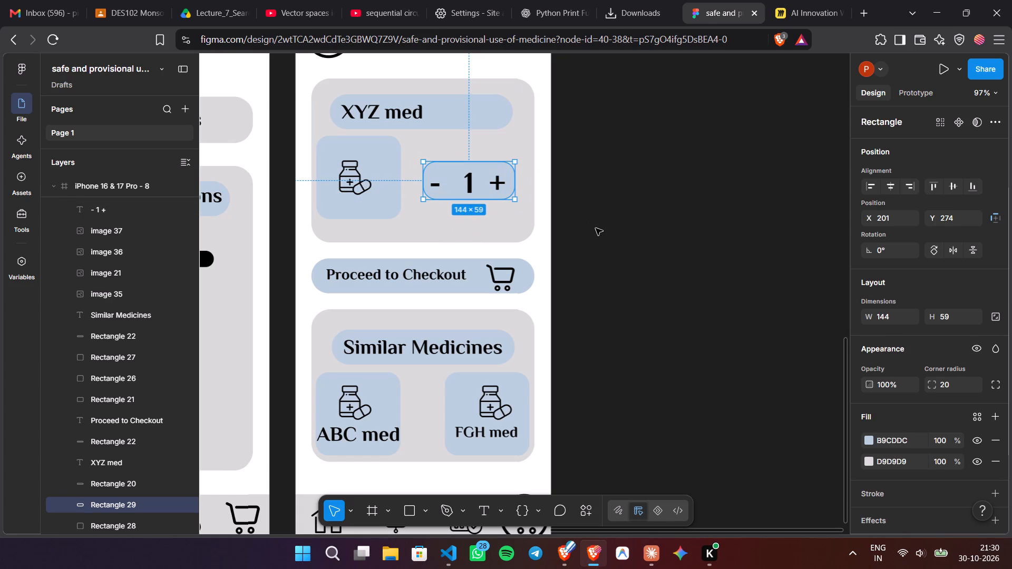
pyautogui.click(596, 228)
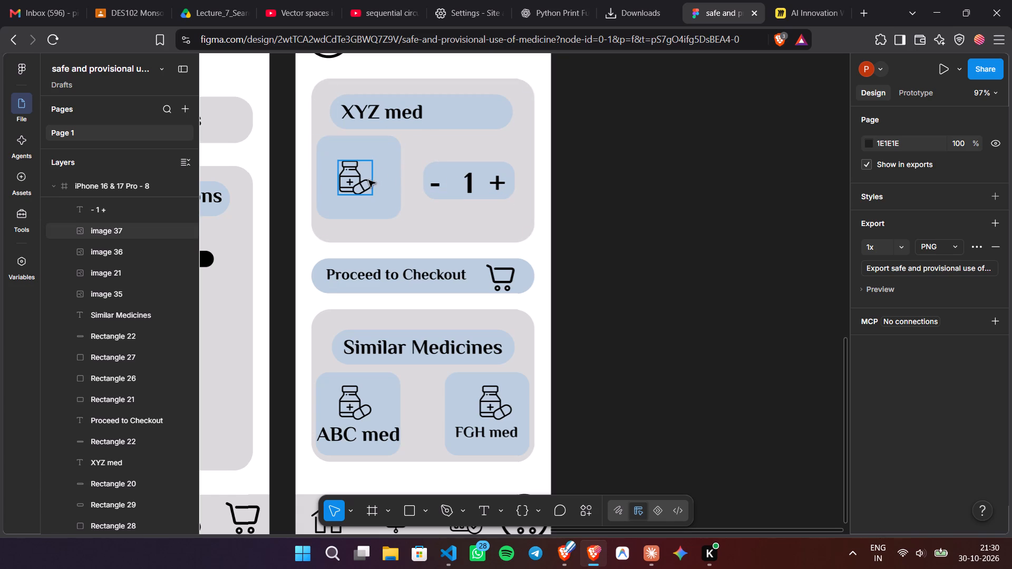
# Shrink the XYZ med icon's rectangle to about 104 × 100 and recentre it around the icon at about X 36, Y 249.
pyautogui.click(395, 212)
pyautogui.moveTo(401, 220); pyautogui.dragTo(399, 215)
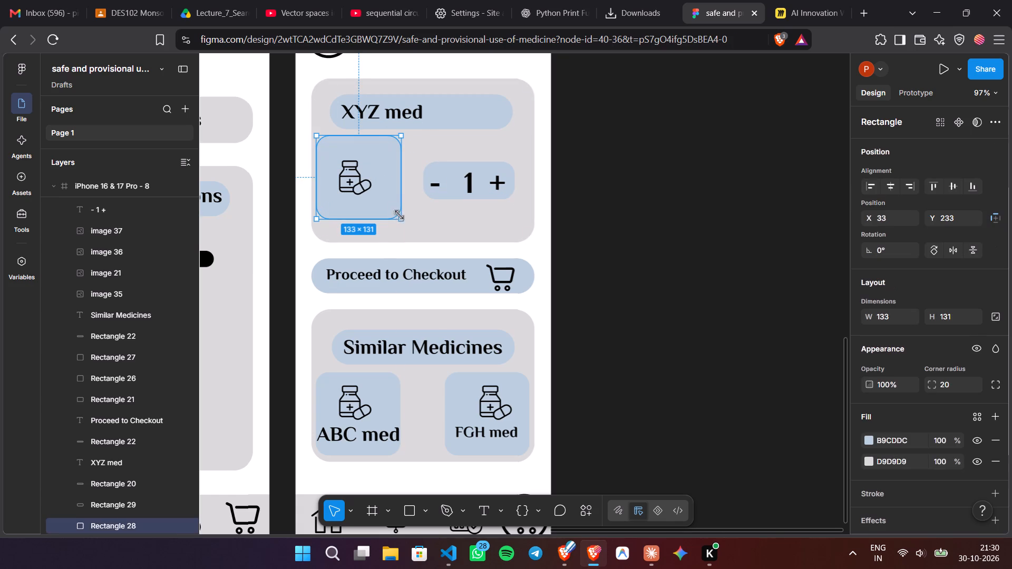
pyautogui.moveTo(399, 215); pyautogui.dragTo(382, 203)
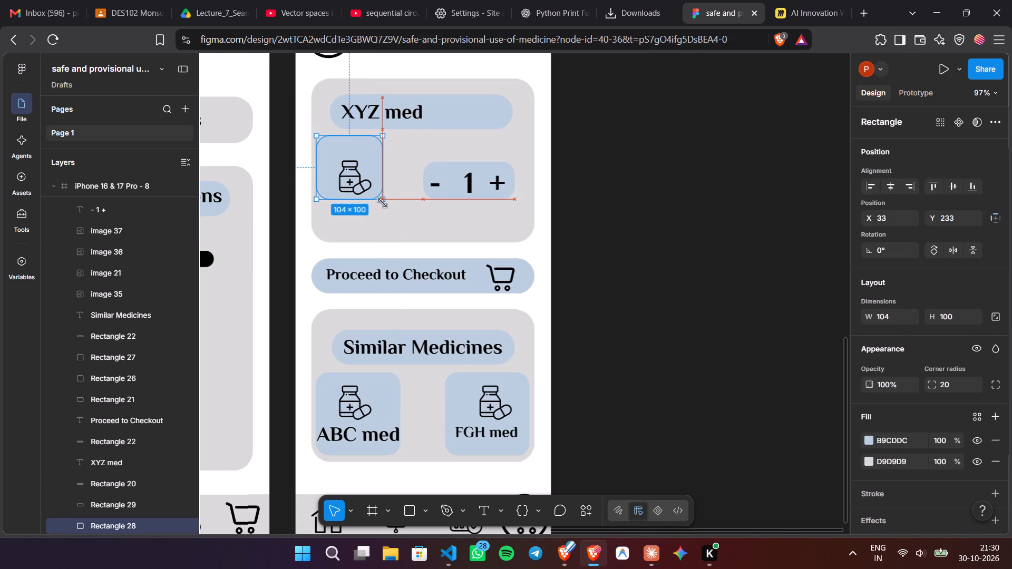
pyautogui.moveTo(382, 203); pyautogui.dragTo(385, 202)
pyautogui.moveTo(365, 151); pyautogui.dragTo(367, 157)
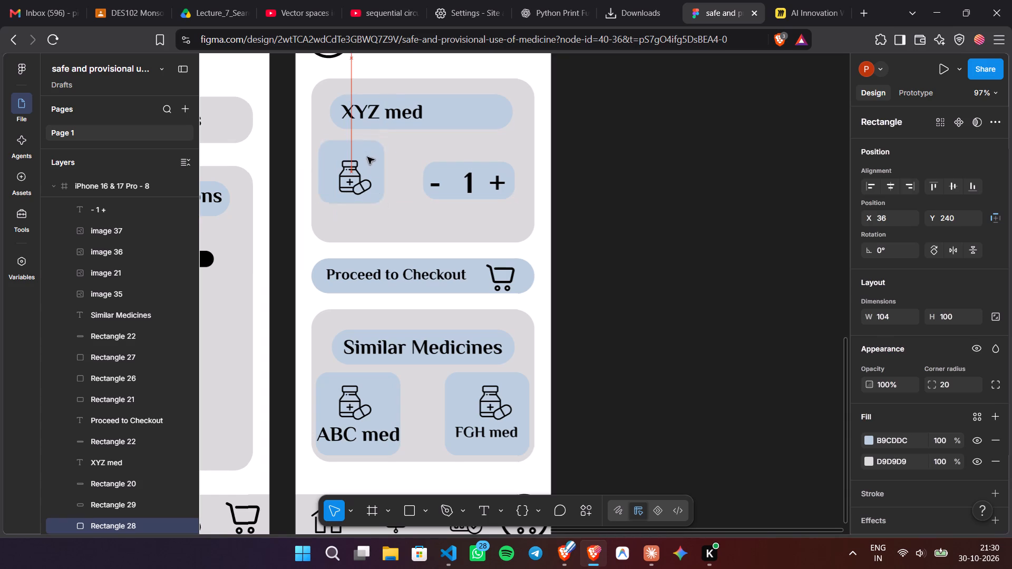
pyautogui.moveTo(367, 157); pyautogui.dragTo(369, 161)
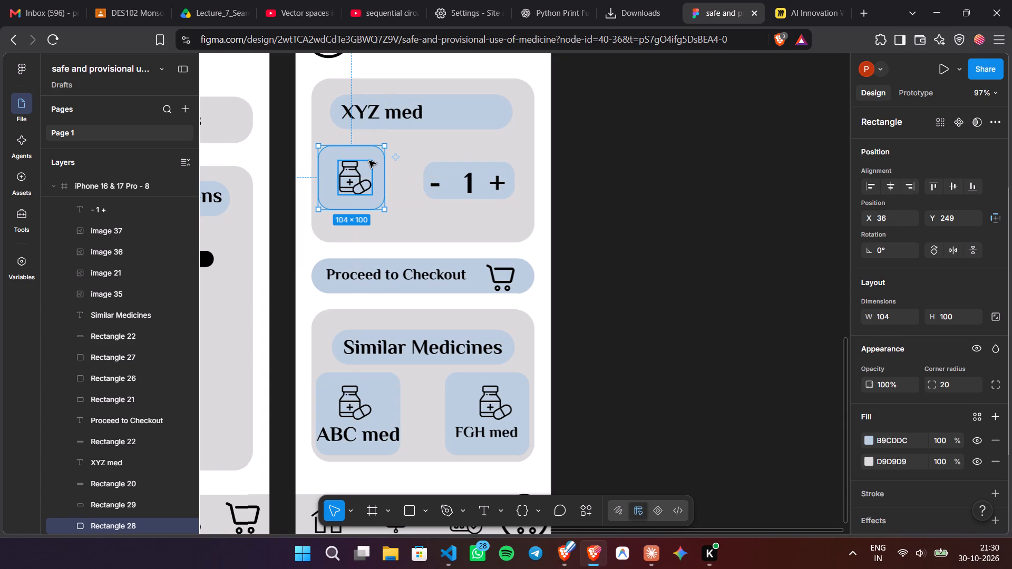
pyautogui.click(598, 181)
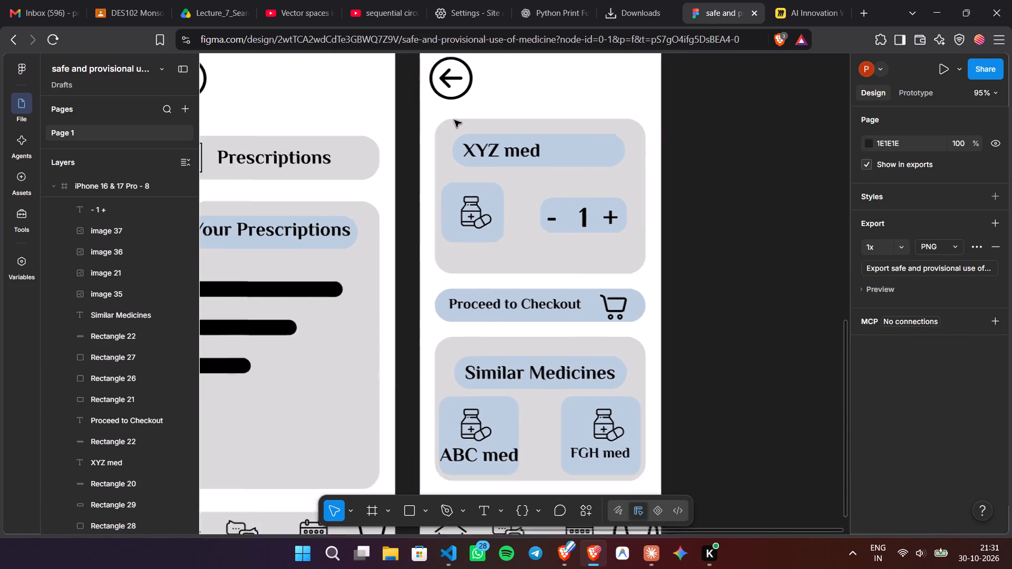
# Review the app screens in both rows, from the checkout screen back to the medicine, bot and doctors screens.
pyautogui.hscroll(1, 454, 120)
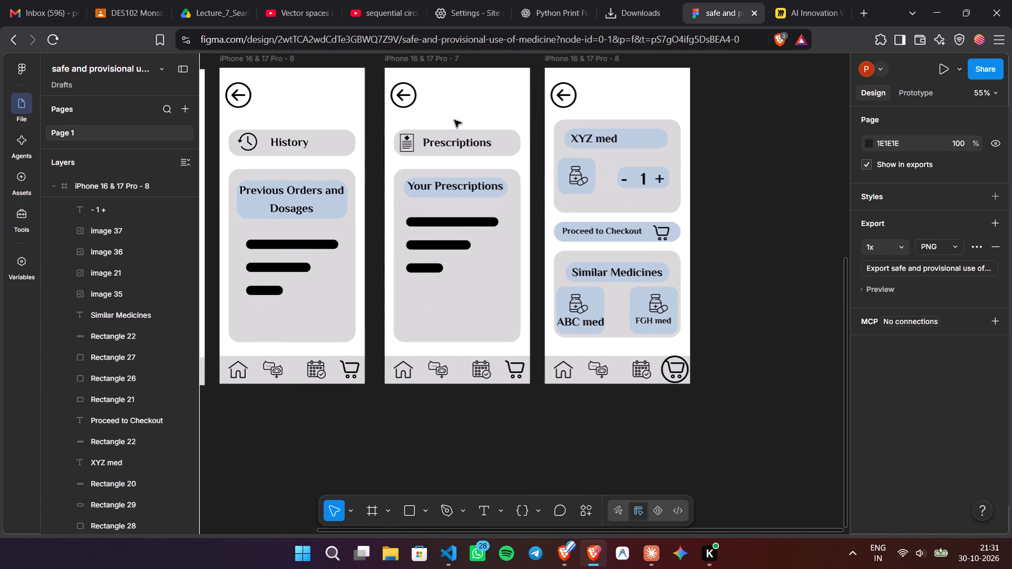
pyautogui.hscroll(2, 454, 120)
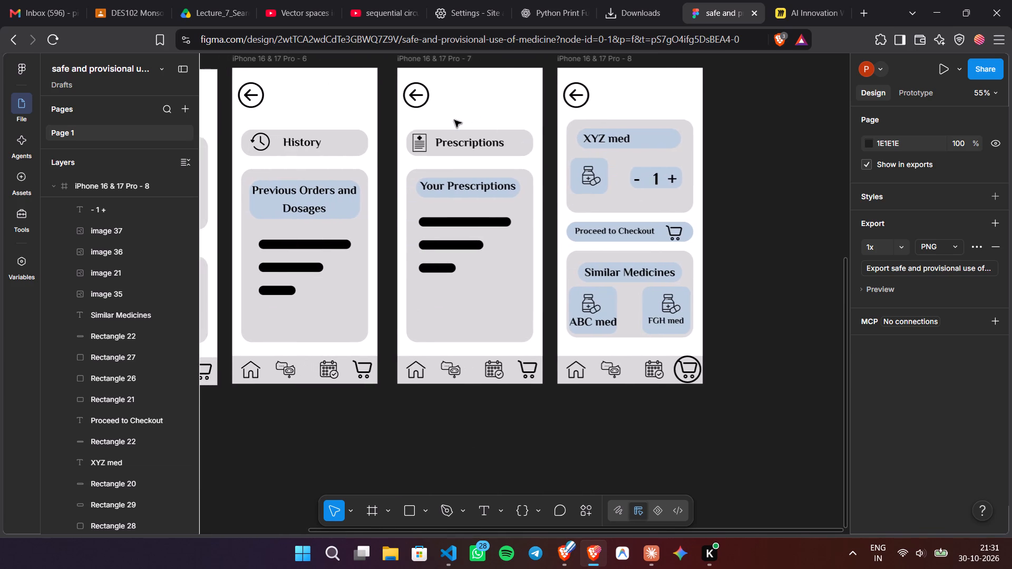
pyautogui.hscroll(2, 454, 120)
pyautogui.scroll(1, 454, 120)
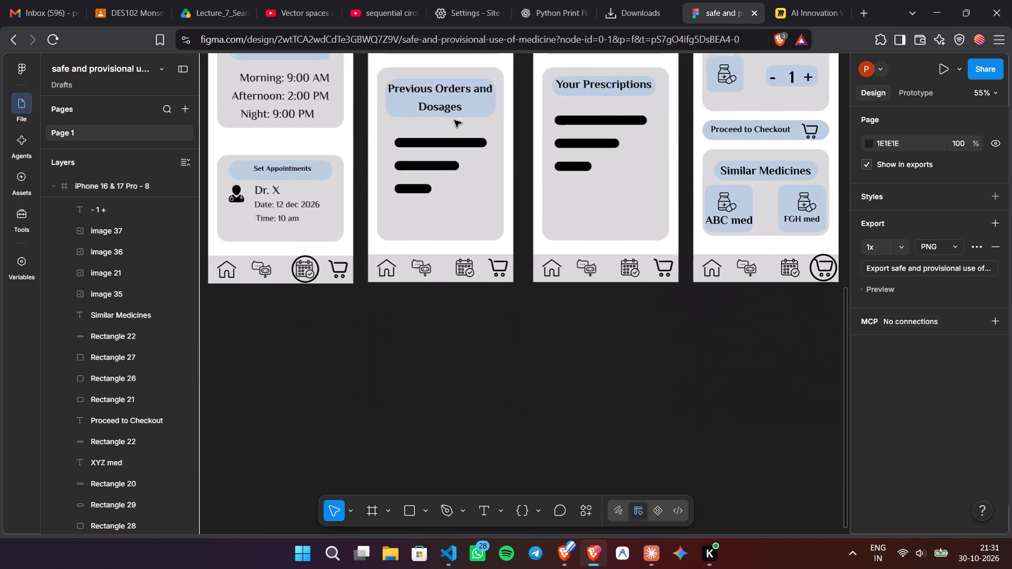
pyautogui.scroll(3, 454, 120)
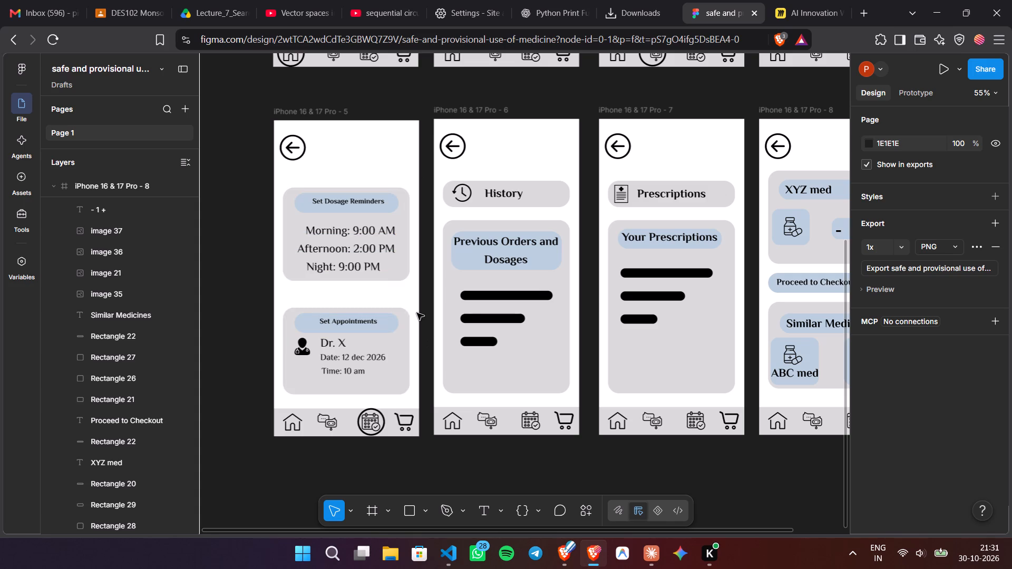
pyautogui.scroll(2, 379, 213)
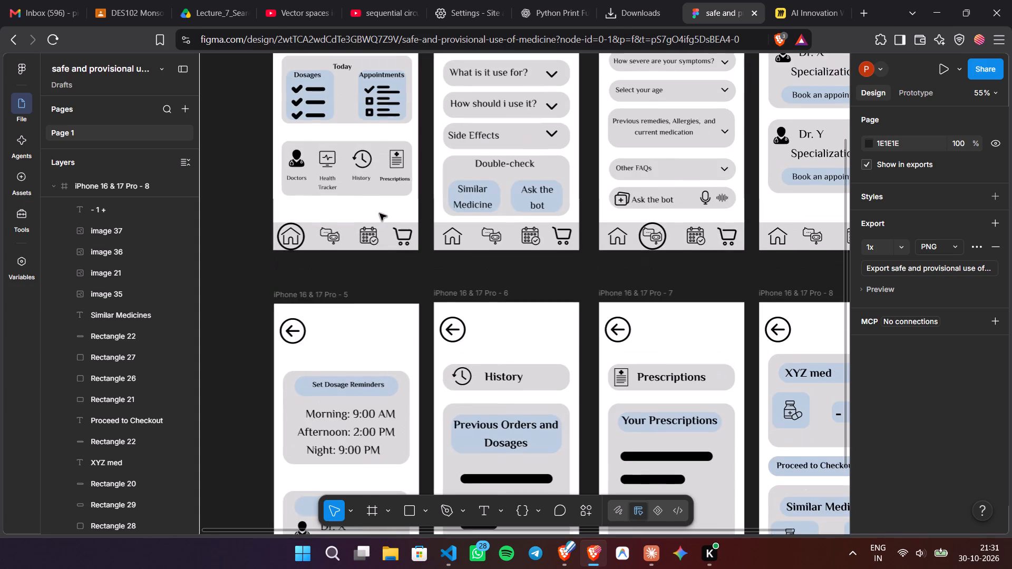
pyautogui.scroll(1, 379, 213)
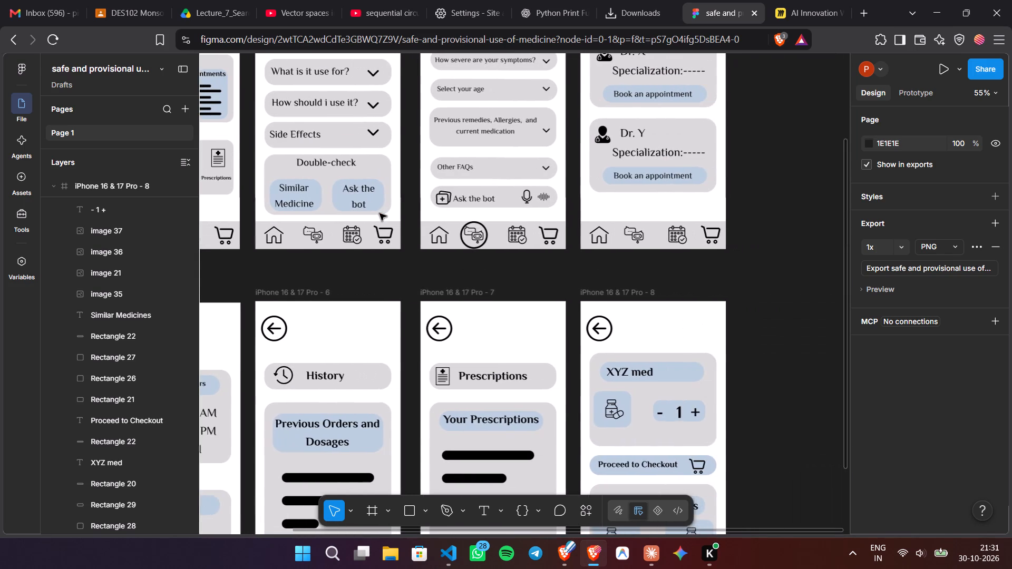
pyautogui.scroll(3, 379, 213)
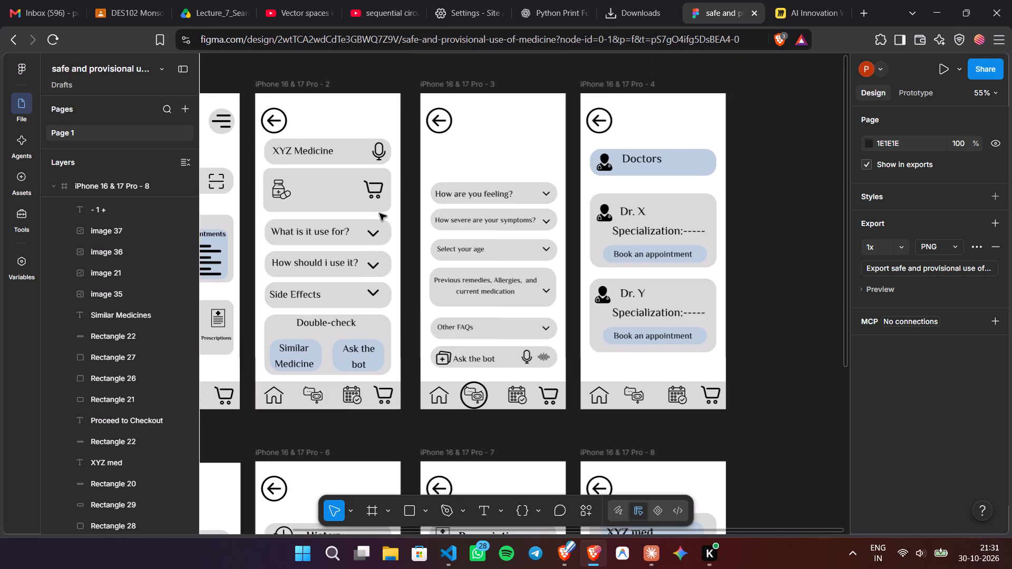
# Look through the layer list from the iPhone 16 & 17 Pro - 8 frame down to iPhone 16 & 17 Pro - 1.
pyautogui.scroll(-4, 379, 213)
pyautogui.scroll(-3, 90, 248)
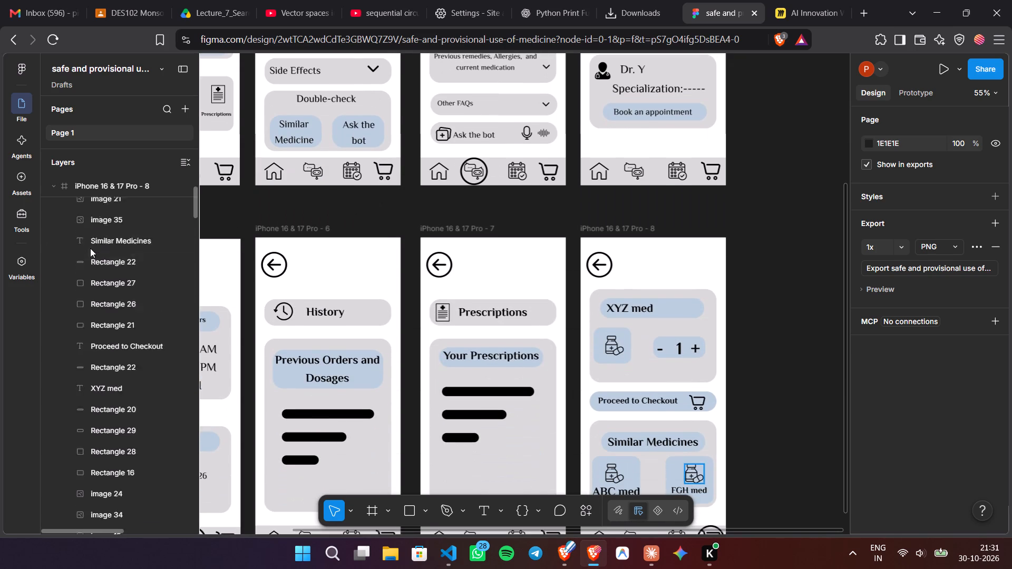
pyautogui.scroll(-15, 90, 248)
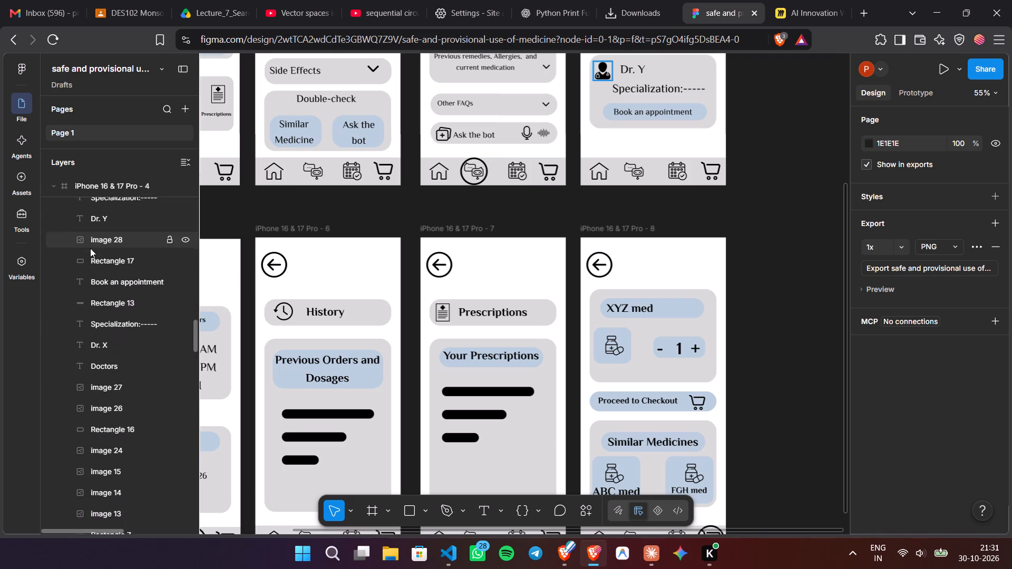
pyautogui.scroll(-15, 90, 248)
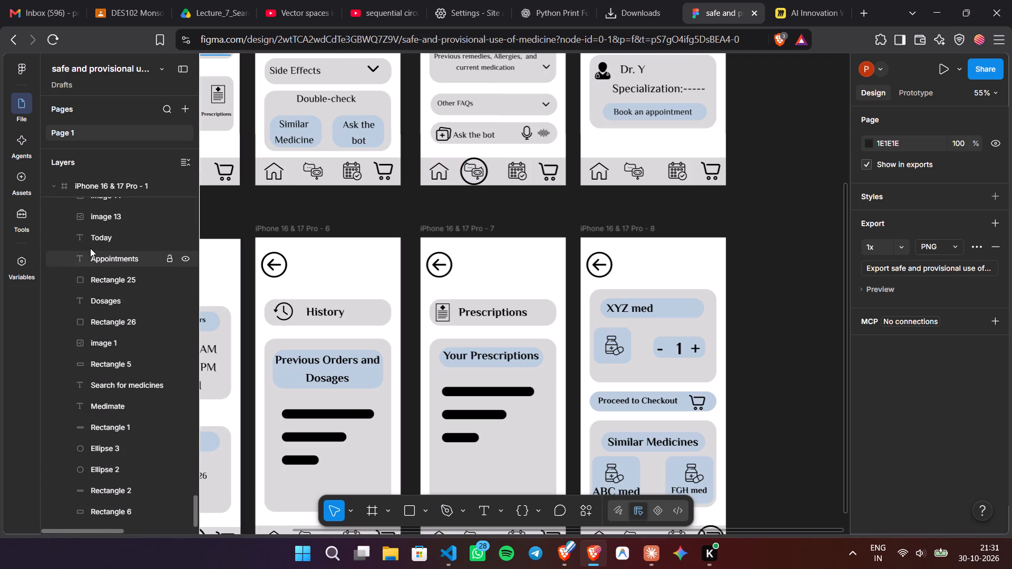
pyautogui.scroll(20, 90, 248)
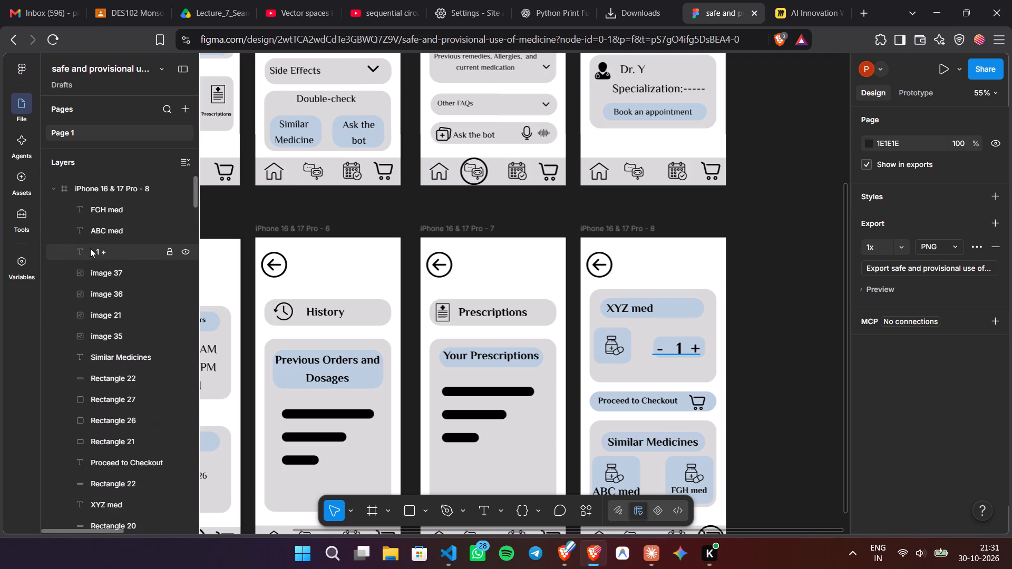
# Add a text box about 233 × 62 between the Medimate title and search bar, aligned to the home frame's left edge.
pyautogui.hscroll(4, 244, 232)
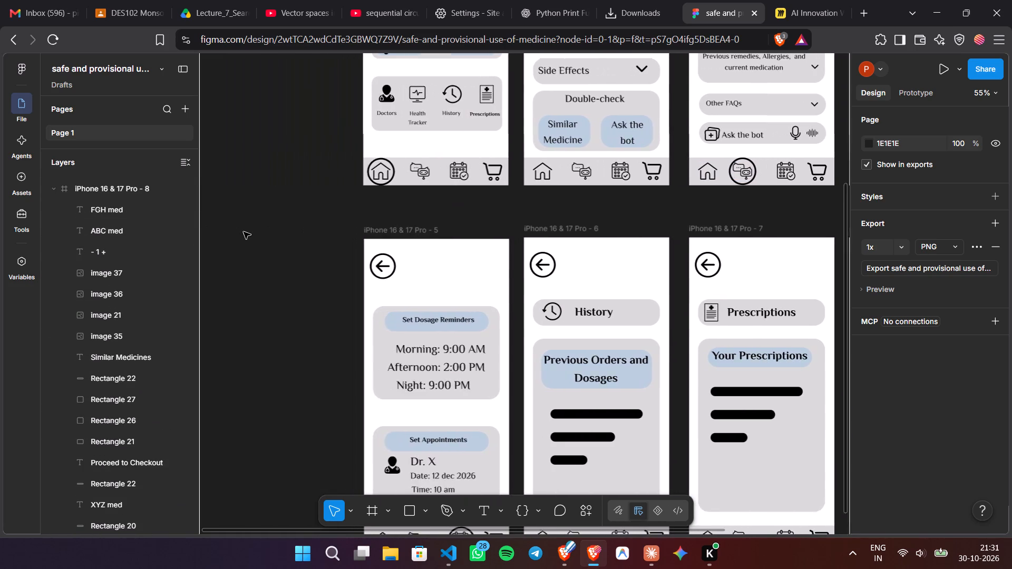
pyautogui.scroll(3, 244, 232)
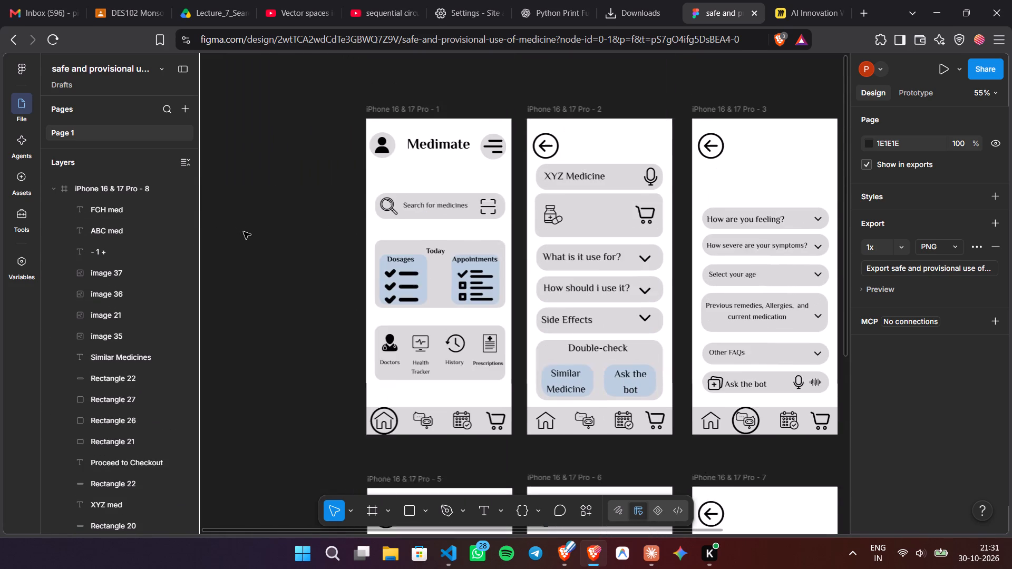
pyautogui.scroll(2, 244, 232)
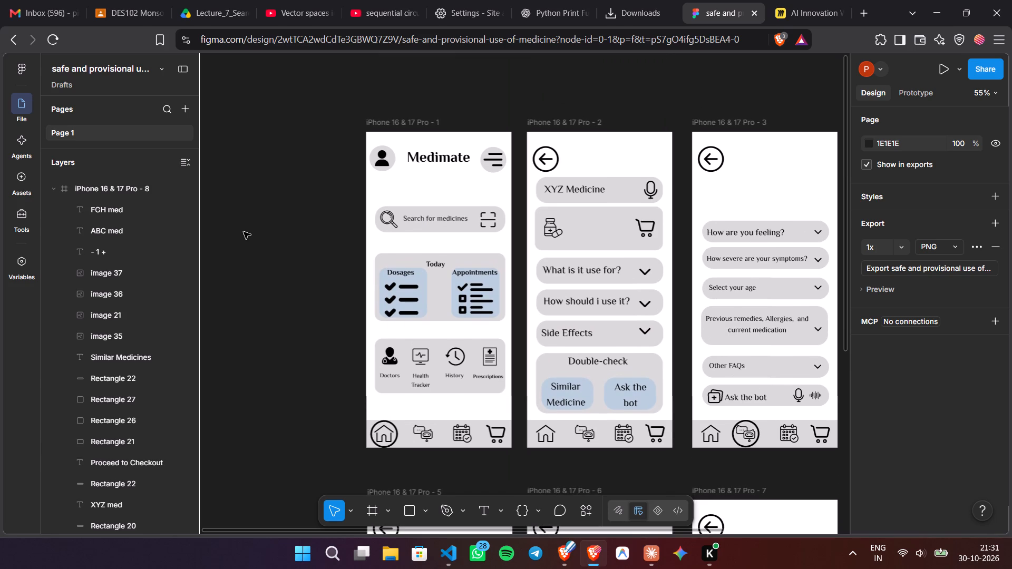
pyautogui.scroll(3, 244, 232)
pyautogui.click(438, 192)
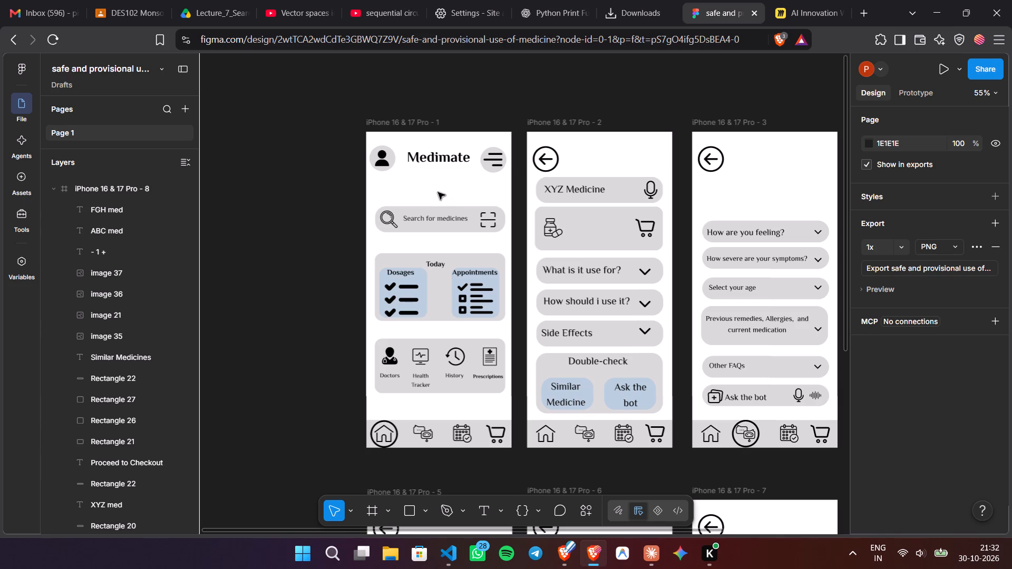
pyautogui.doubleClick(438, 192)
pyautogui.press('t')
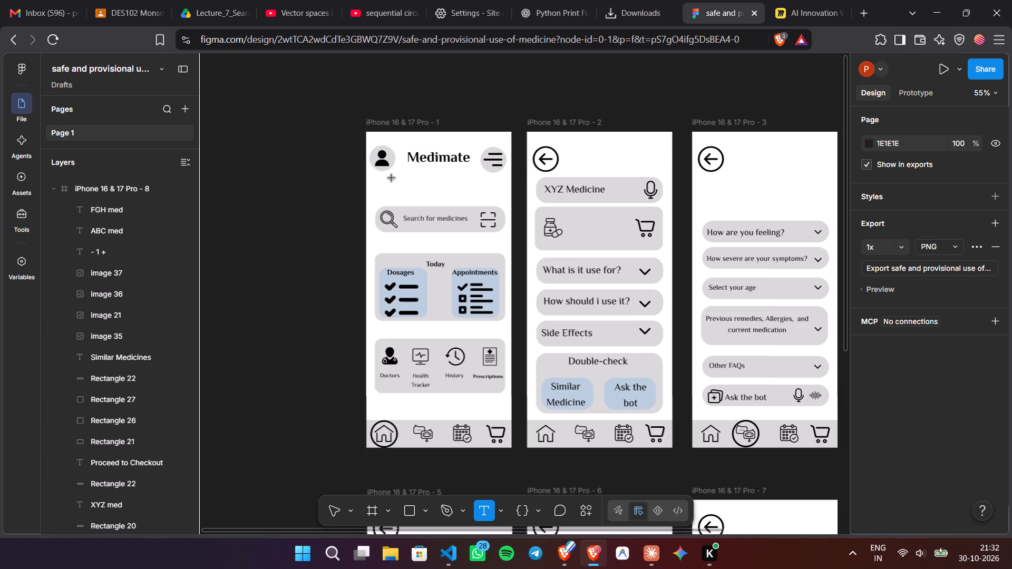
pyautogui.moveTo(392, 178); pyautogui.dragTo(472, 200)
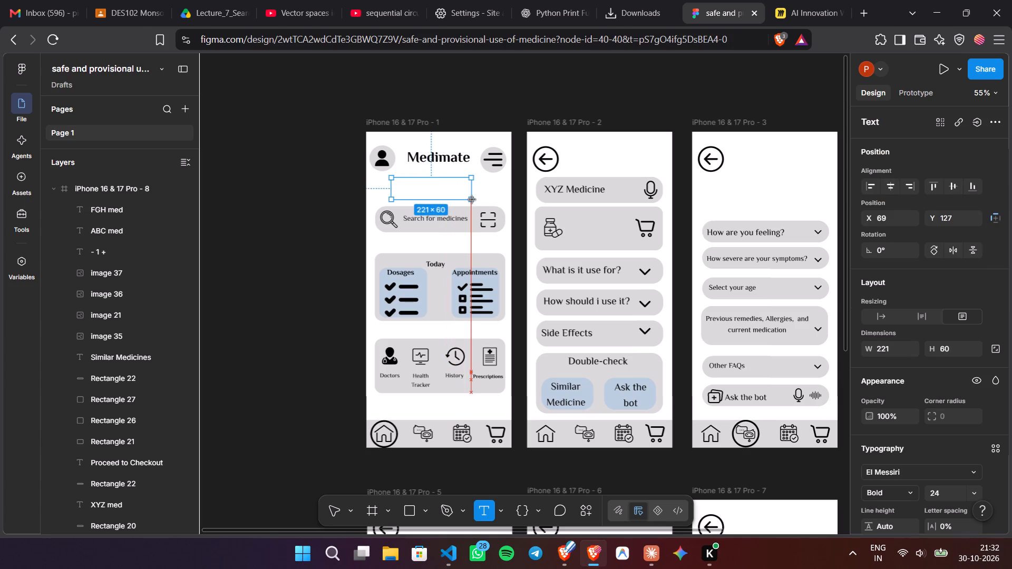
pyautogui.moveTo(472, 200); pyautogui.dragTo(475, 200)
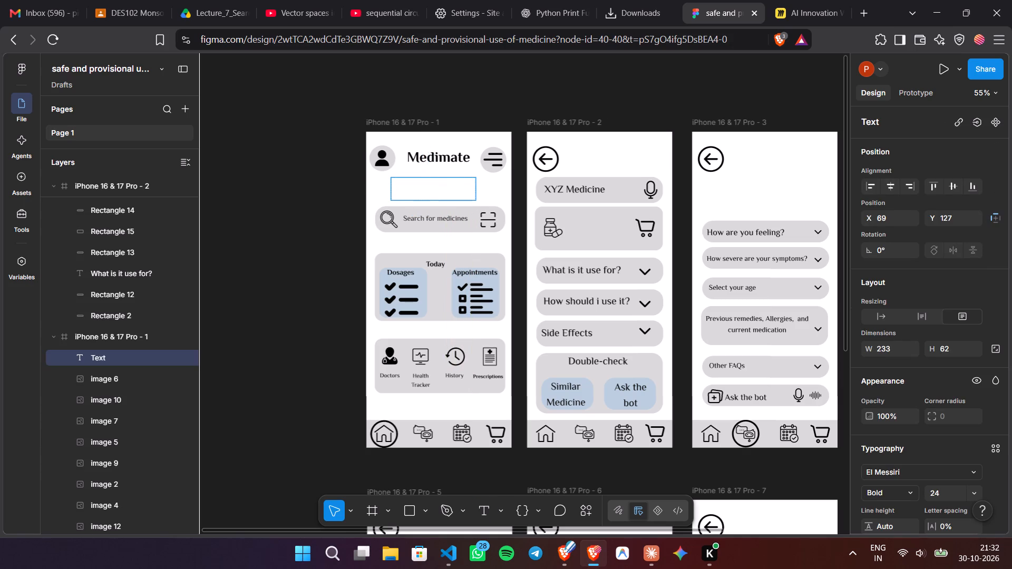
pyautogui.click(873, 185)
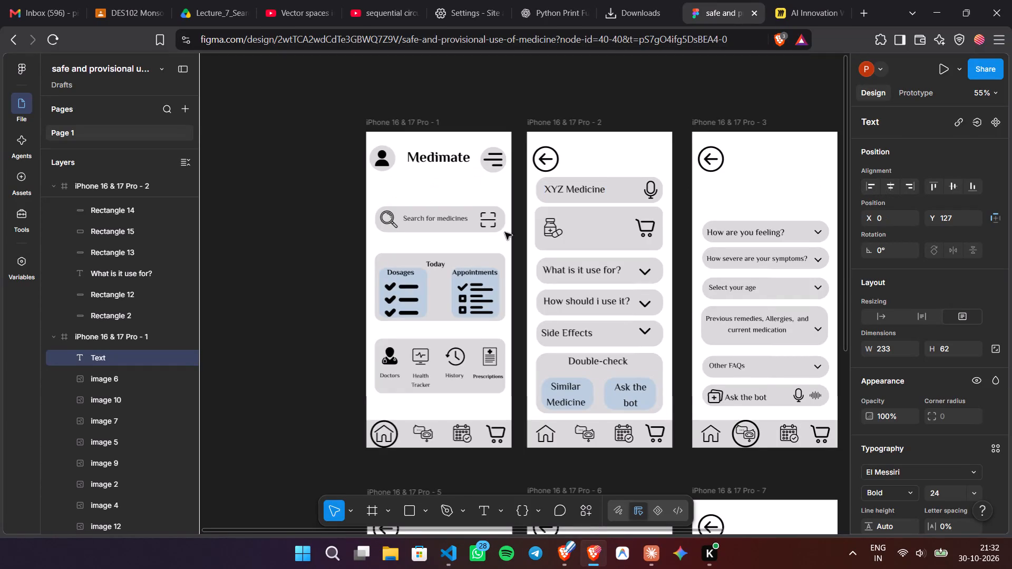
pyautogui.click(401, 182)
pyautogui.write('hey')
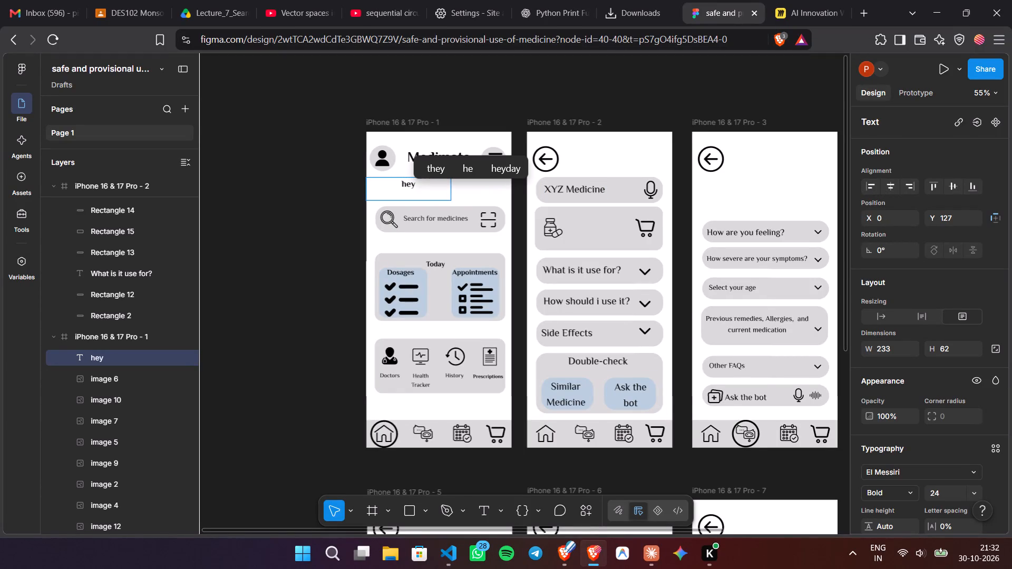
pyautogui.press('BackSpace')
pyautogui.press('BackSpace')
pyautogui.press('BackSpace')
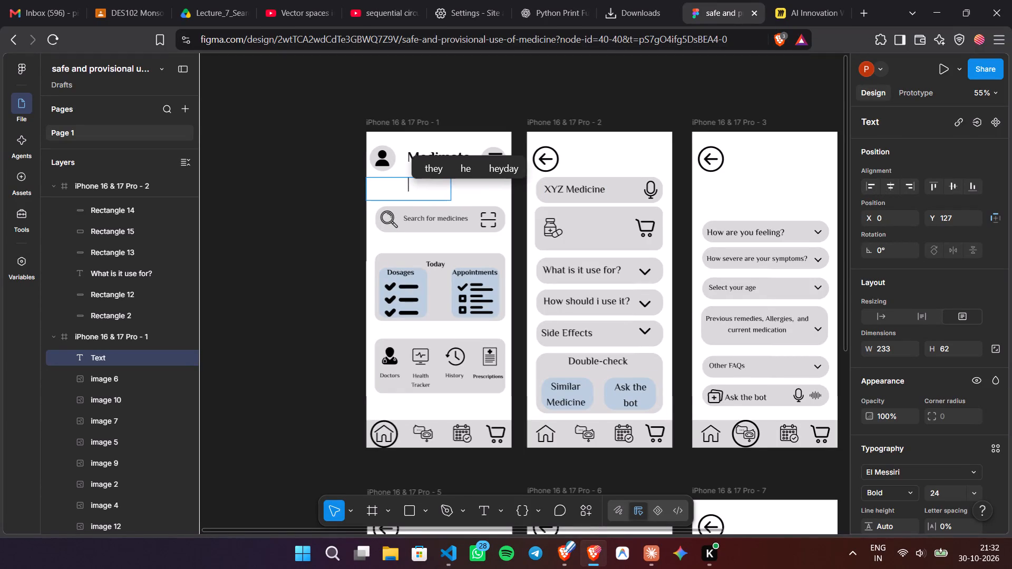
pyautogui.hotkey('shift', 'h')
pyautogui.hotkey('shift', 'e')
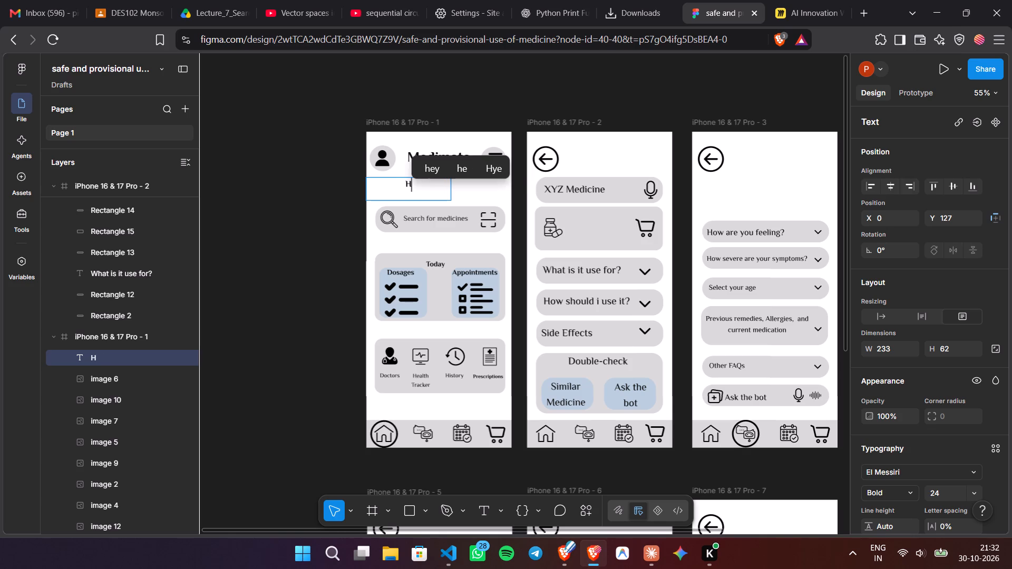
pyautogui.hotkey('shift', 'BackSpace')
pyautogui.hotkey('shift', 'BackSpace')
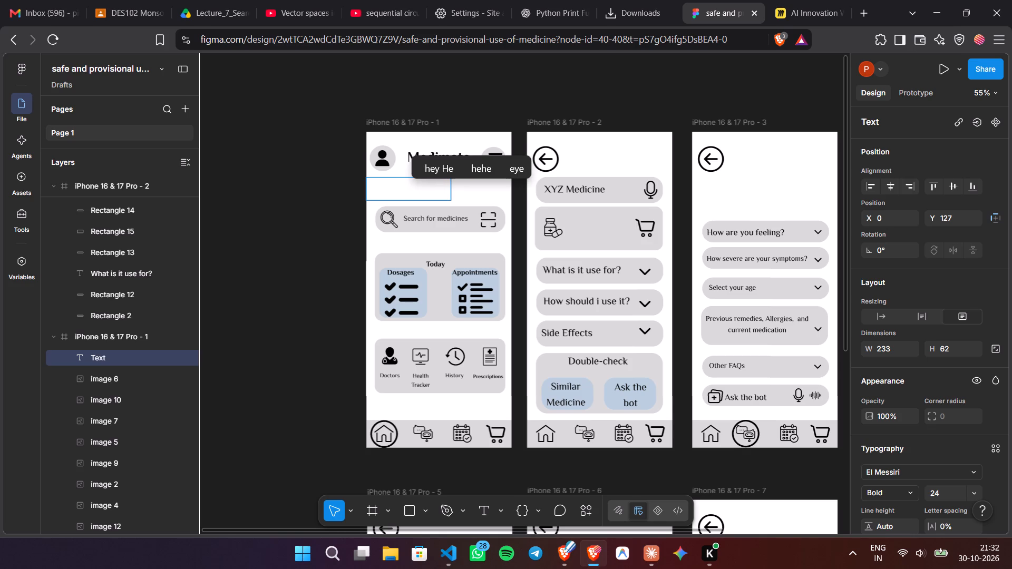
# Enter the greeting "Hey user!!" in Regular weight in the home screen's new text box.
pyautogui.hotkey('ctrl', 'b')
pyautogui.hotkey('shift', 'h')
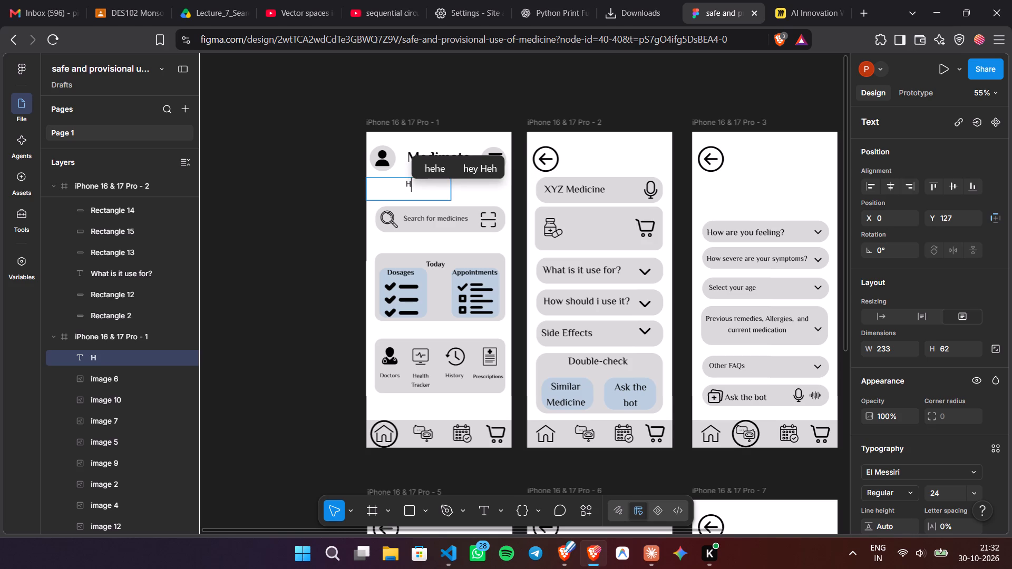
pyautogui.write('ey')
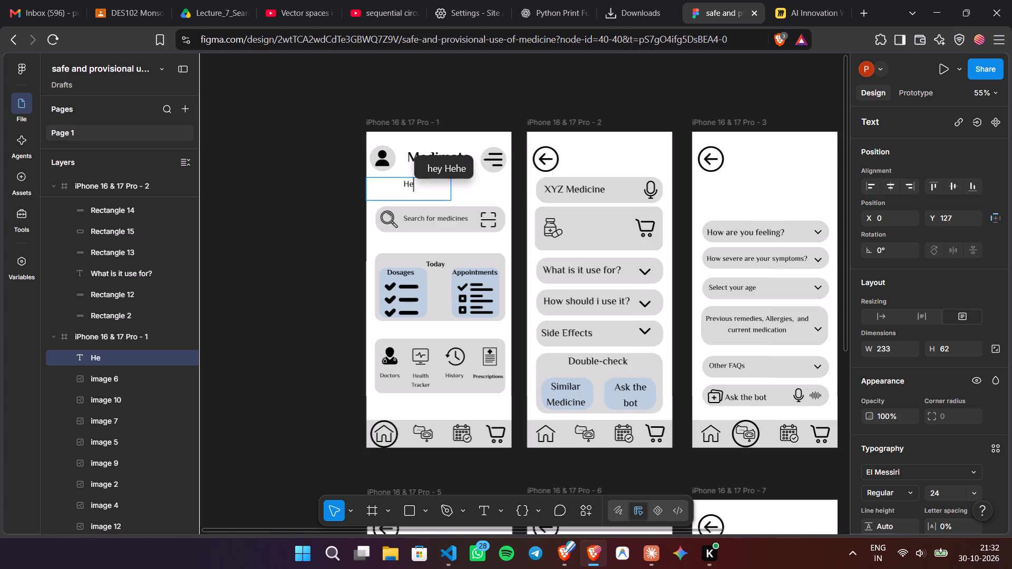
pyautogui.press('space')
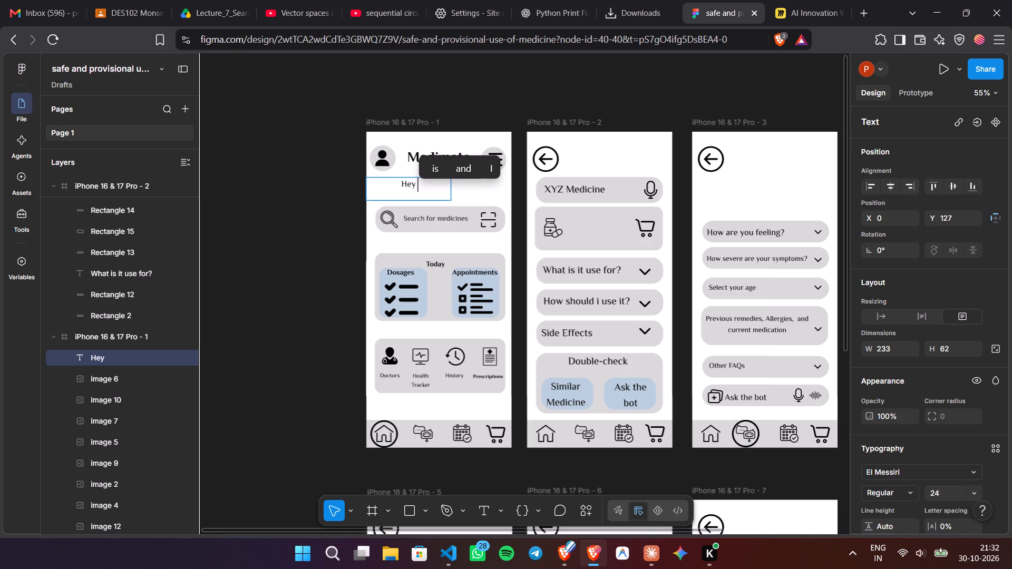
pyautogui.write('user')
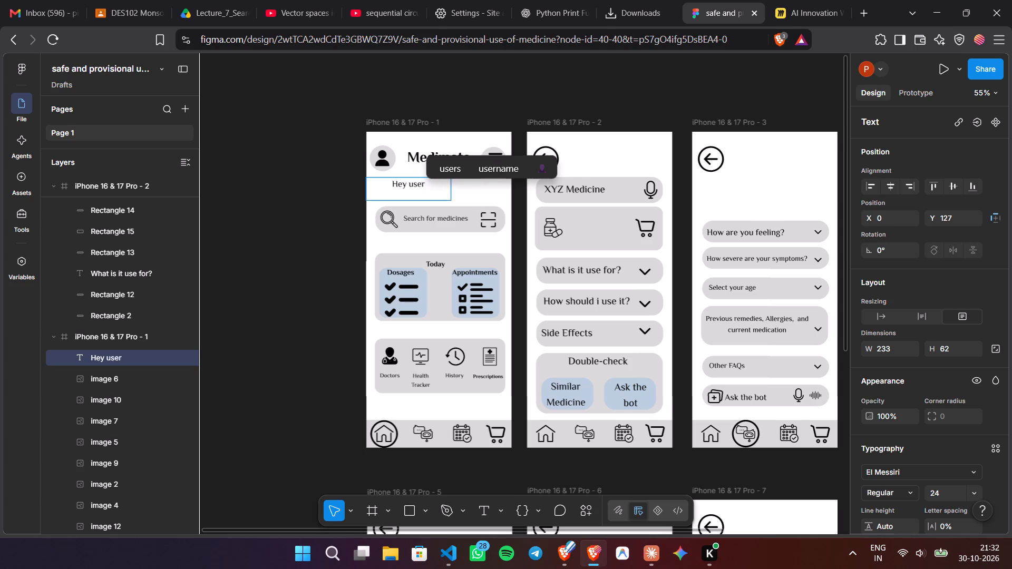
pyautogui.press('space')
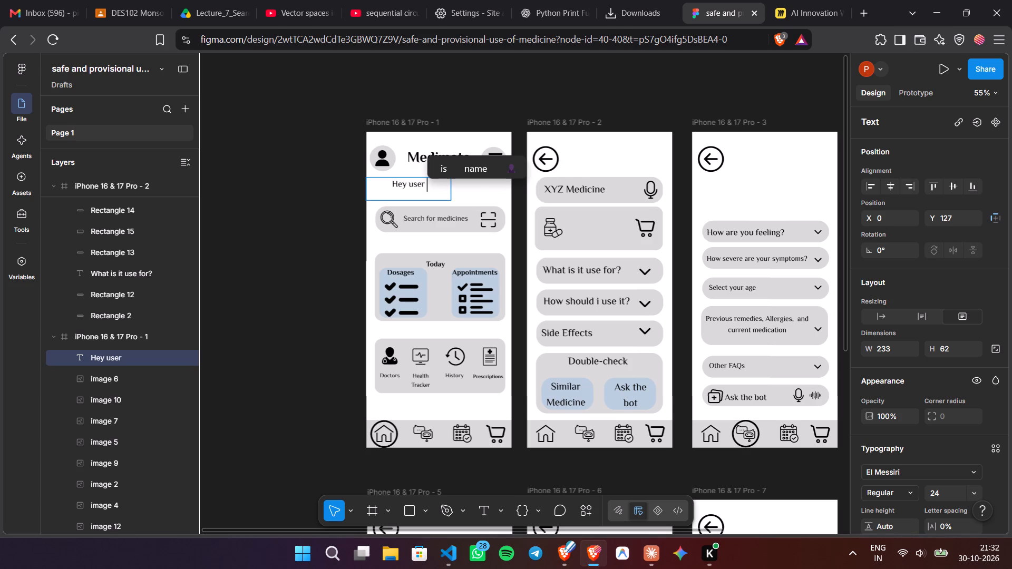
pyautogui.hotkey('shift', '?')
pyautogui.press('BackSpace')
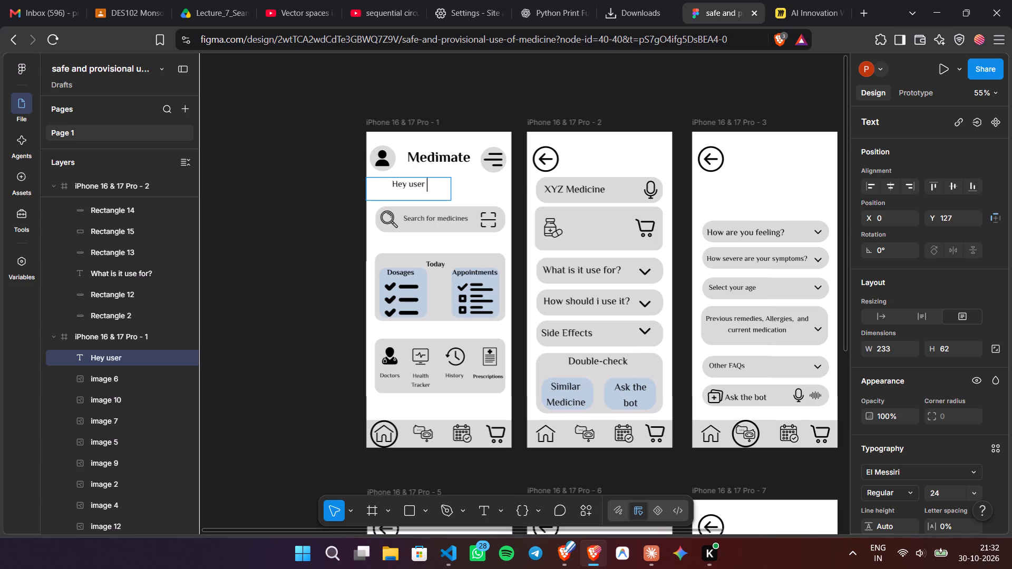
pyautogui.press('BackSpace')
pyautogui.write('!!')
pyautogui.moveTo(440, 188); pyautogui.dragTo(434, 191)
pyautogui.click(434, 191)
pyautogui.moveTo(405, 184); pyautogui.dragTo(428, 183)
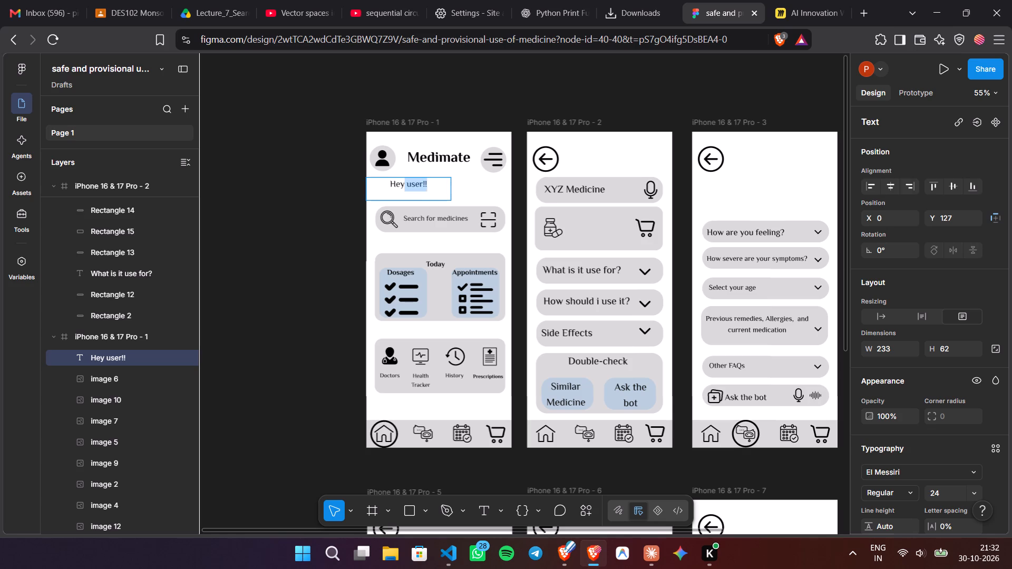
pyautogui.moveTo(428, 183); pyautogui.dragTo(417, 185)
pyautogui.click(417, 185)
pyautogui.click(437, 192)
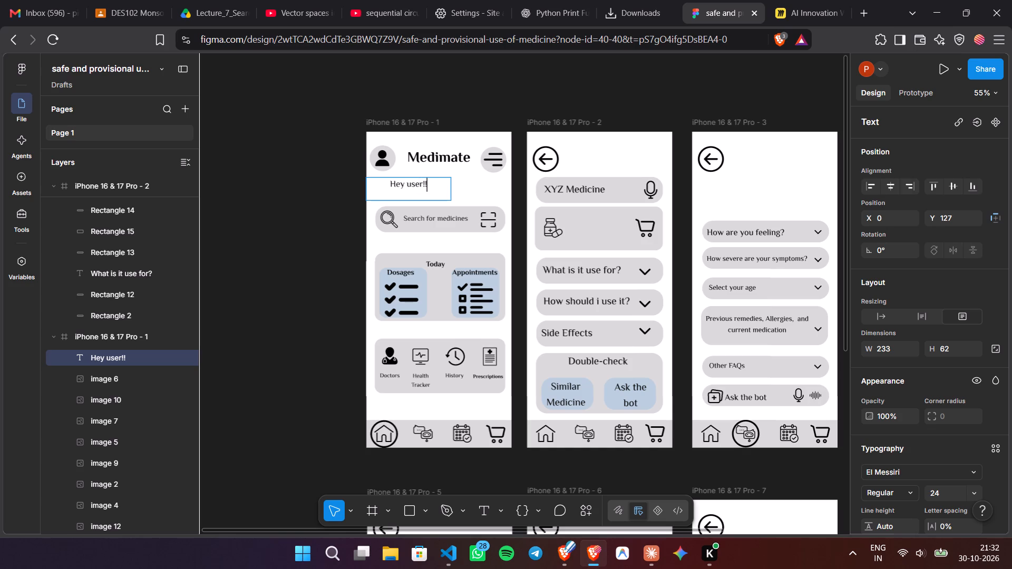
# Resize the "Hey user!!" text box on the home screen to about 201 × 60.
pyautogui.doubleClick(443, 189)
pyautogui.click(472, 187)
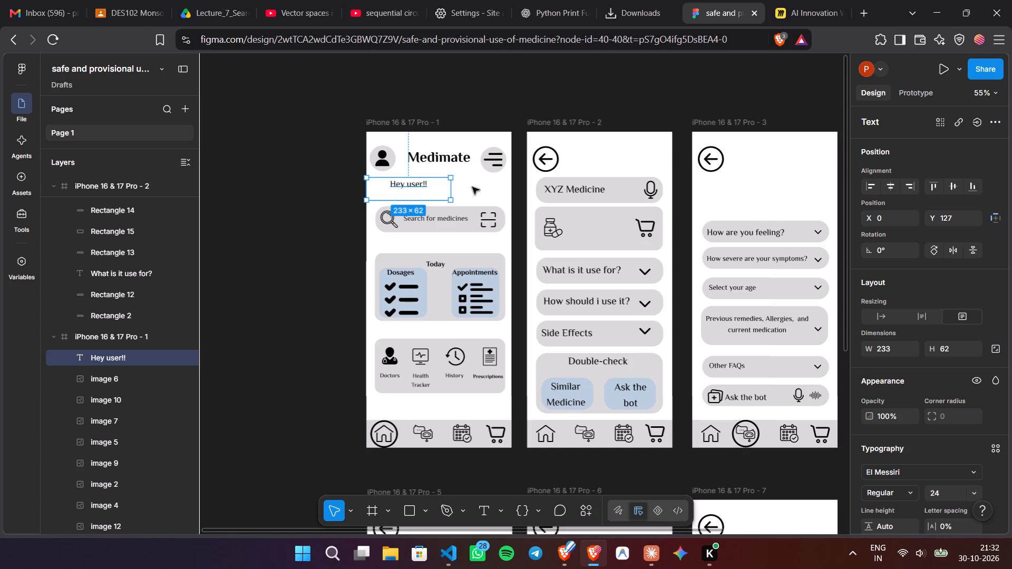
pyautogui.moveTo(452, 190); pyautogui.dragTo(484, 198)
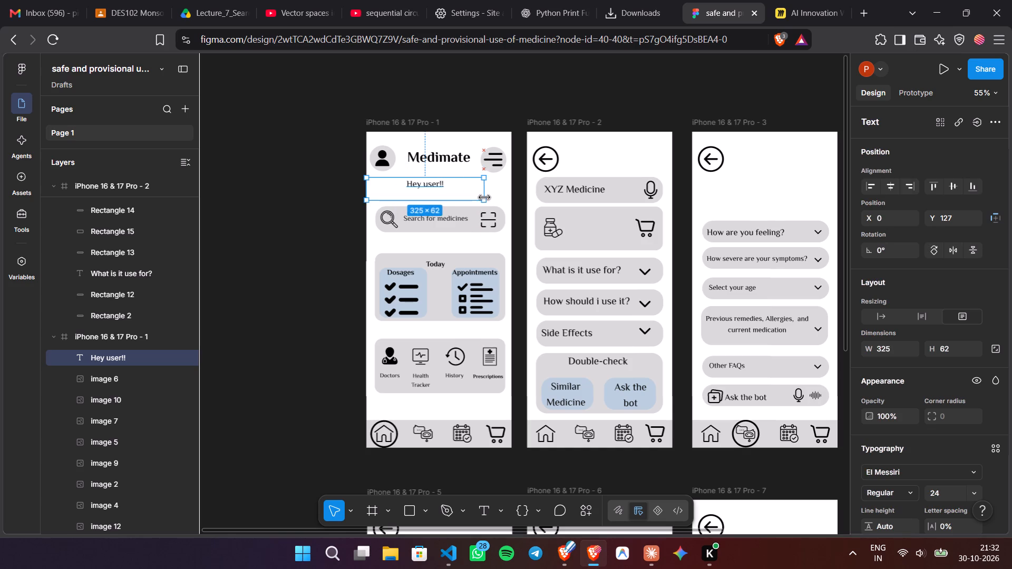
pyautogui.moveTo(484, 198); pyautogui.dragTo(434, 208)
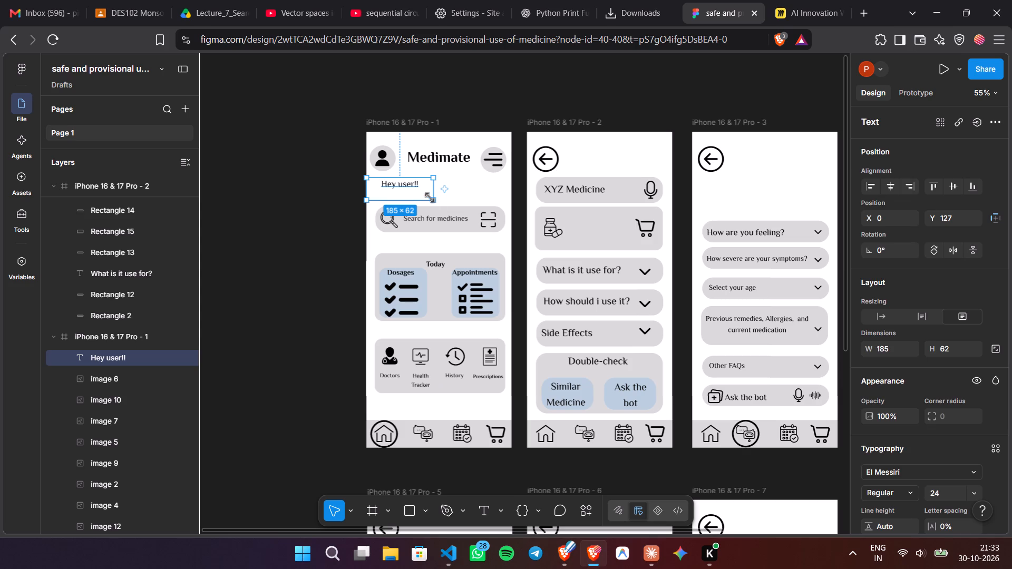
pyautogui.moveTo(433, 198); pyautogui.dragTo(460, 222)
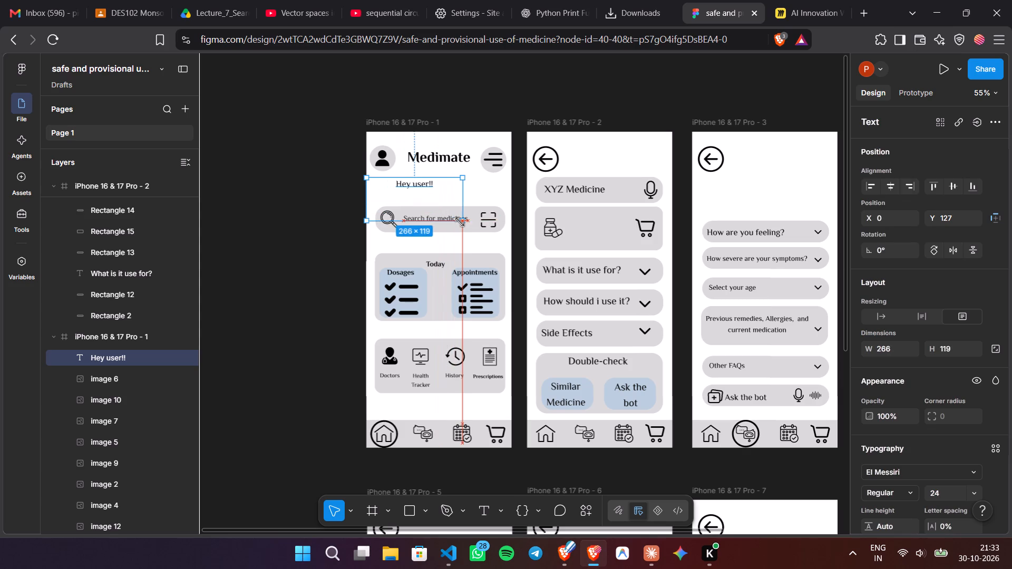
pyautogui.moveTo(460, 222); pyautogui.dragTo(440, 200)
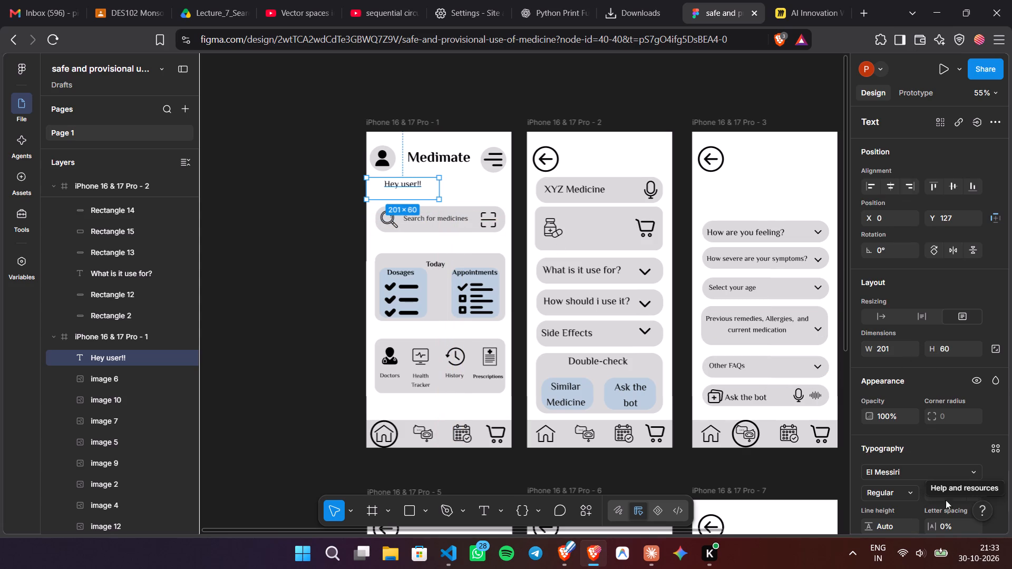
# Set the "Hey user!!" greeting's font size to 40.
pyautogui.click(979, 493)
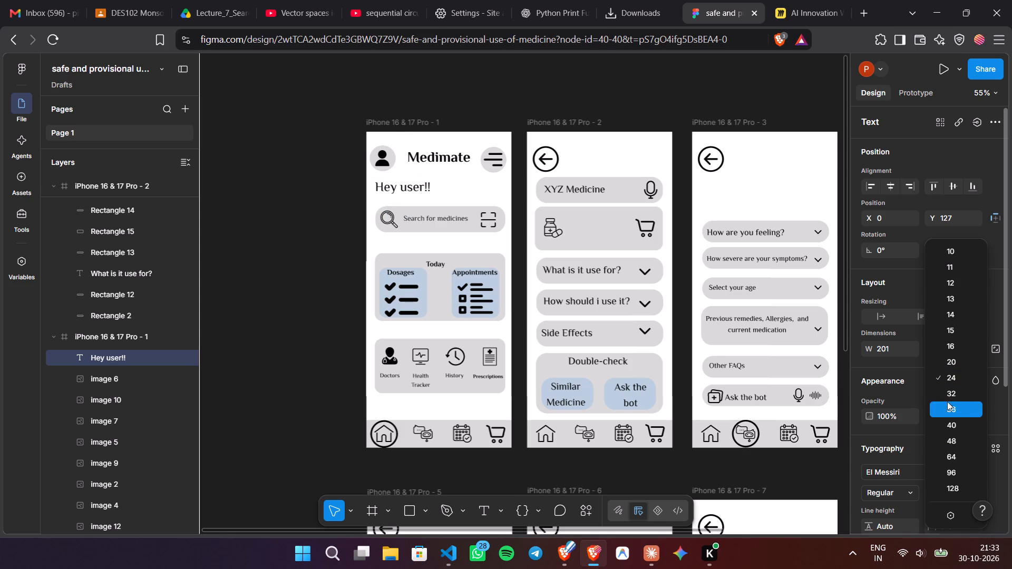
pyautogui.click(951, 421)
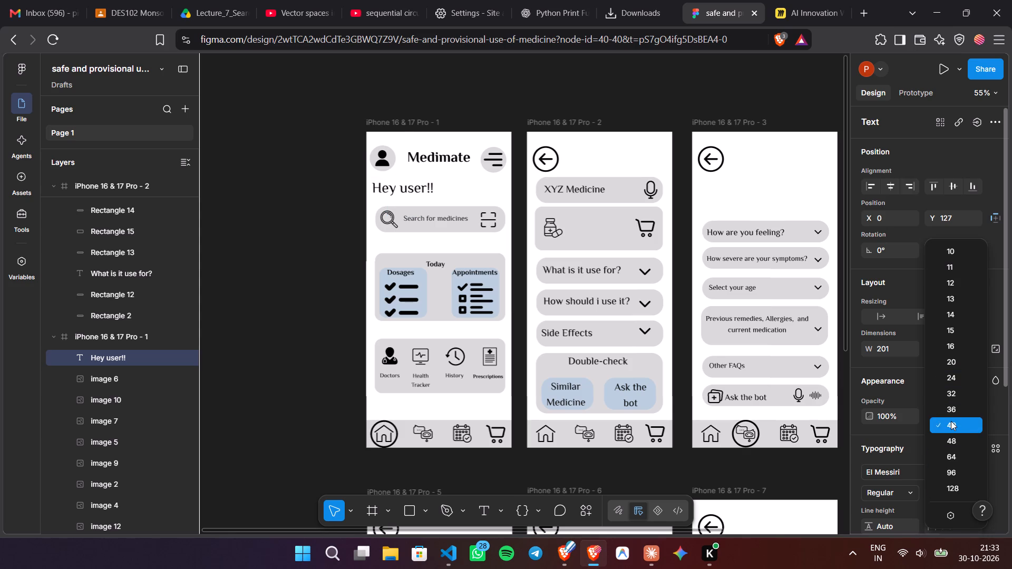
# Move the "Hey user!!" greeting to about X 22, Y 128, just above the home screen's search bar.
pyautogui.moveTo(406, 188); pyautogui.dragTo(413, 188)
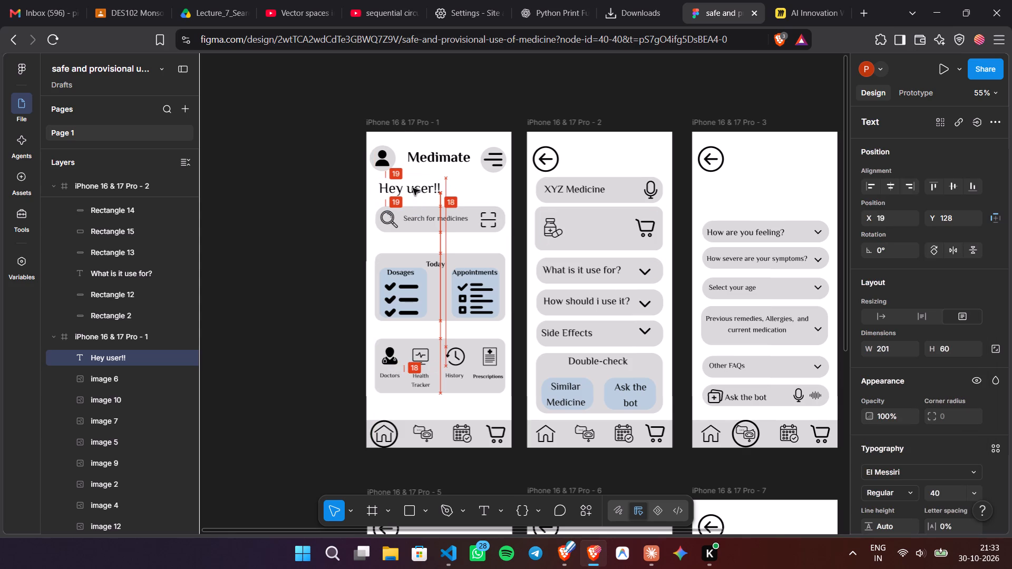
pyautogui.moveTo(413, 188); pyautogui.dragTo(414, 188)
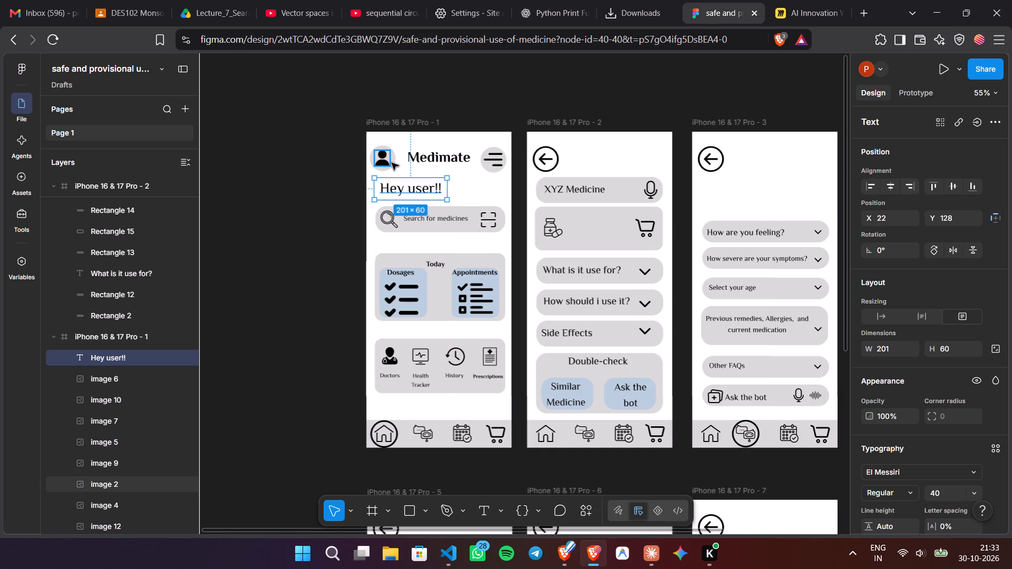
pyautogui.click(318, 152)
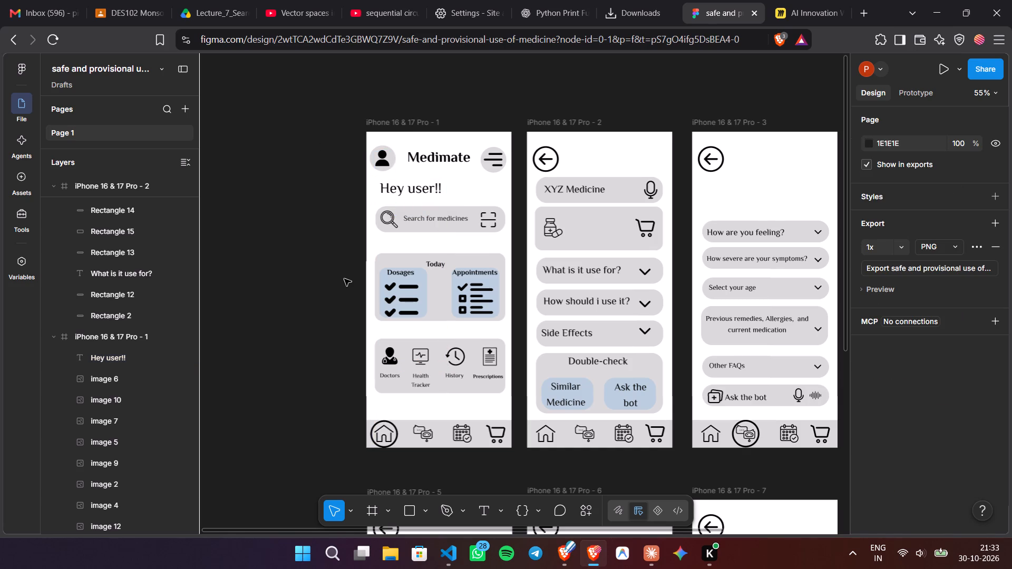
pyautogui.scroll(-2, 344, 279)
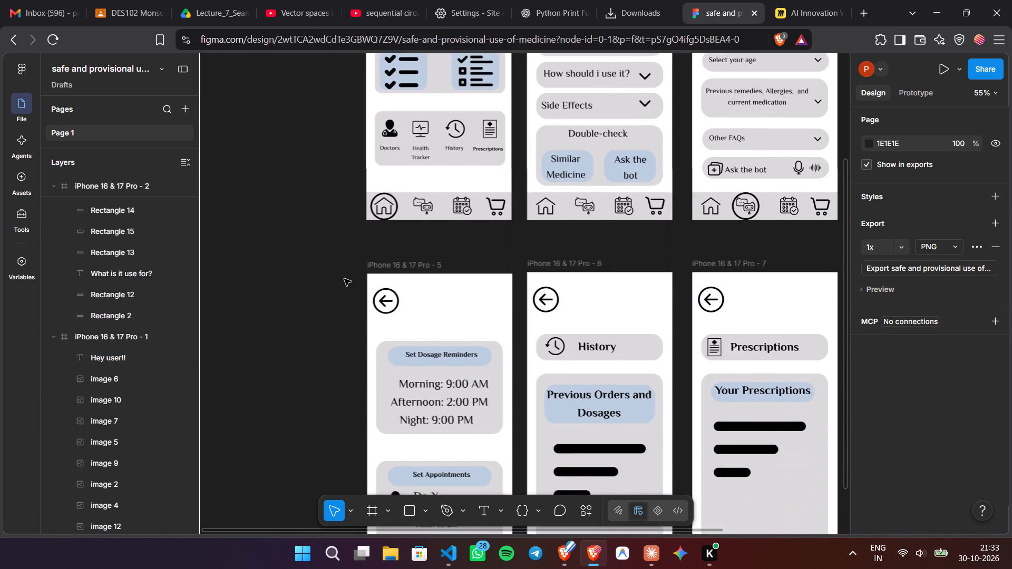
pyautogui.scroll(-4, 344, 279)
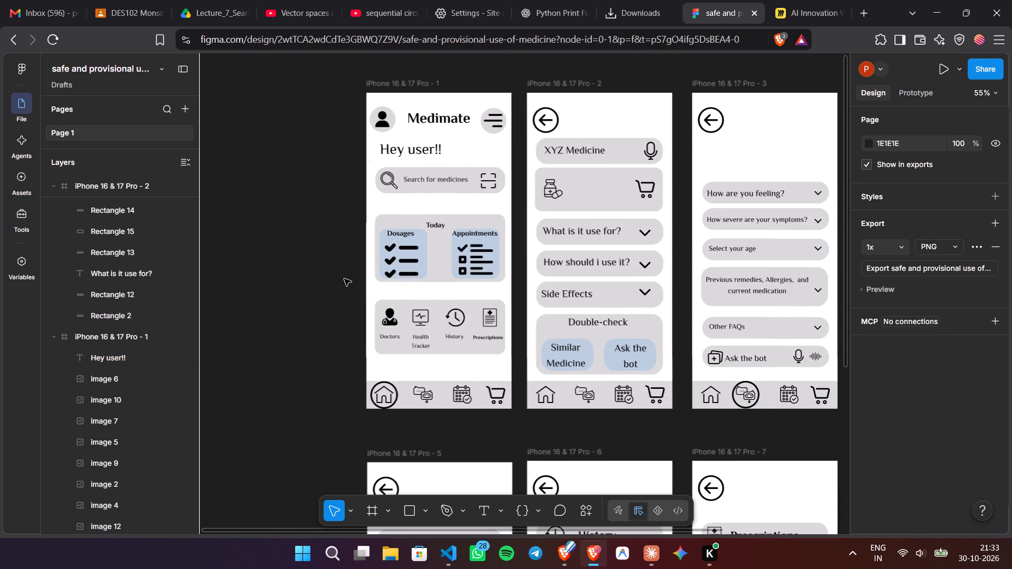
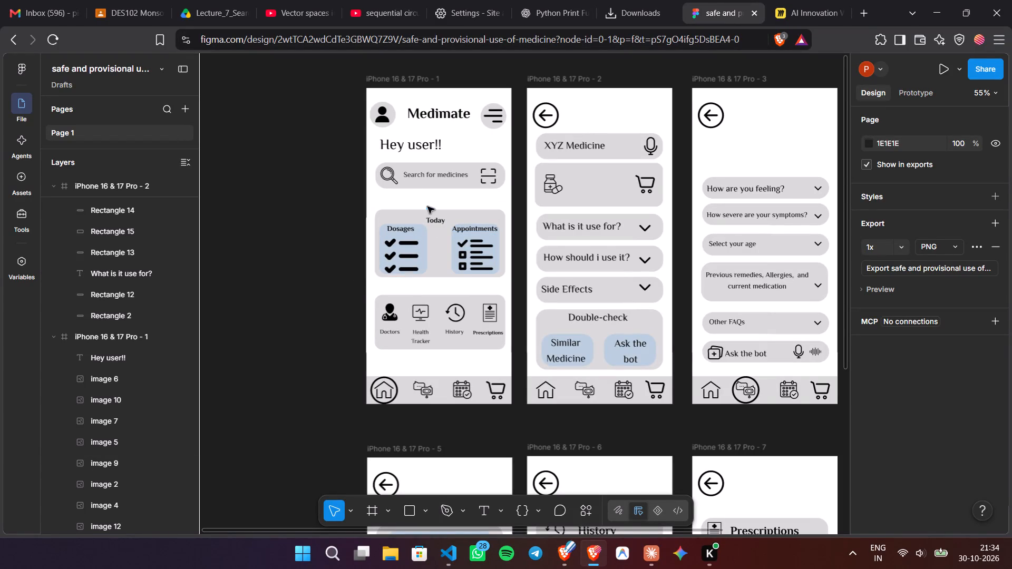
# Review the layout of all eight Medimate app screens, from the home screen through the checkout screen.
pyautogui.hscroll(-2, 345, 195)
pyautogui.scroll(-1, 345, 195)
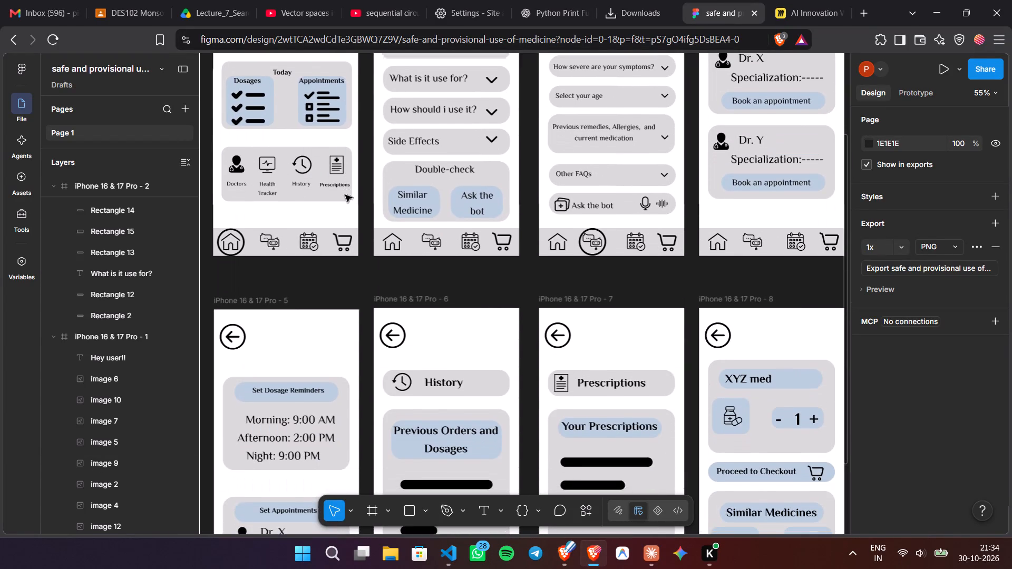
pyautogui.scroll(-2, 345, 195)
pyautogui.hscroll(-1, 345, 195)
pyautogui.scroll(-2, 345, 195)
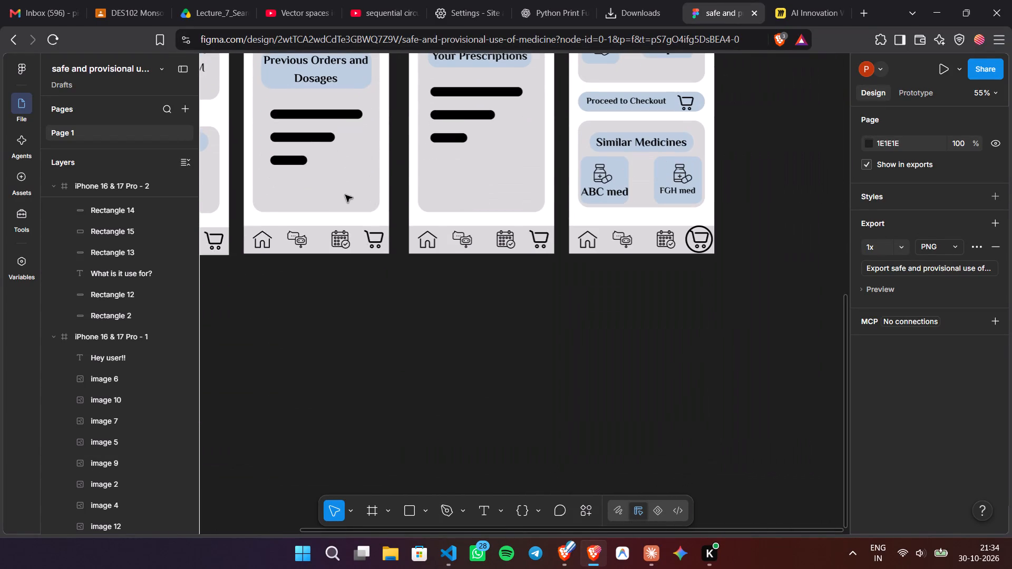
pyautogui.hscroll(2, 345, 195)
pyautogui.scroll(2, 345, 195)
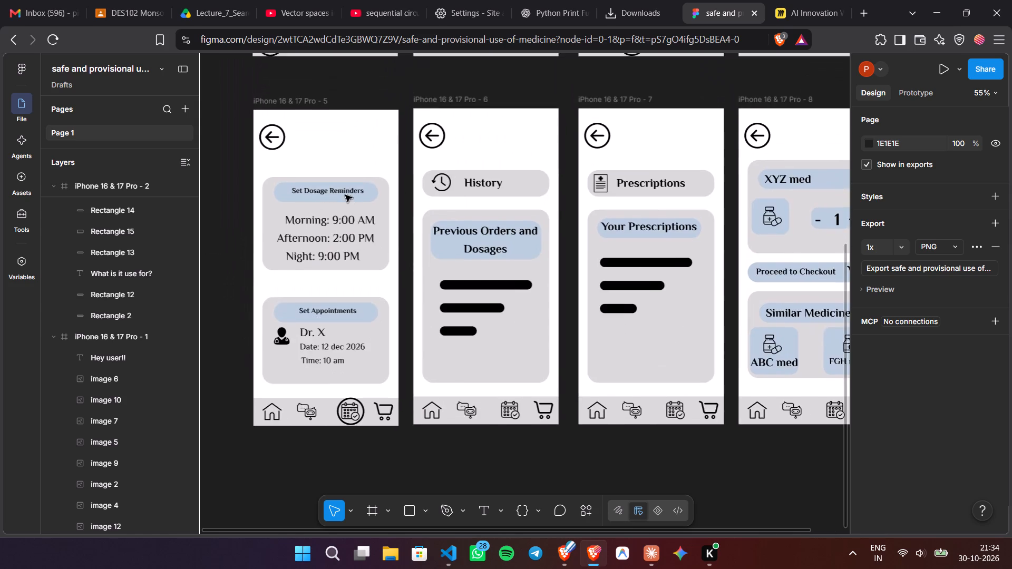
pyautogui.scroll(3, 345, 195)
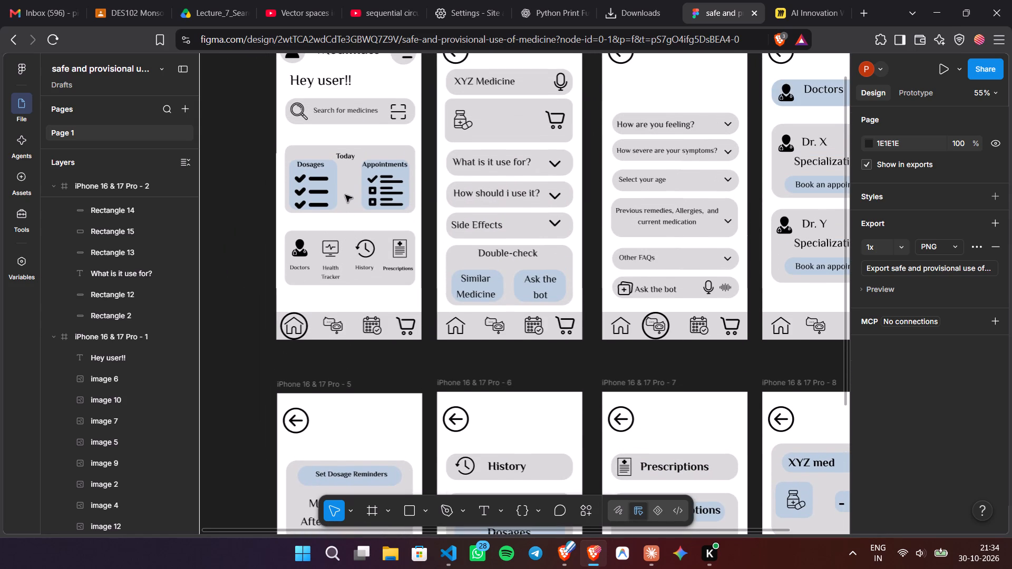
pyautogui.click(431, 236)
pyautogui.scroll(1, 431, 236)
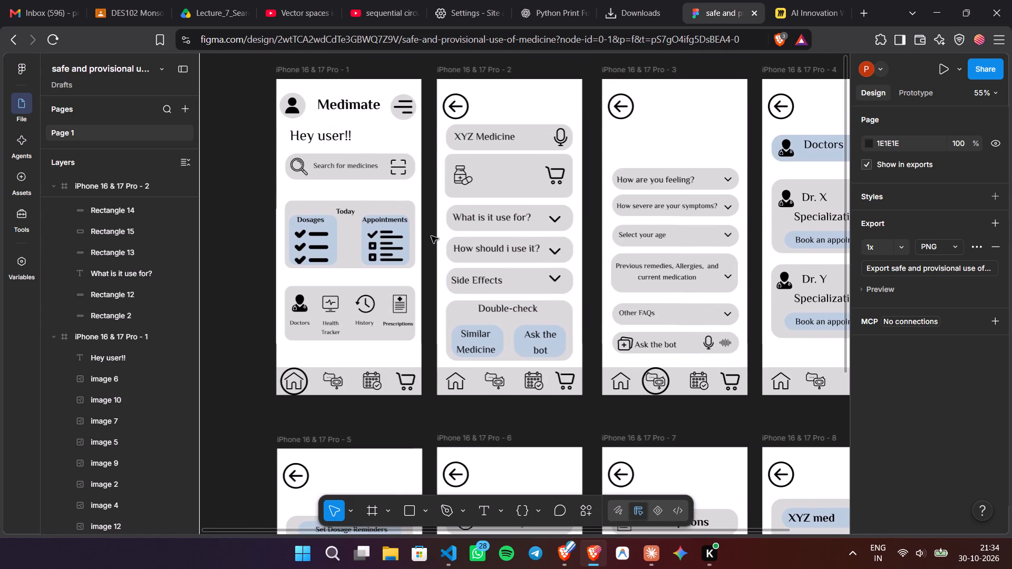
pyautogui.hscroll(-2, 431, 236)
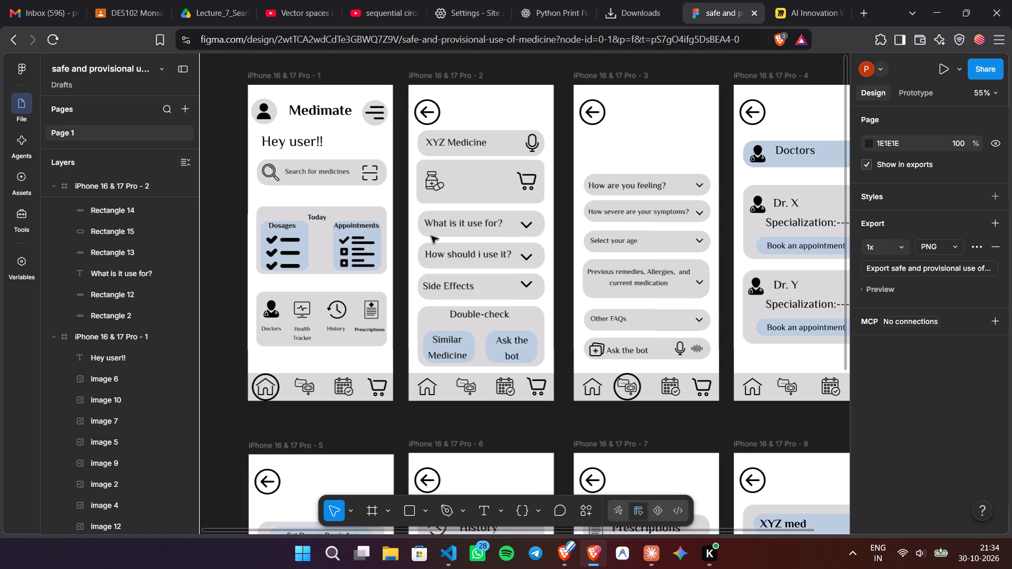
pyautogui.hscroll(-3, 431, 236)
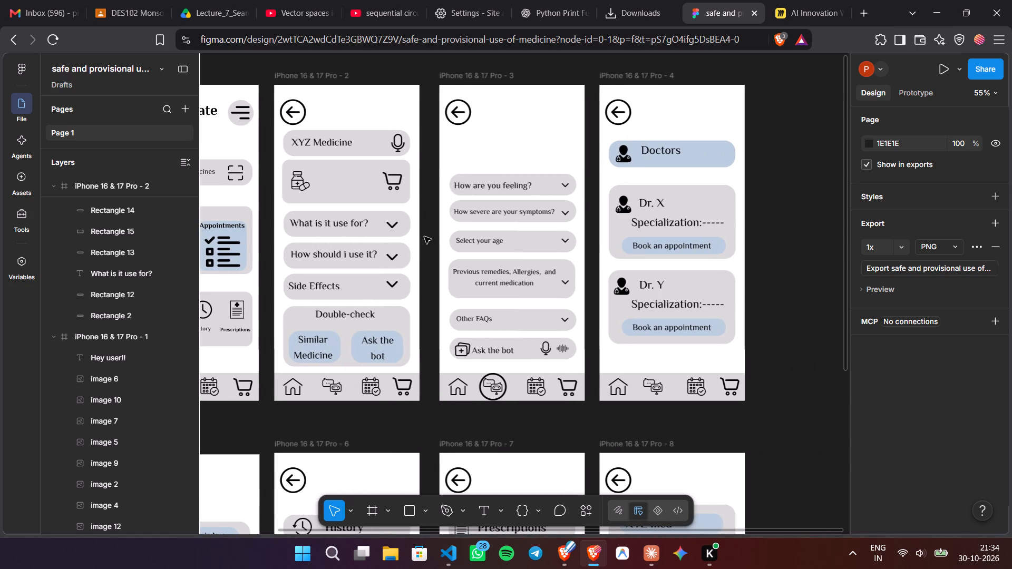
pyautogui.click(424, 237)
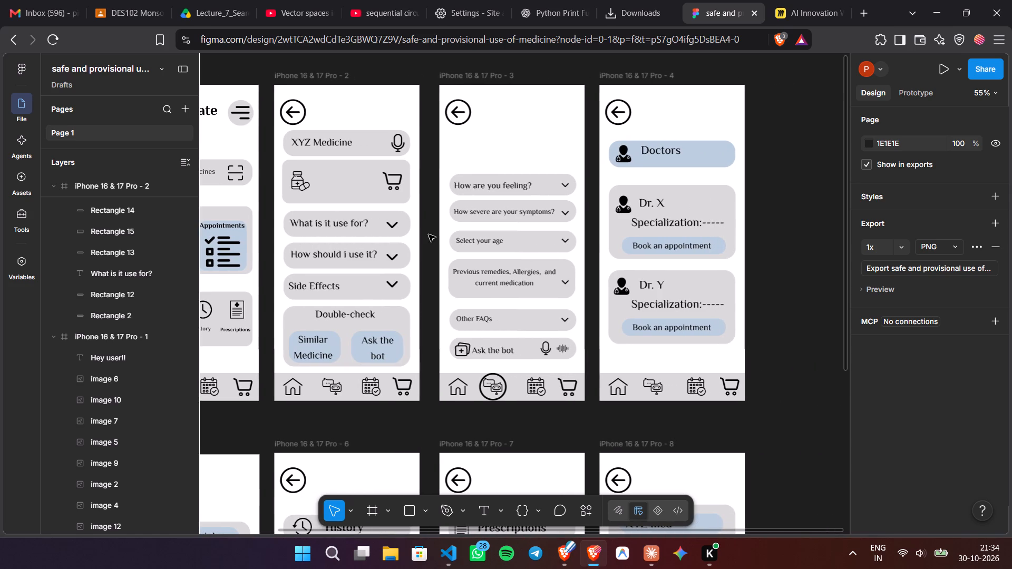
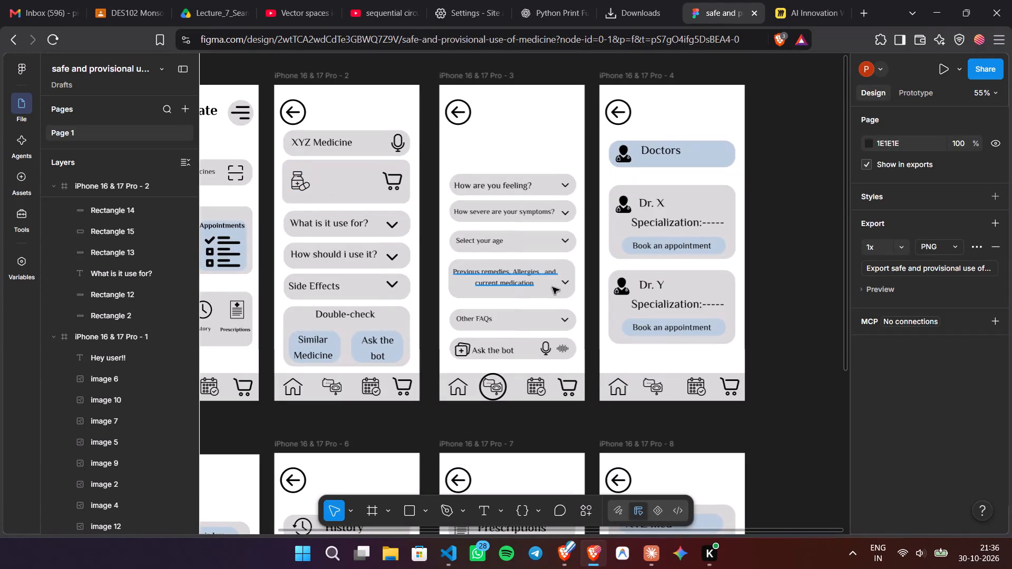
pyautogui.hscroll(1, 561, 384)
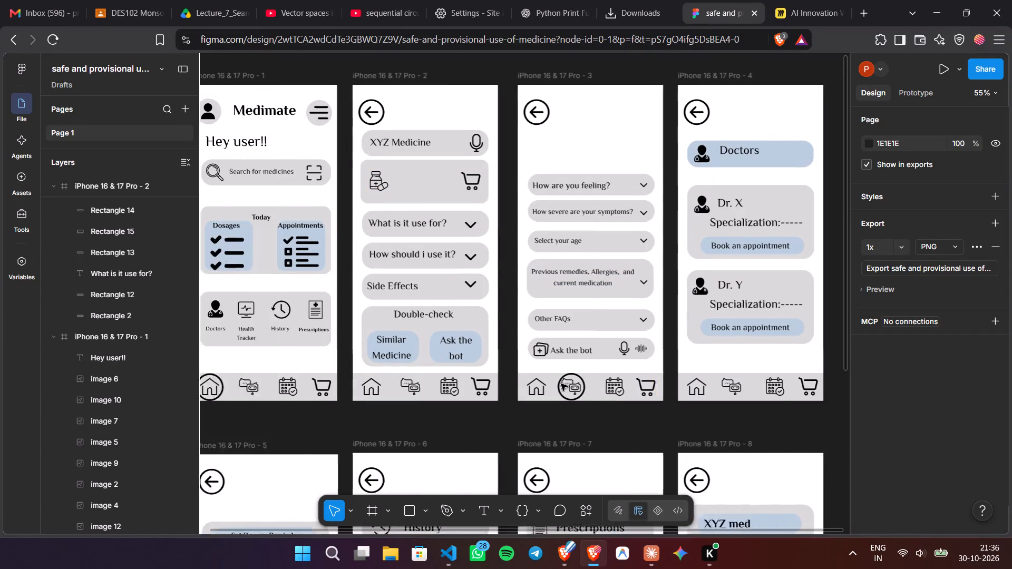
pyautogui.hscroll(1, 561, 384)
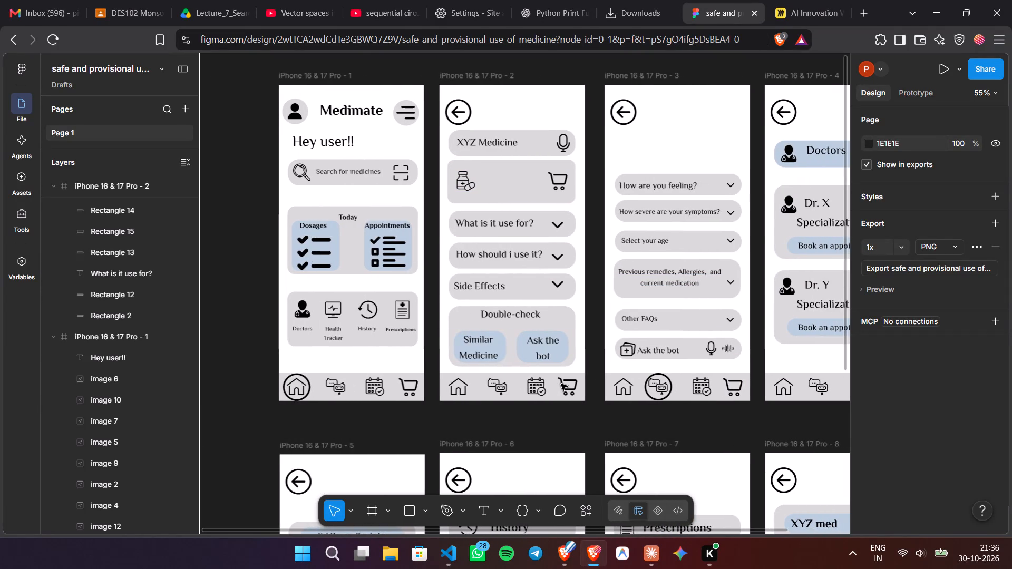
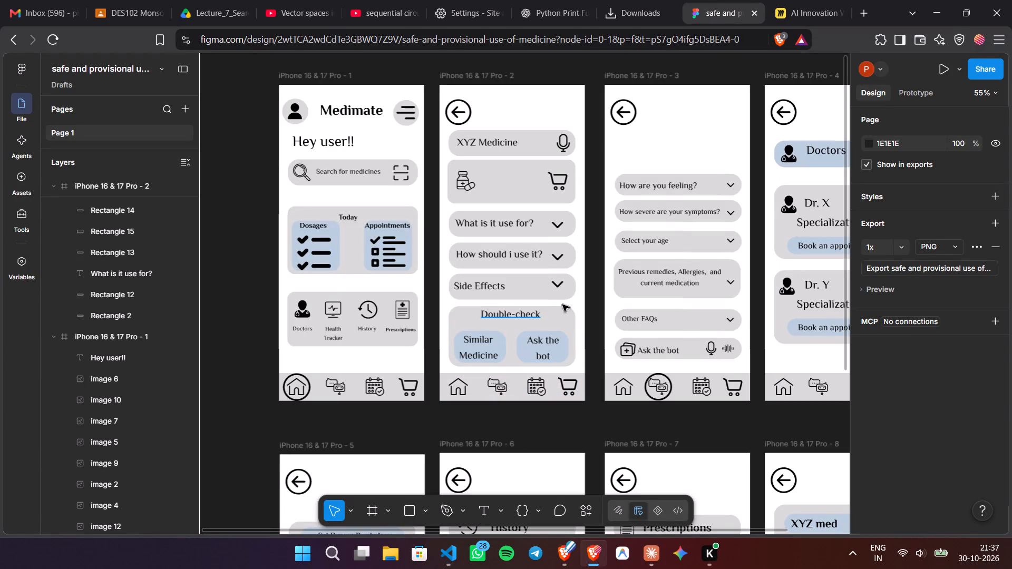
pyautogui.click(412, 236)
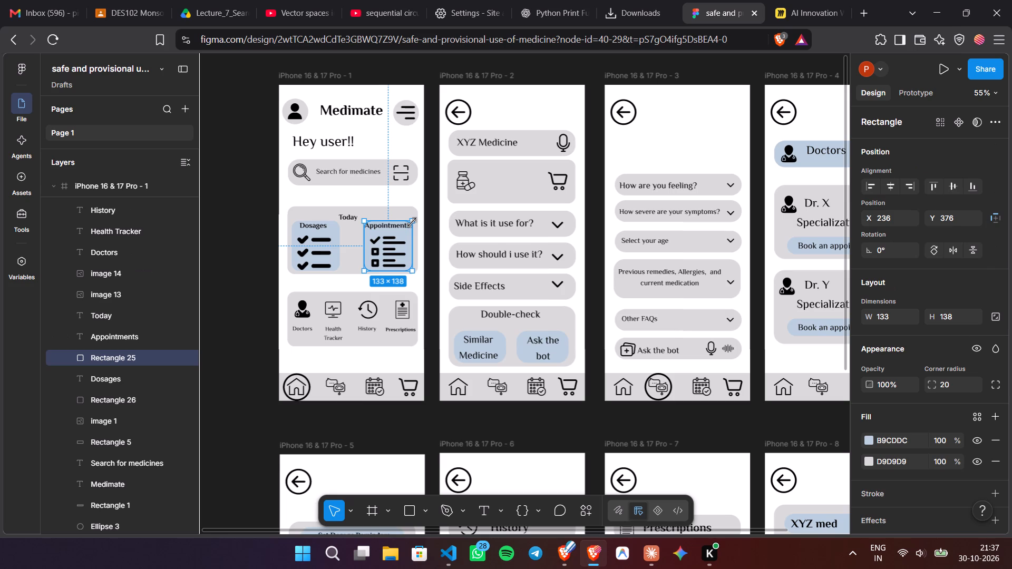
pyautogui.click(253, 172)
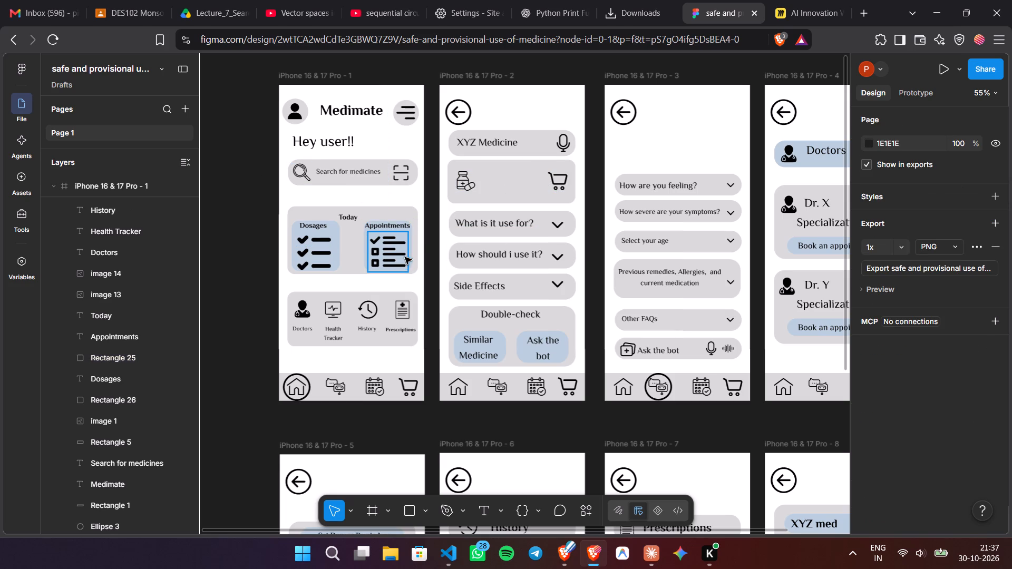
# Add a fill layer to the circled home icon in the home screen's navigation bar.
pyautogui.scroll(-1, 589, 302)
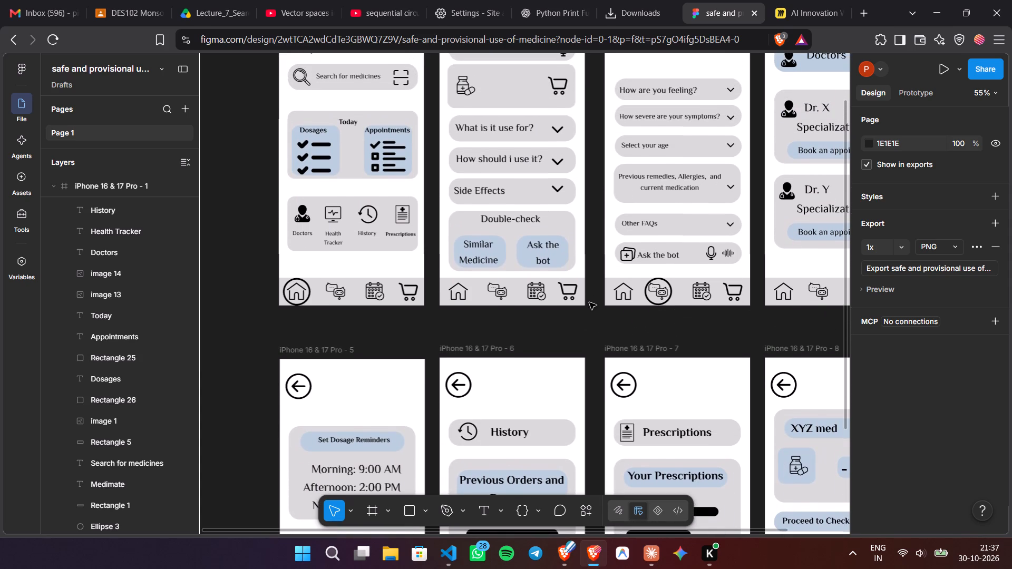
pyautogui.click(310, 292)
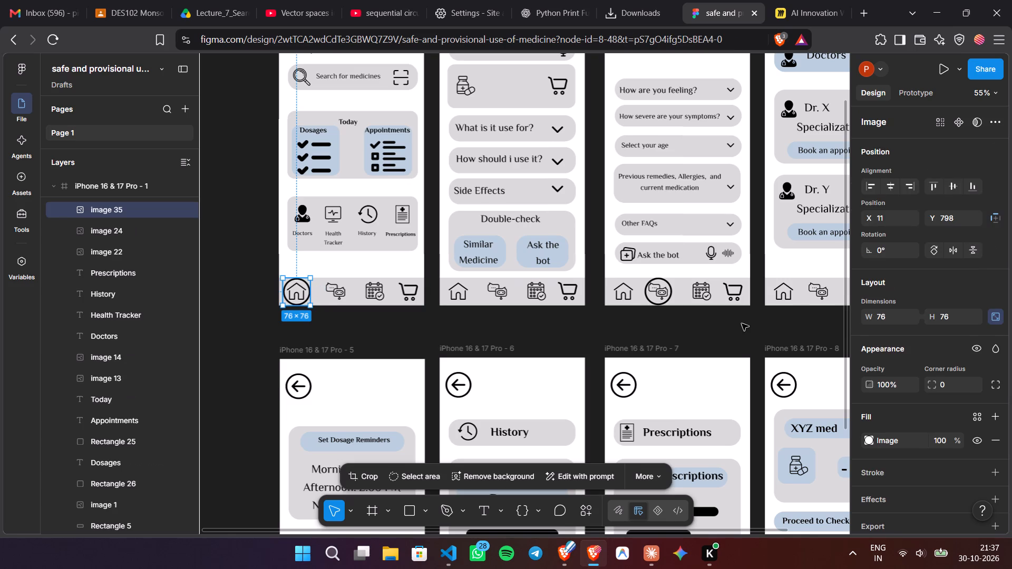
pyautogui.scroll(-1, 943, 459)
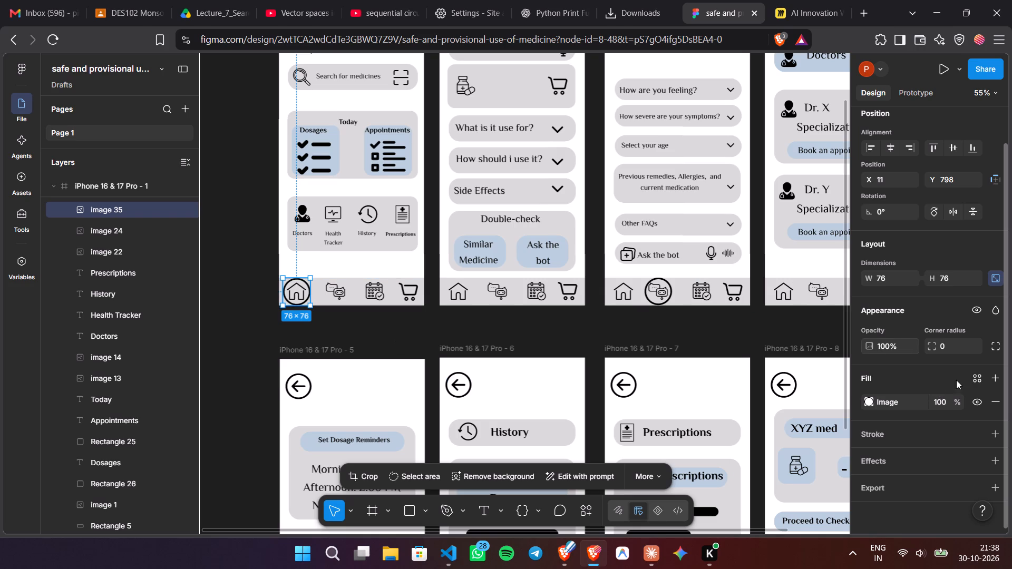
pyautogui.click(993, 378)
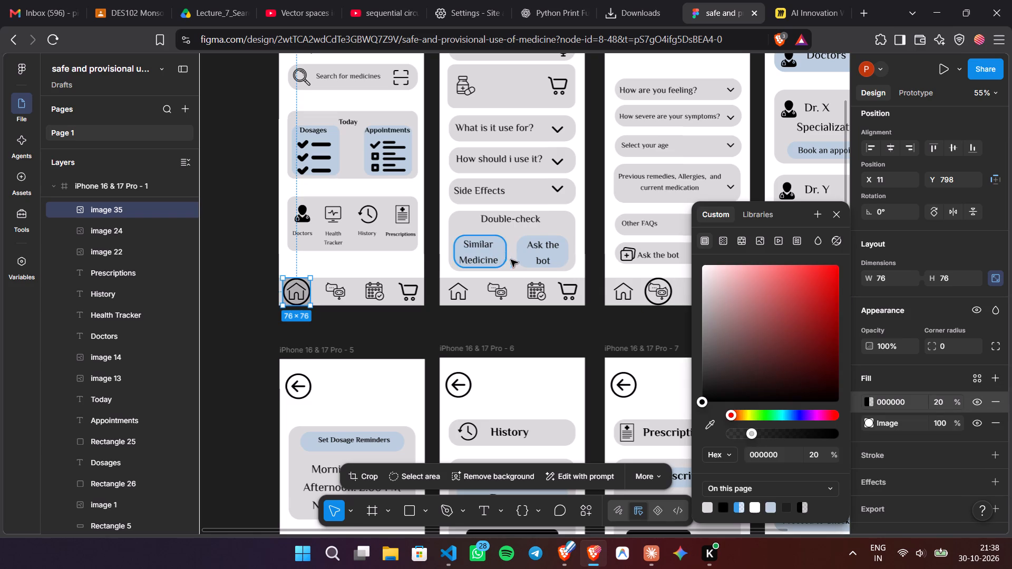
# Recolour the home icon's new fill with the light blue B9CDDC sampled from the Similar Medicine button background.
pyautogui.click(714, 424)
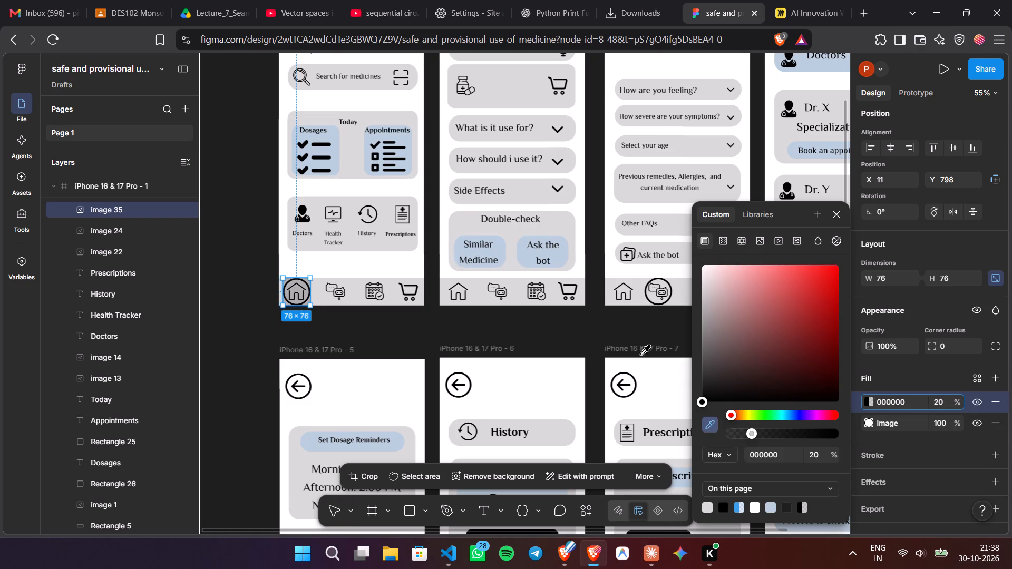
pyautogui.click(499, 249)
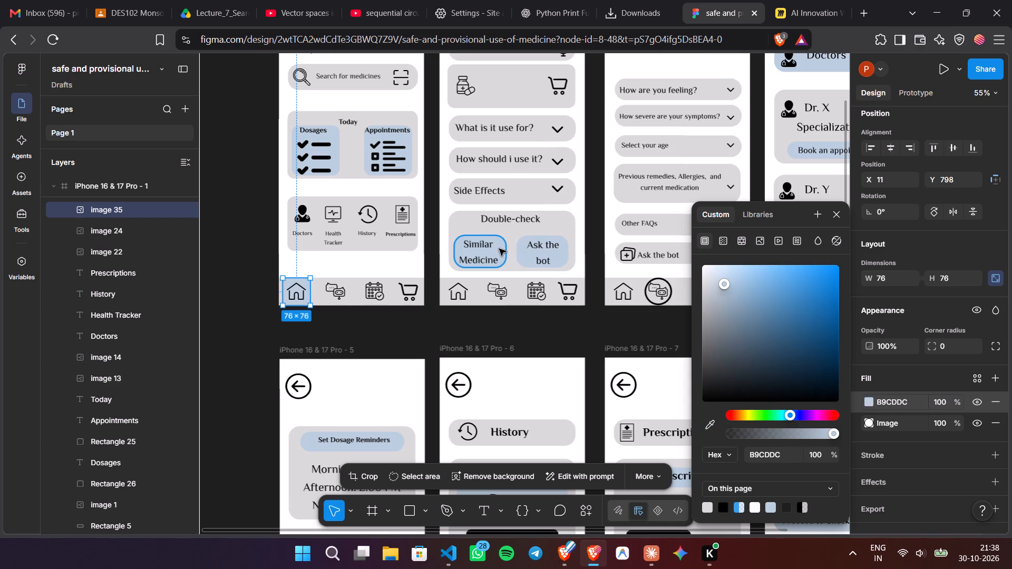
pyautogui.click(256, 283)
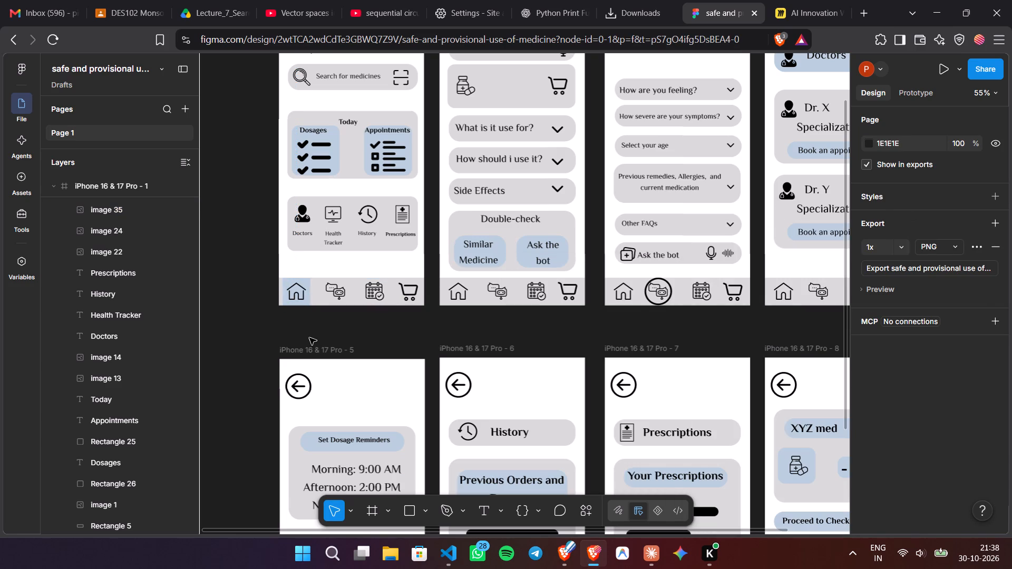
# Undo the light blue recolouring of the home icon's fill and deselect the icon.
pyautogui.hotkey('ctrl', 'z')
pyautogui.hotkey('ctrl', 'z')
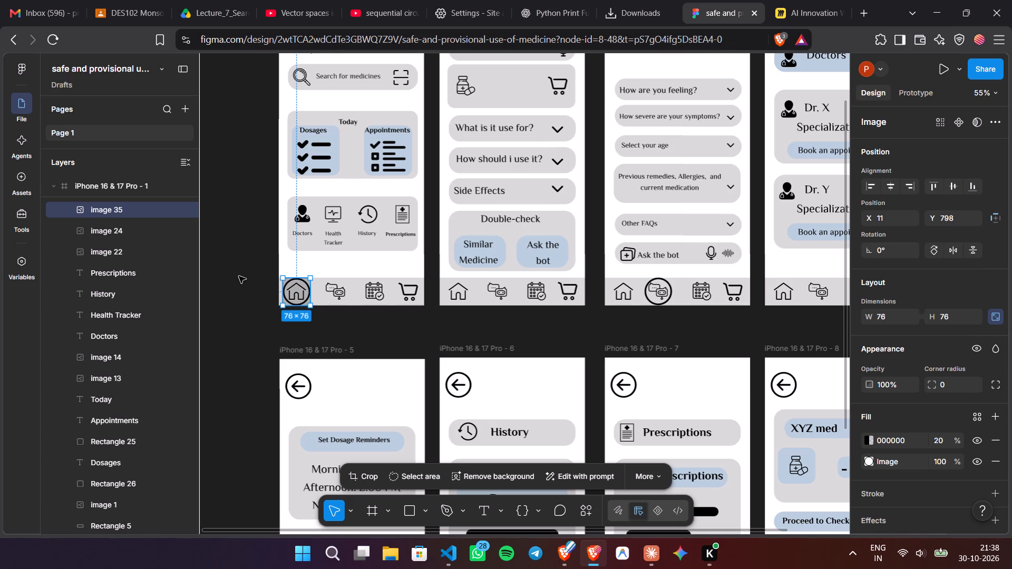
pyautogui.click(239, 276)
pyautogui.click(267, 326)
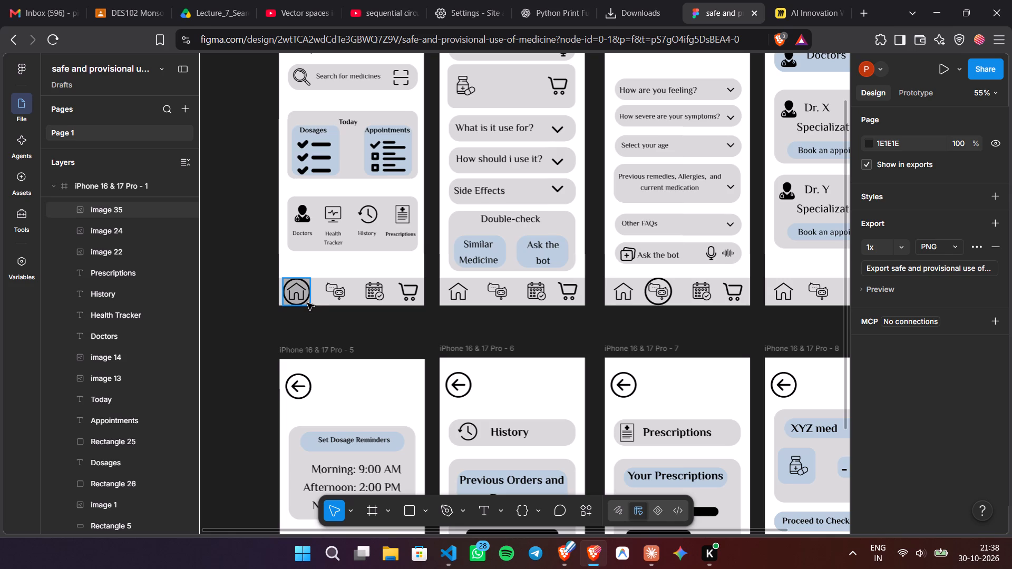
# Shift the ABC med card on the cart screen slightly right: icon to X 83, label to X 42, background to X 41.
pyautogui.scroll(-1, 315, 327)
pyautogui.hscroll(-2, 315, 327)
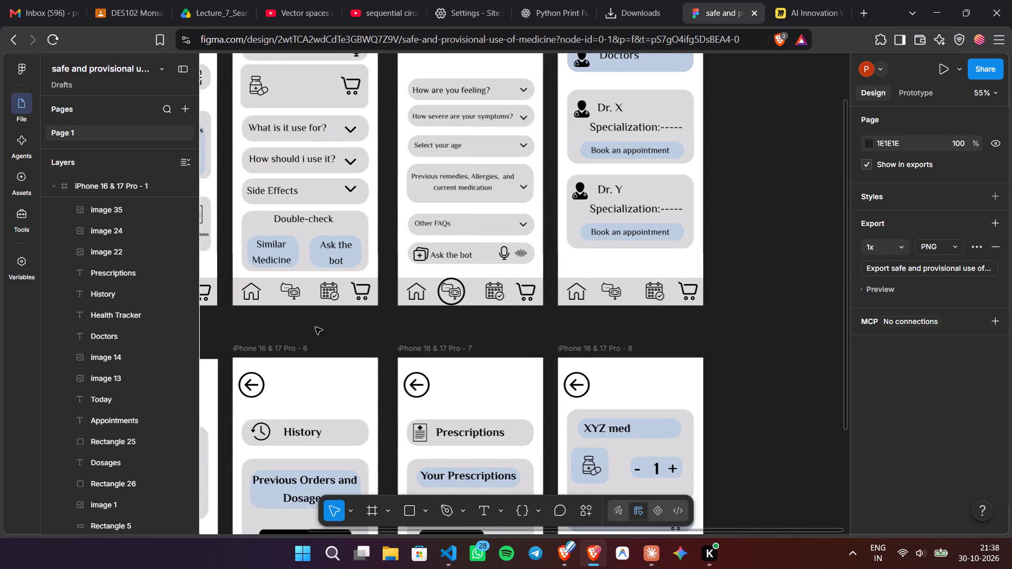
pyautogui.hscroll(1, 315, 327)
pyautogui.scroll(-1, 315, 327)
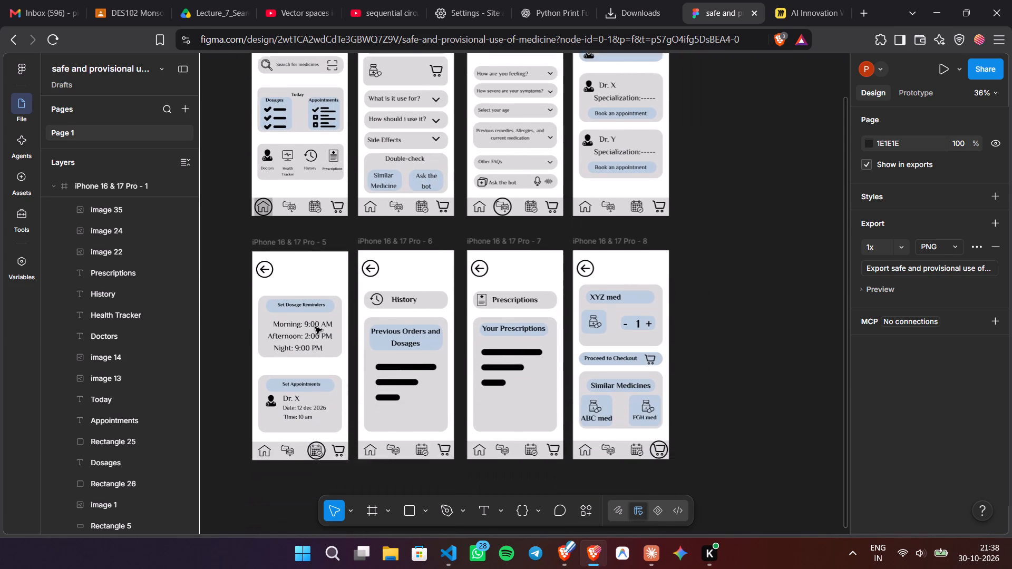
pyautogui.scroll(-1, 315, 327)
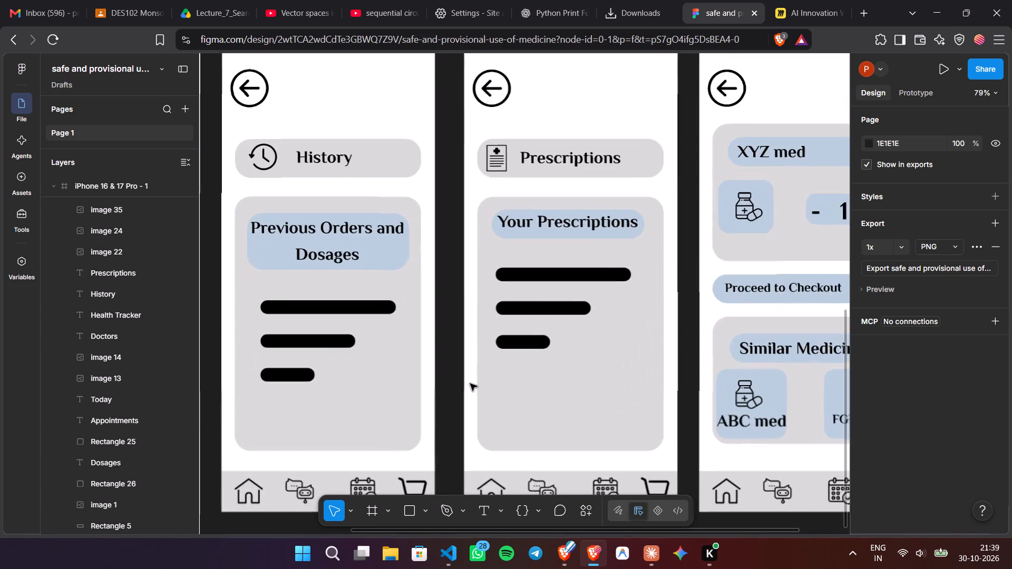
pyautogui.hscroll(-2, 580, 395)
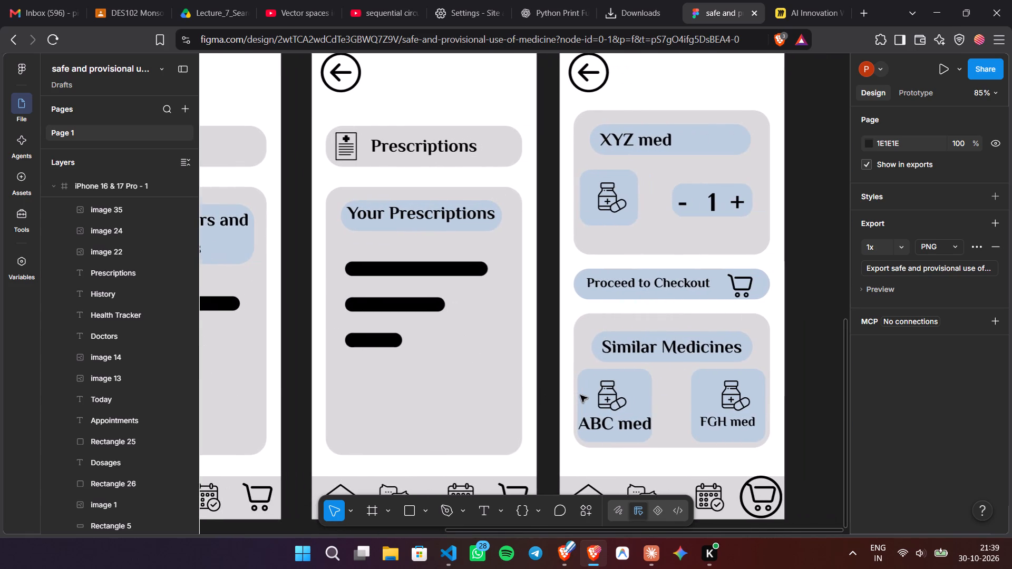
pyautogui.moveTo(607, 399); pyautogui.dragTo(614, 400)
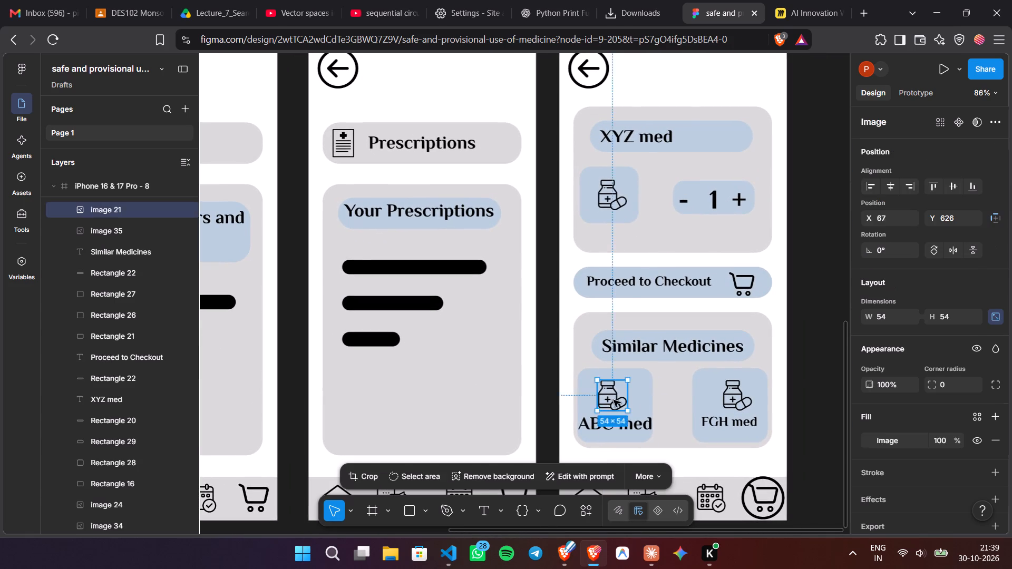
pyautogui.moveTo(614, 400); pyautogui.dragTo(616, 400)
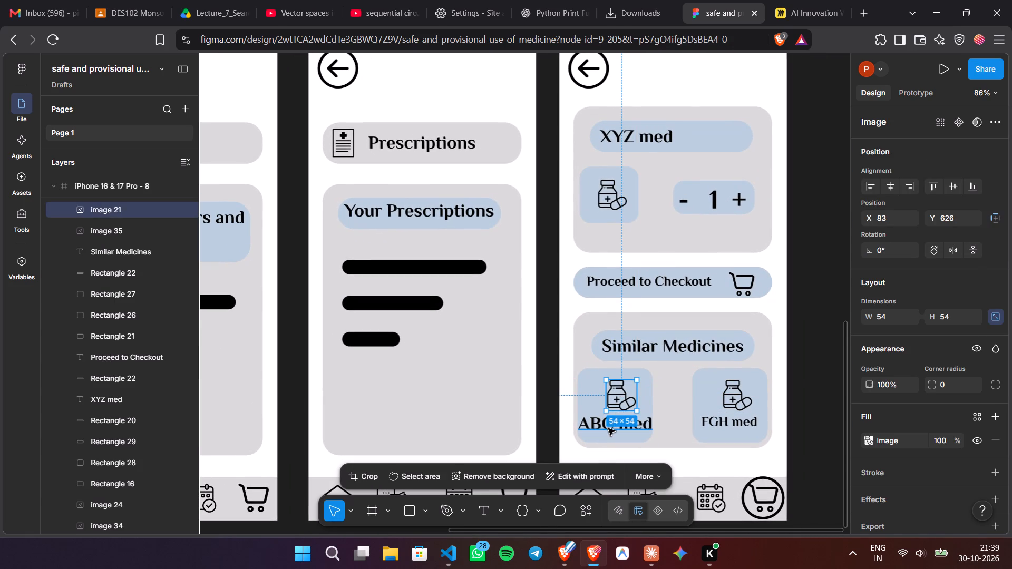
pyautogui.click(608, 428)
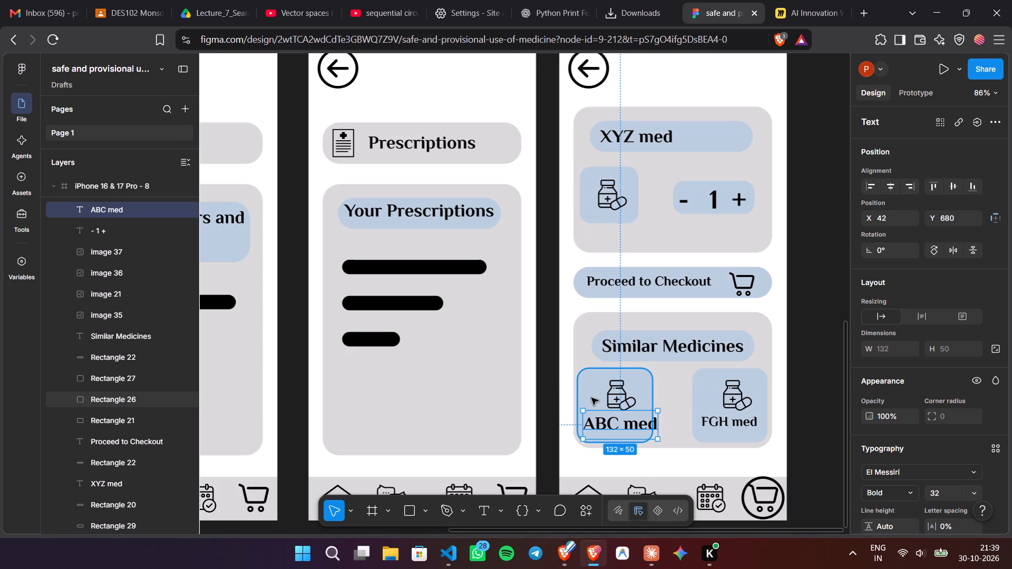
pyautogui.click(590, 398)
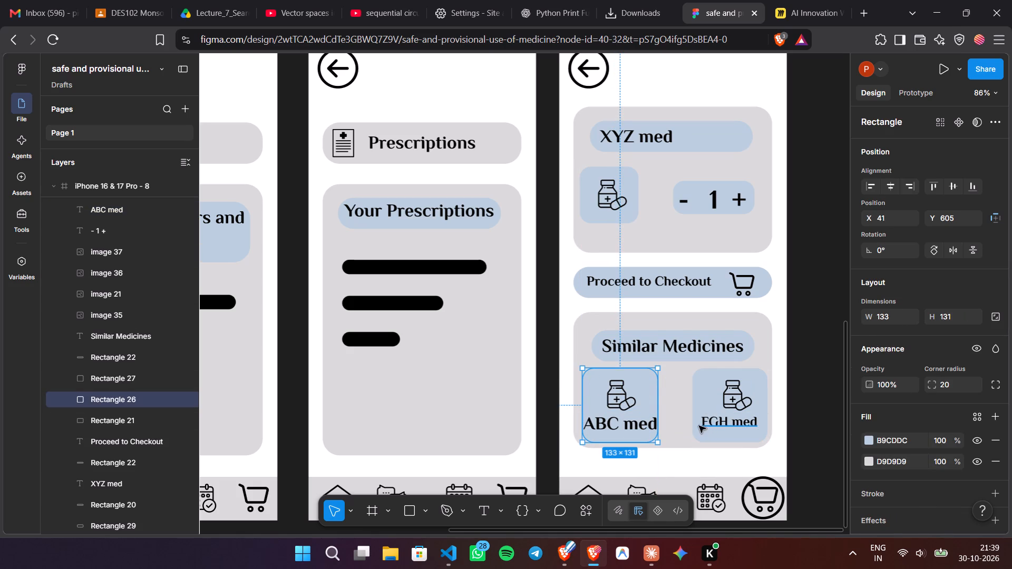
# Set the ABC med label's font size to 24.
pyautogui.click(631, 425)
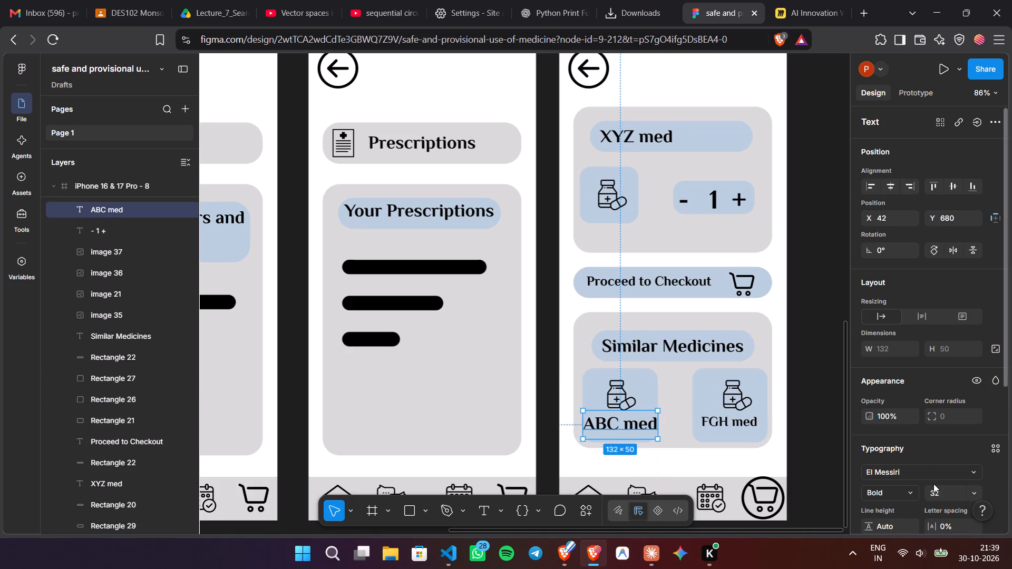
pyautogui.click(936, 490)
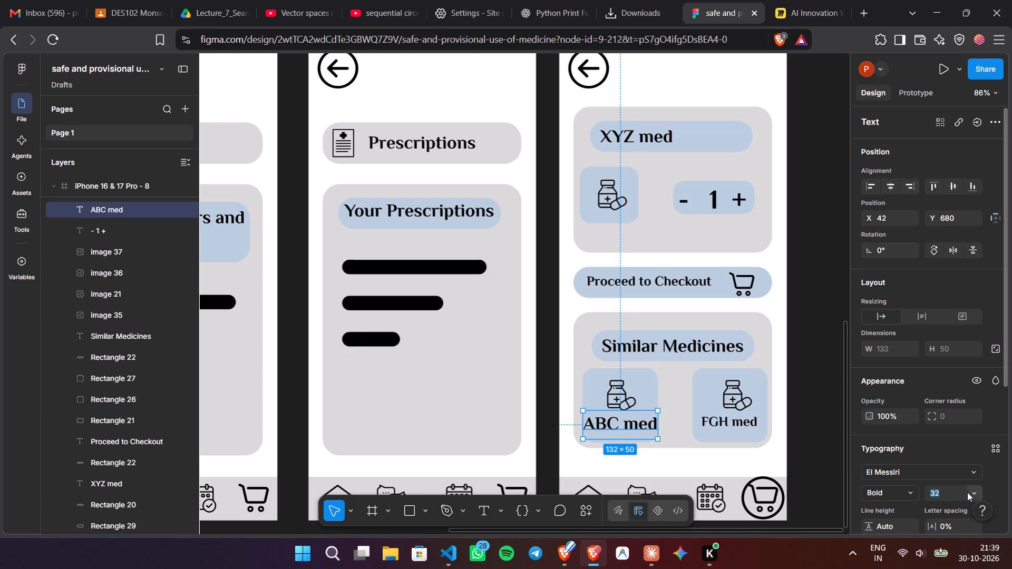
pyautogui.click(970, 490)
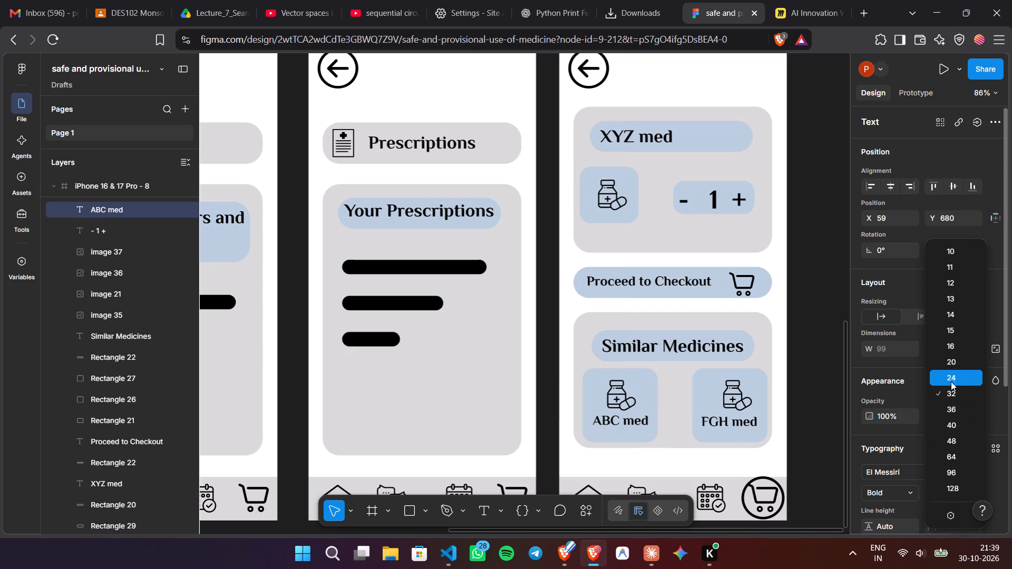
pyautogui.click(951, 381)
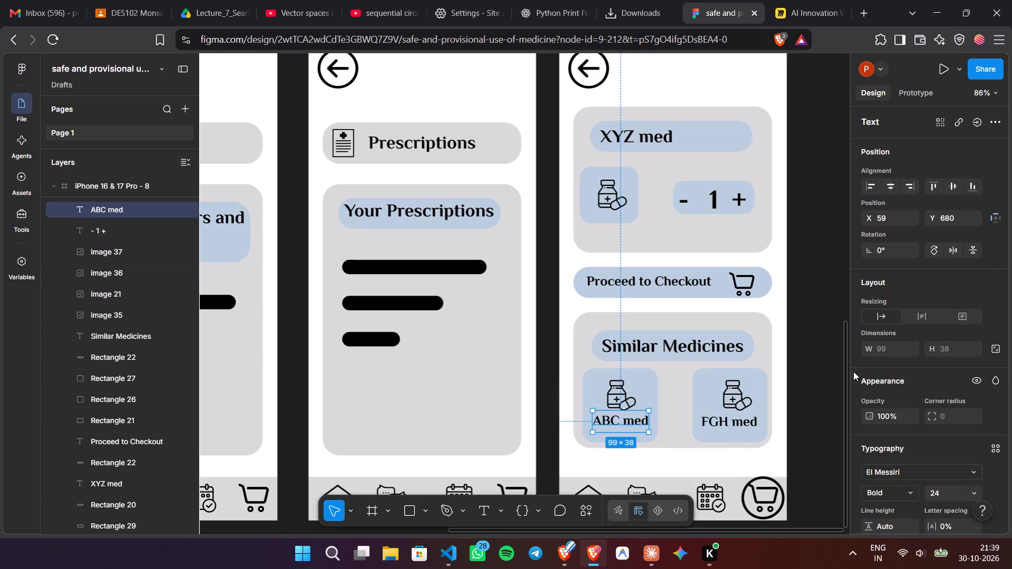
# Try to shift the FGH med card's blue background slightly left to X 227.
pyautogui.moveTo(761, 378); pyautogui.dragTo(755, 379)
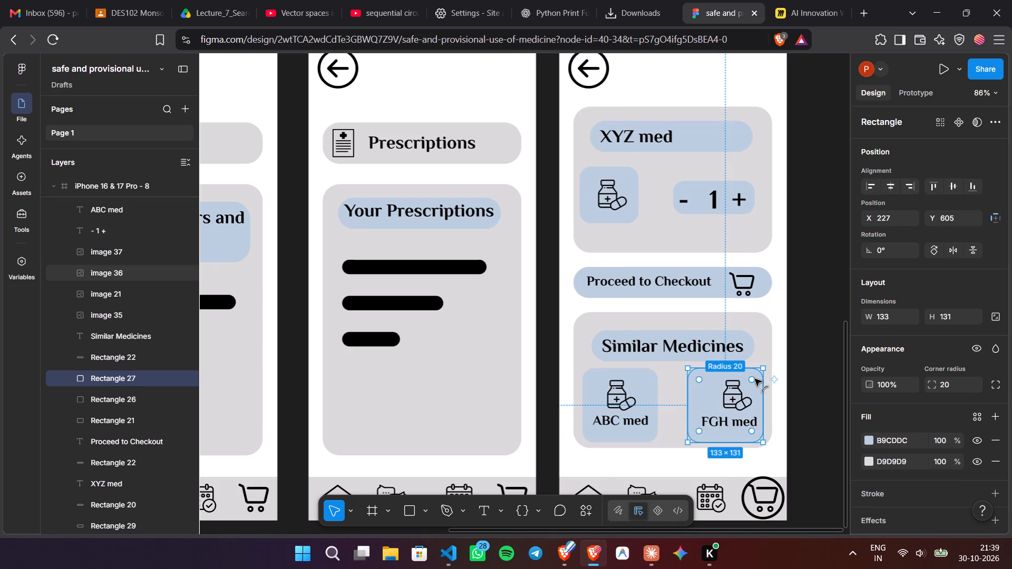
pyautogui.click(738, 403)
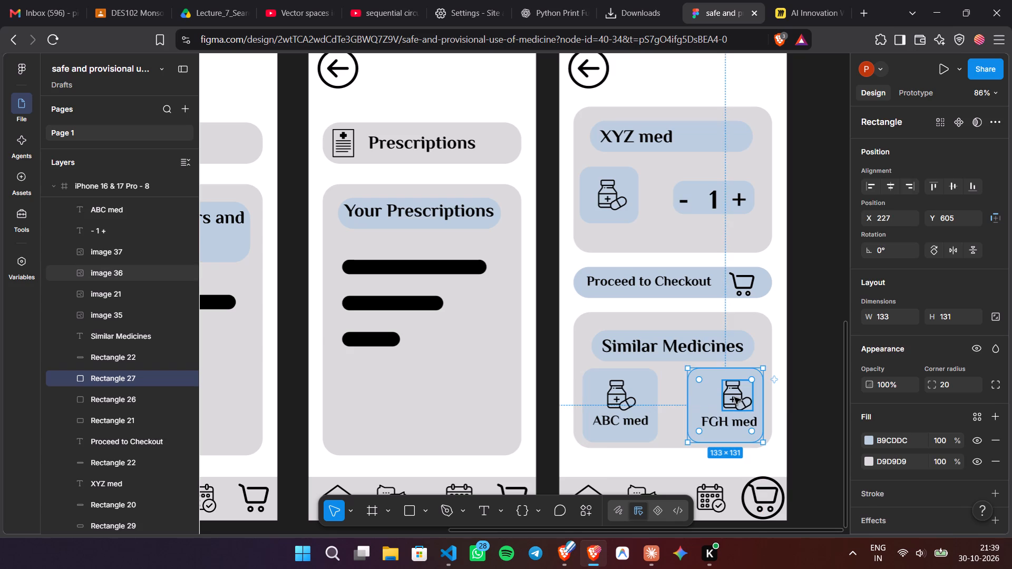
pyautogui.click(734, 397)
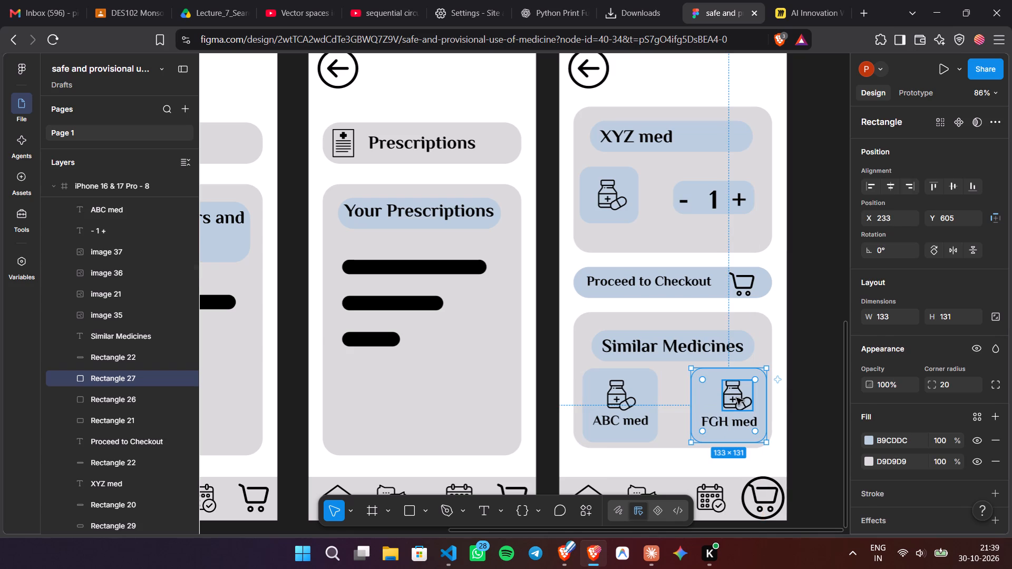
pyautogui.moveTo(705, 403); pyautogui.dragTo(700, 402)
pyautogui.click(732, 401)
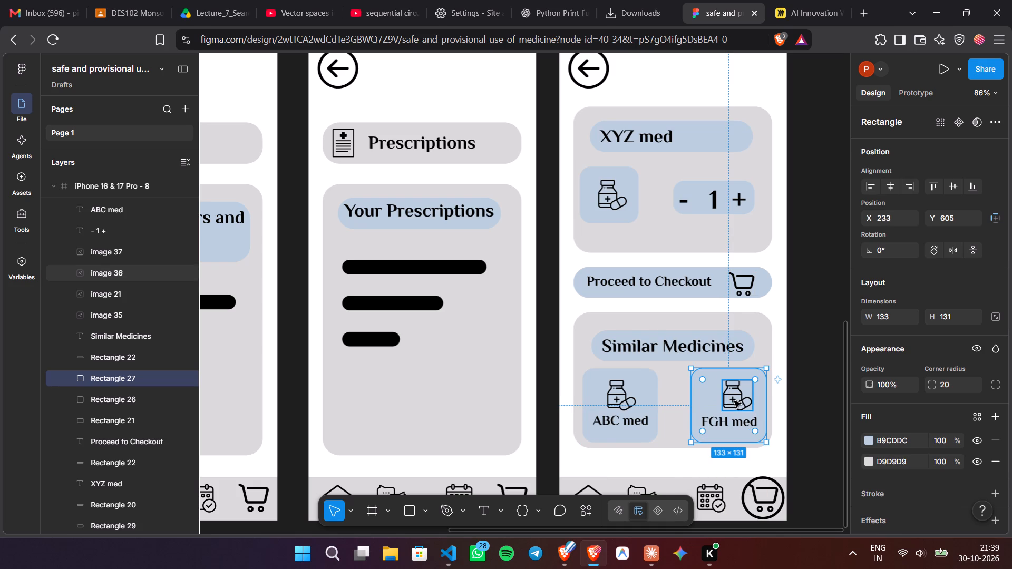
# Shift the FGH med card's contents slightly left: icon to X 279, background to X 227, label to X 225.
pyautogui.click(734, 401)
pyautogui.moveTo(734, 401); pyautogui.dragTo(725, 400)
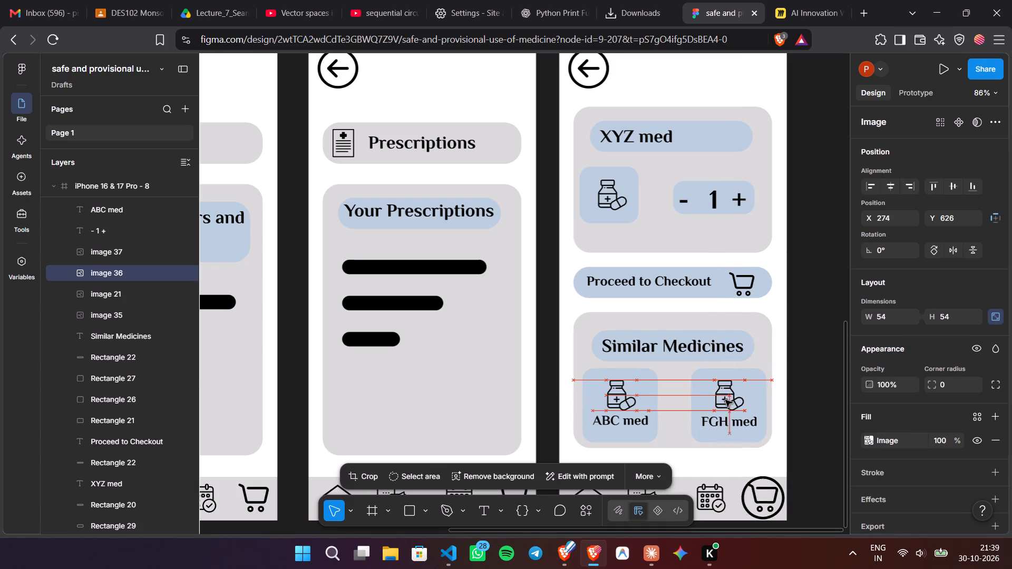
pyautogui.moveTo(725, 400); pyautogui.dragTo(729, 400)
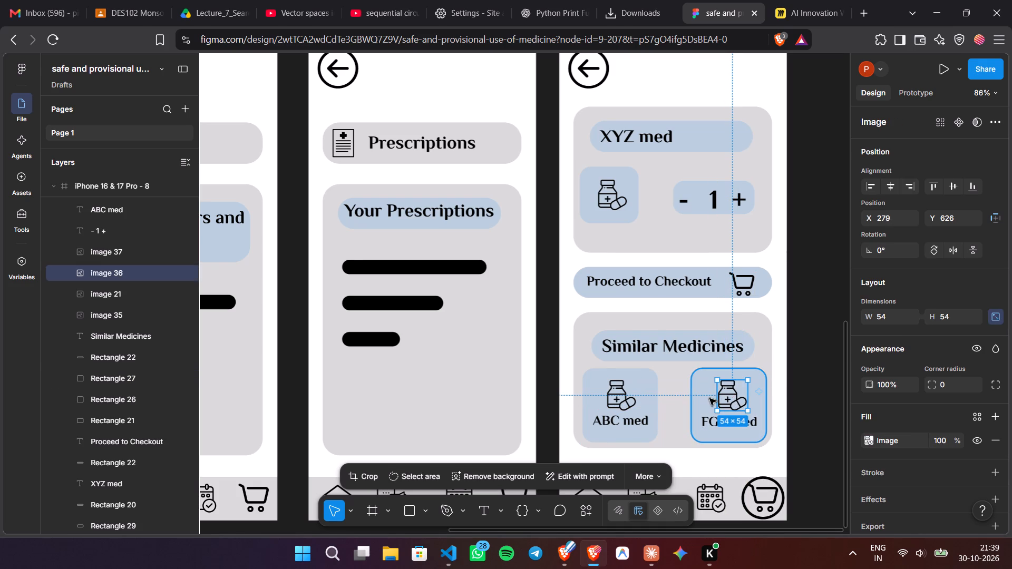
pyautogui.moveTo(709, 397); pyautogui.dragTo(704, 397)
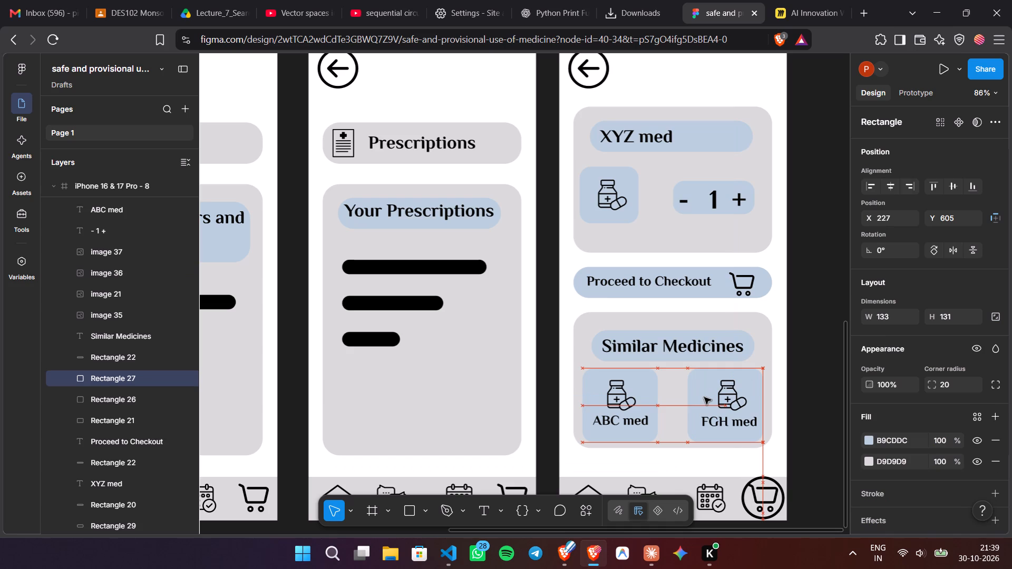
pyautogui.moveTo(704, 397); pyautogui.dragTo(704, 397)
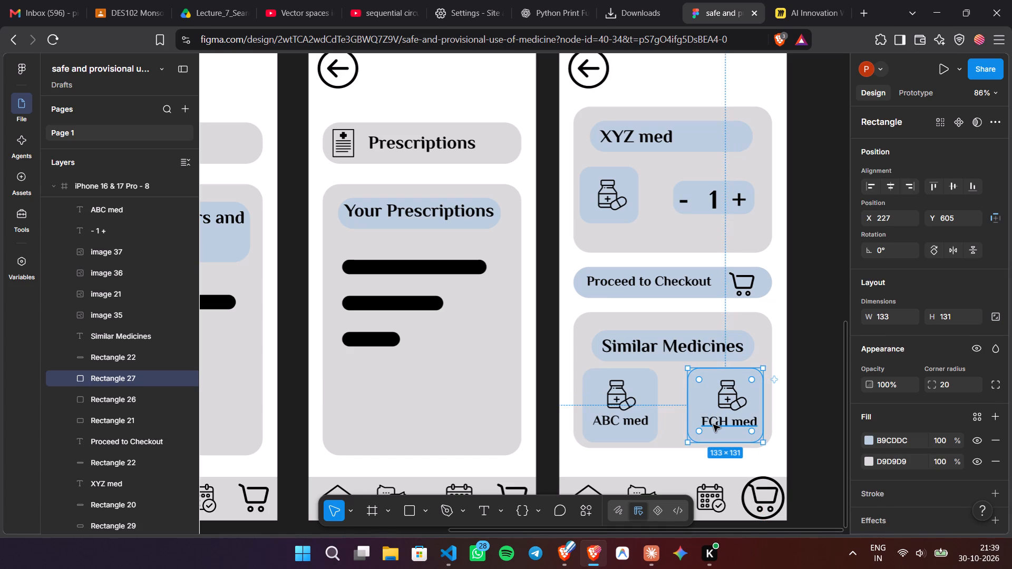
pyautogui.click(713, 425)
pyautogui.click(726, 420)
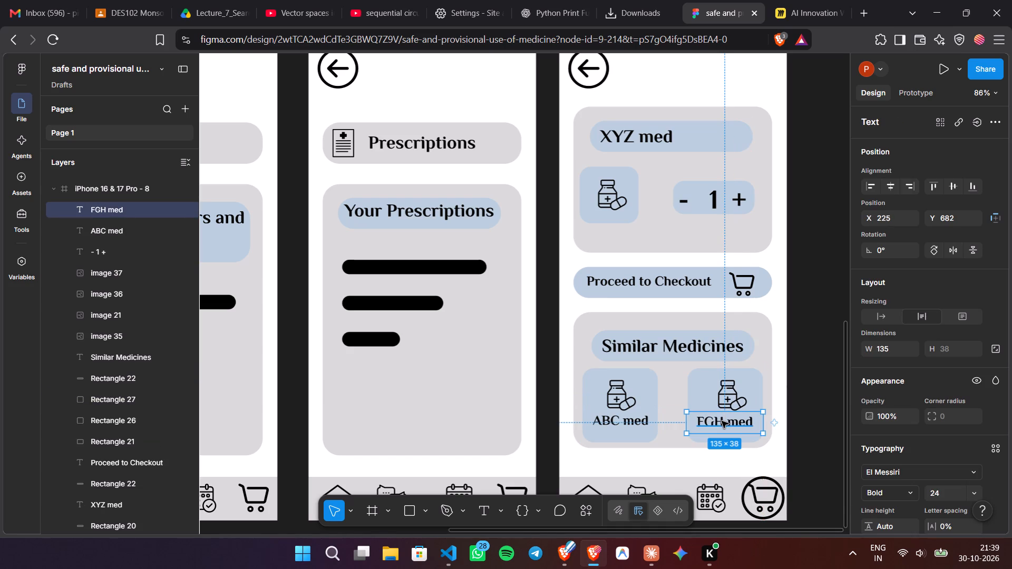
pyautogui.click(804, 325)
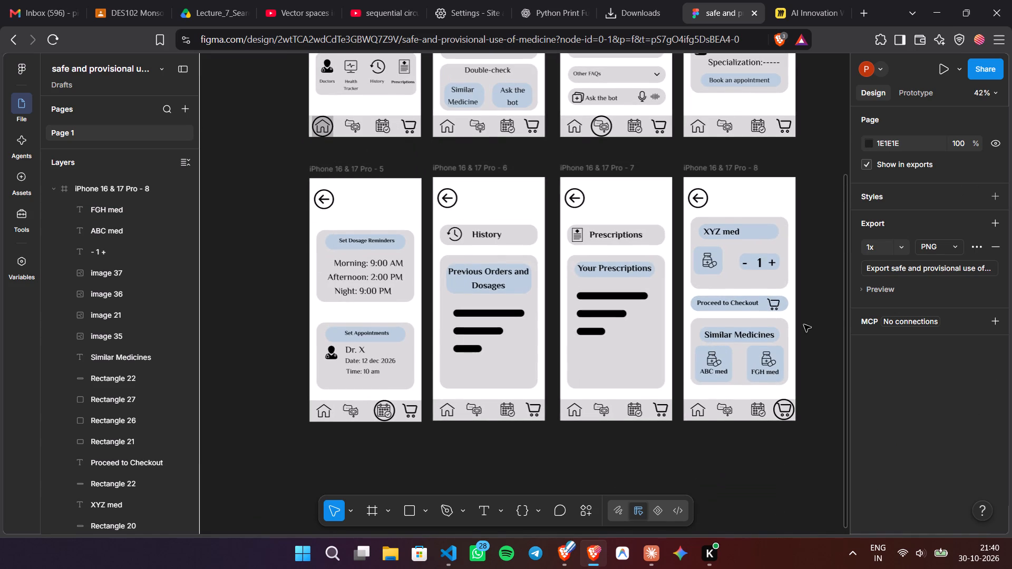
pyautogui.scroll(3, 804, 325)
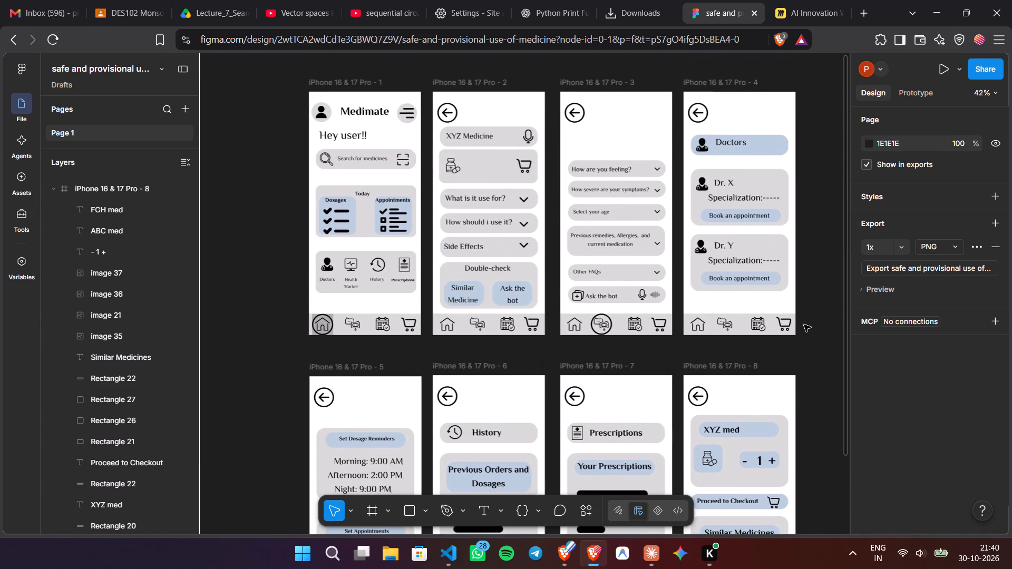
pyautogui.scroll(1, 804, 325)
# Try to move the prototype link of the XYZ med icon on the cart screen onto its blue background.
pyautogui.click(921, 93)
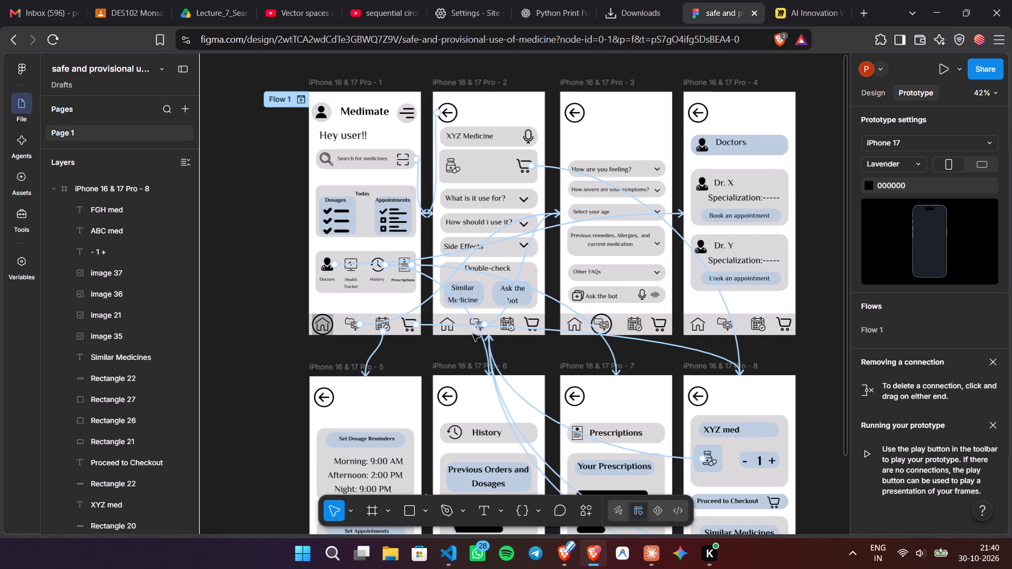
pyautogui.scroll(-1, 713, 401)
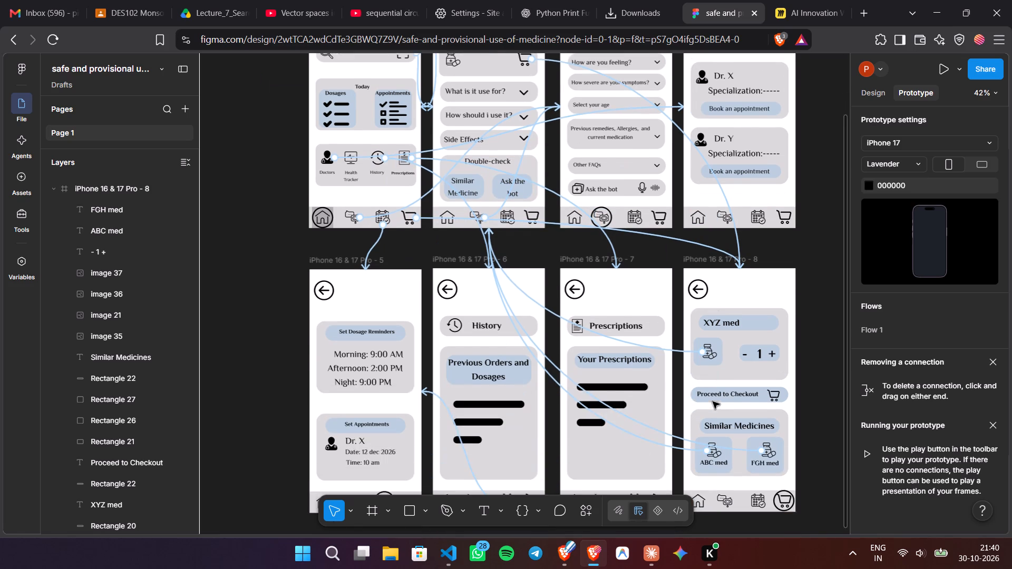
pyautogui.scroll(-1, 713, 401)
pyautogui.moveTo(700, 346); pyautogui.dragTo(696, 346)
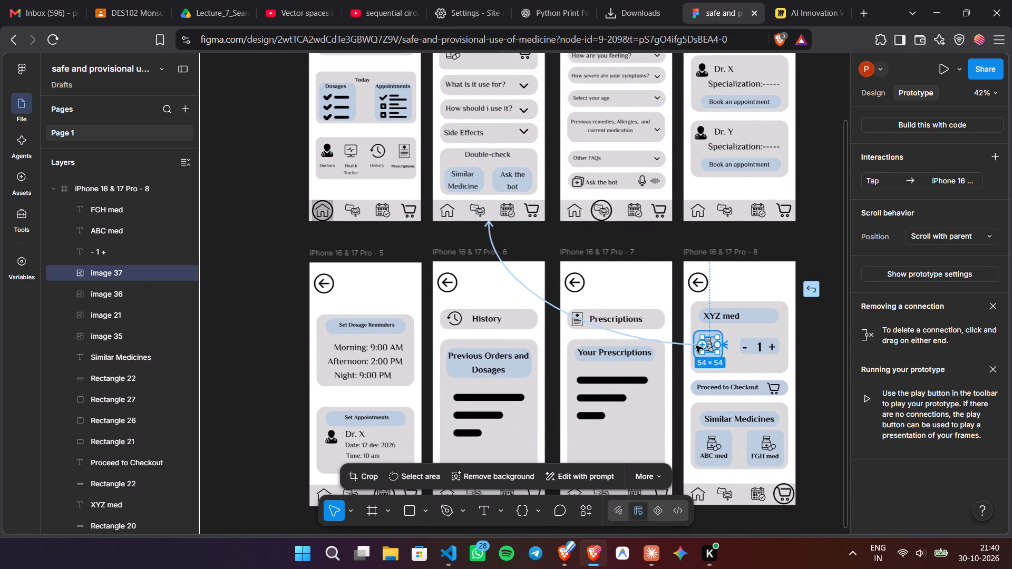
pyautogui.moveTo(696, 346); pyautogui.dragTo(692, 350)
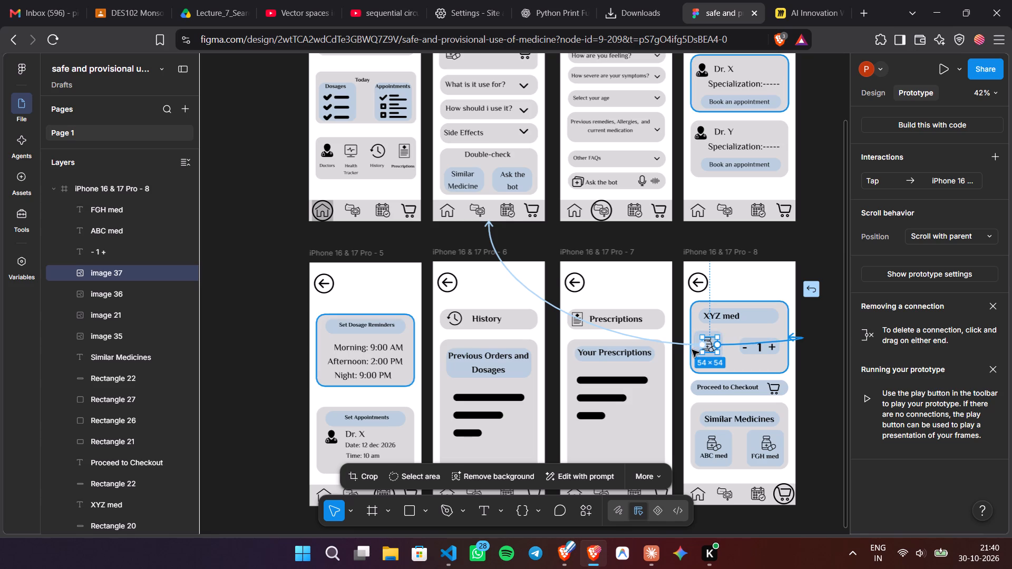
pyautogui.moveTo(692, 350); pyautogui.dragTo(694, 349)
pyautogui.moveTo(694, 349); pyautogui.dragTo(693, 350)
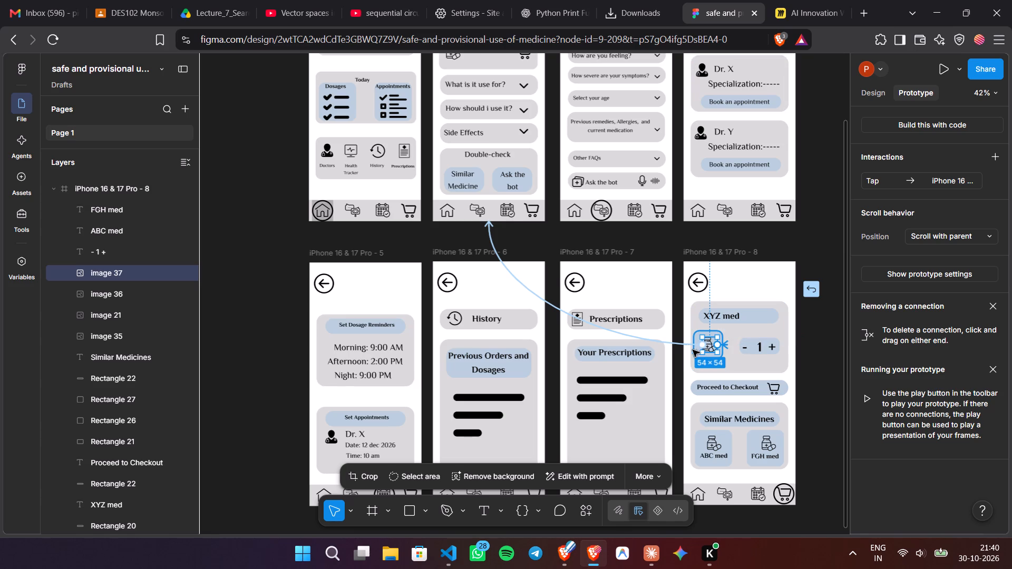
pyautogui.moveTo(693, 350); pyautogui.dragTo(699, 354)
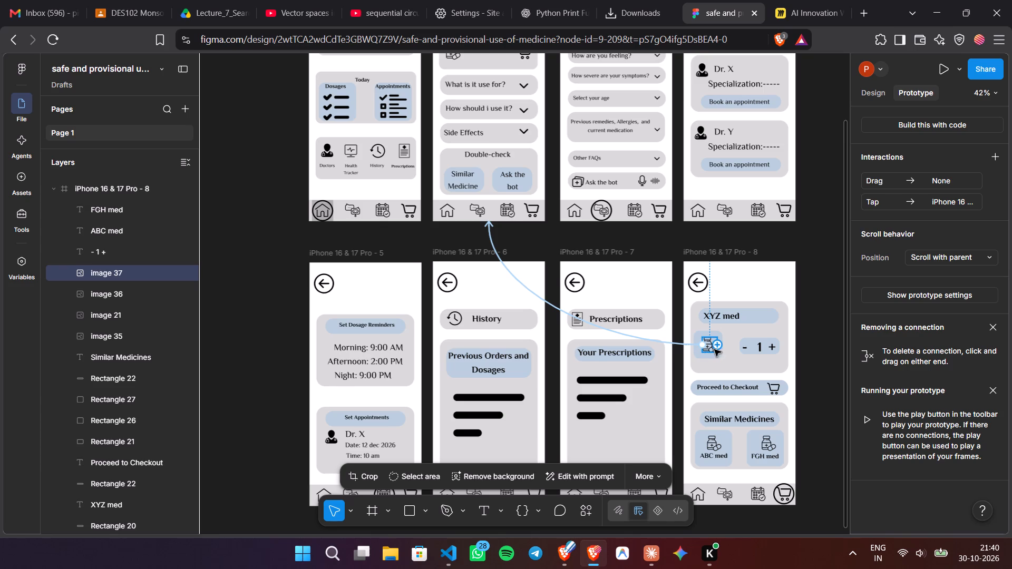
# Delete the on-tap link from the XYZ med icon on the cart screen to the medicine screen.
pyautogui.click(703, 346)
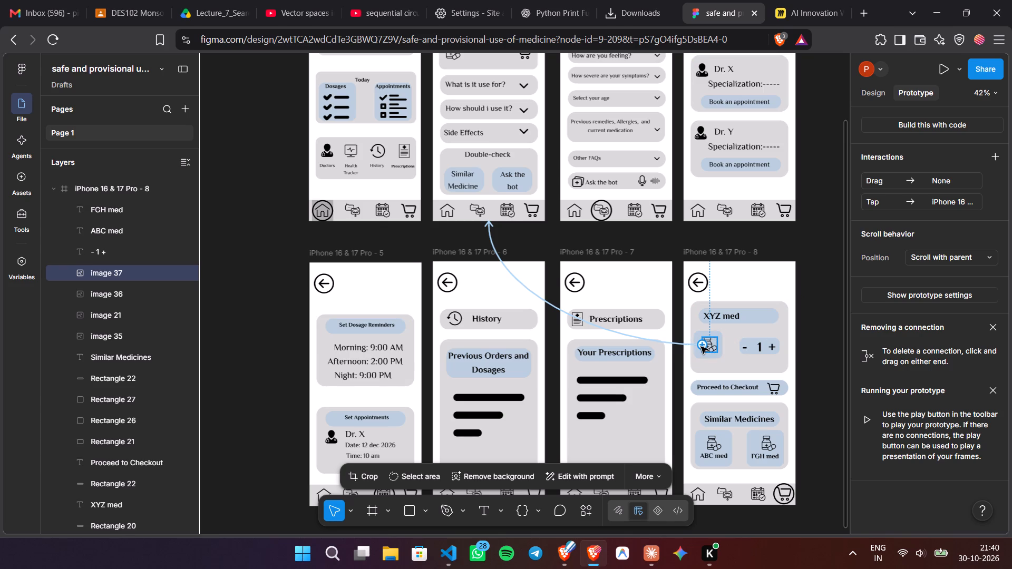
pyautogui.click(701, 347)
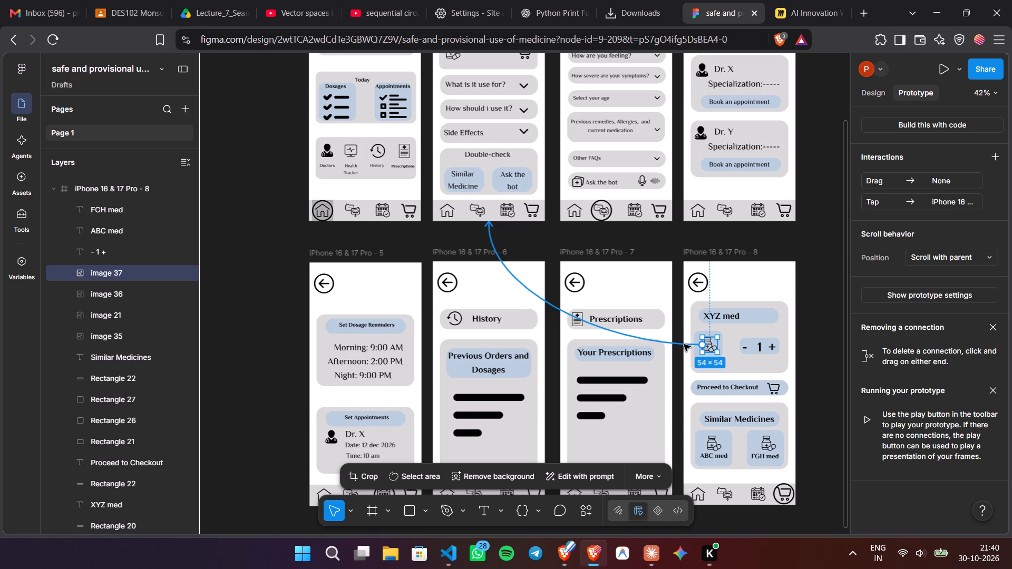
pyautogui.click(684, 344)
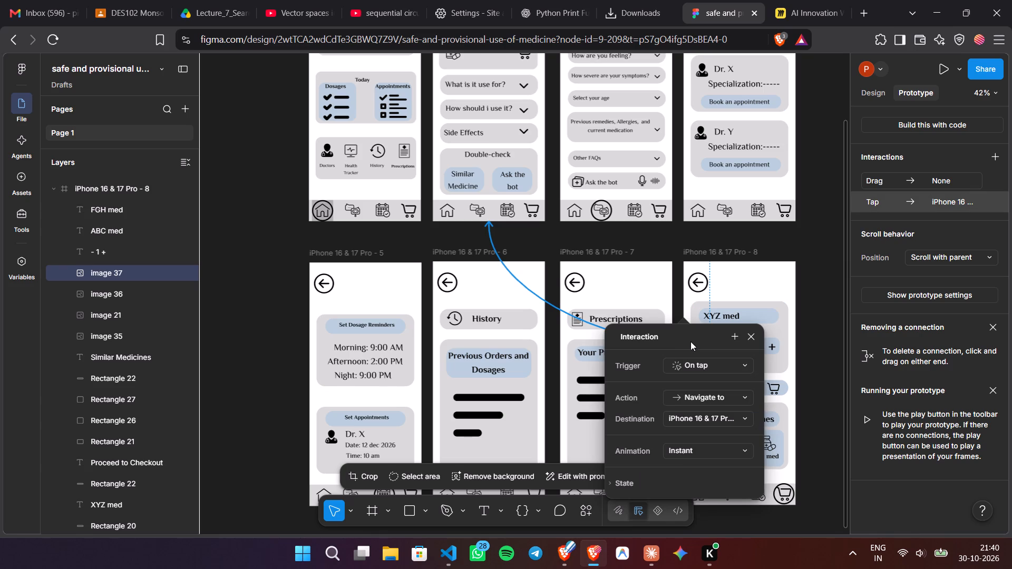
pyautogui.press('Delete')
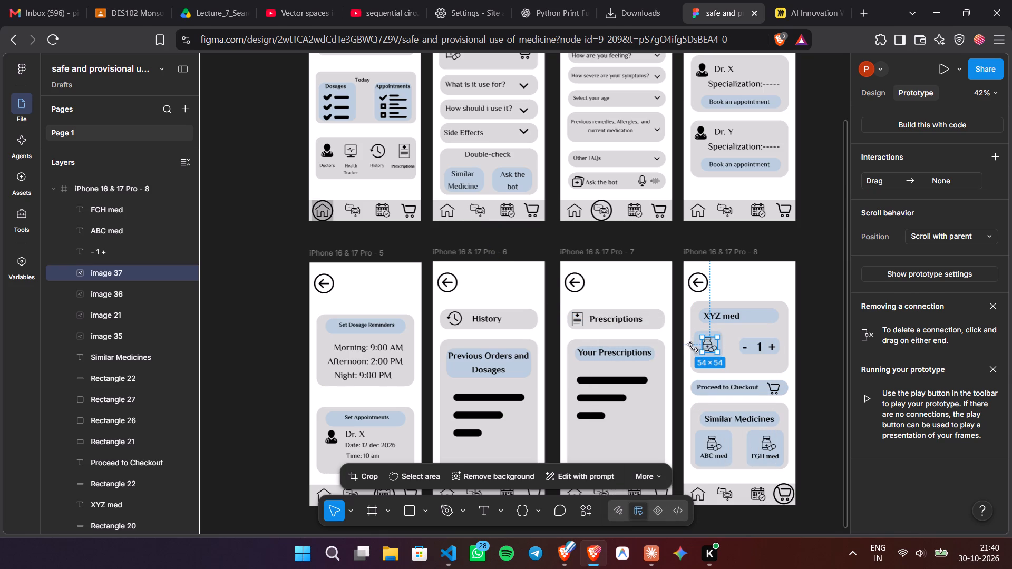
# Link the XYZ med icon's blue background to the iPhone 16 & 17 Pro - 2 screen with on-tap, Navigate to, Instant.
pyautogui.click(696, 347)
pyautogui.click(825, 272)
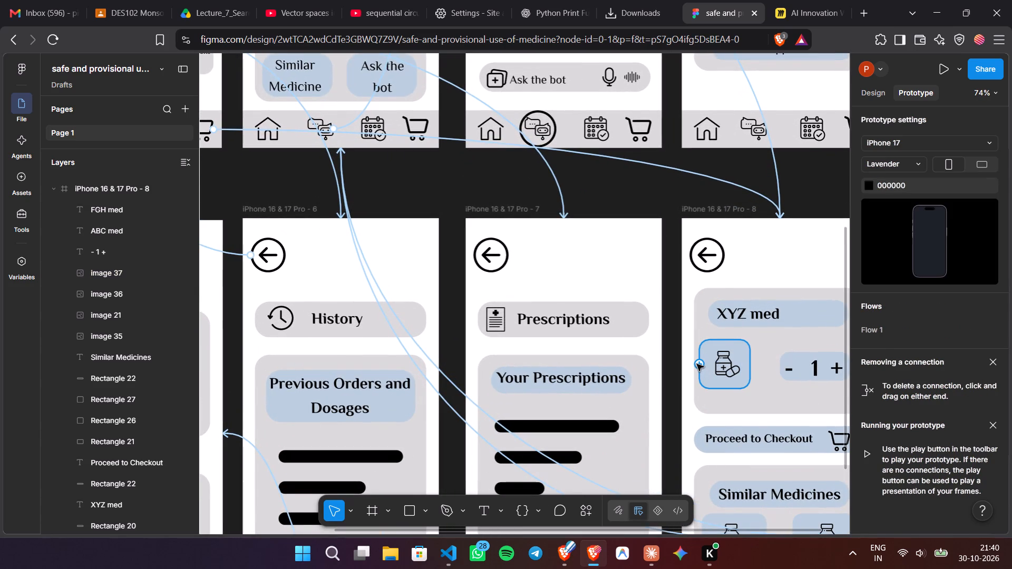
pyautogui.moveTo(697, 364); pyautogui.dragTo(345, 74)
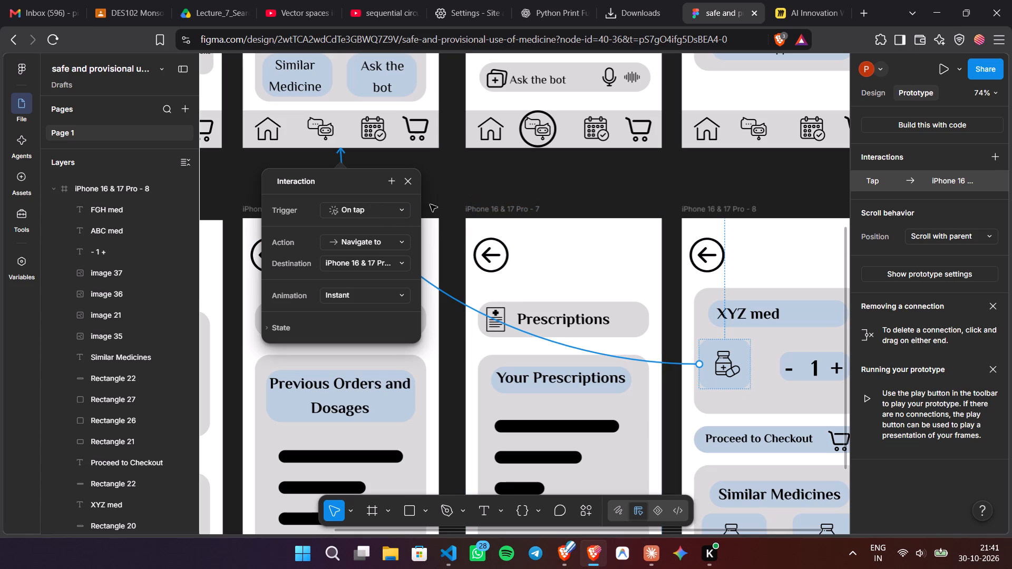
pyautogui.click(404, 213)
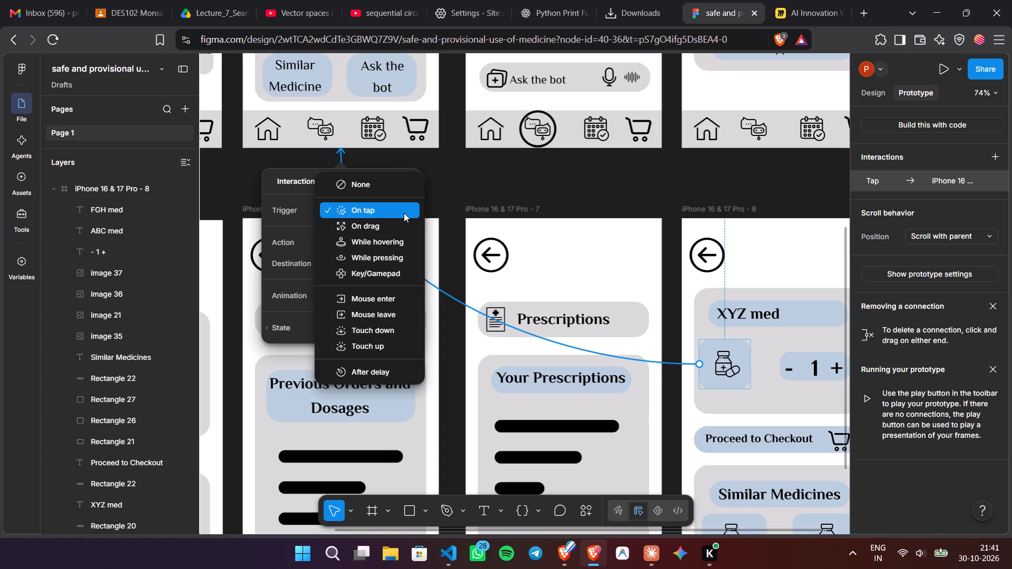
pyautogui.click(493, 181)
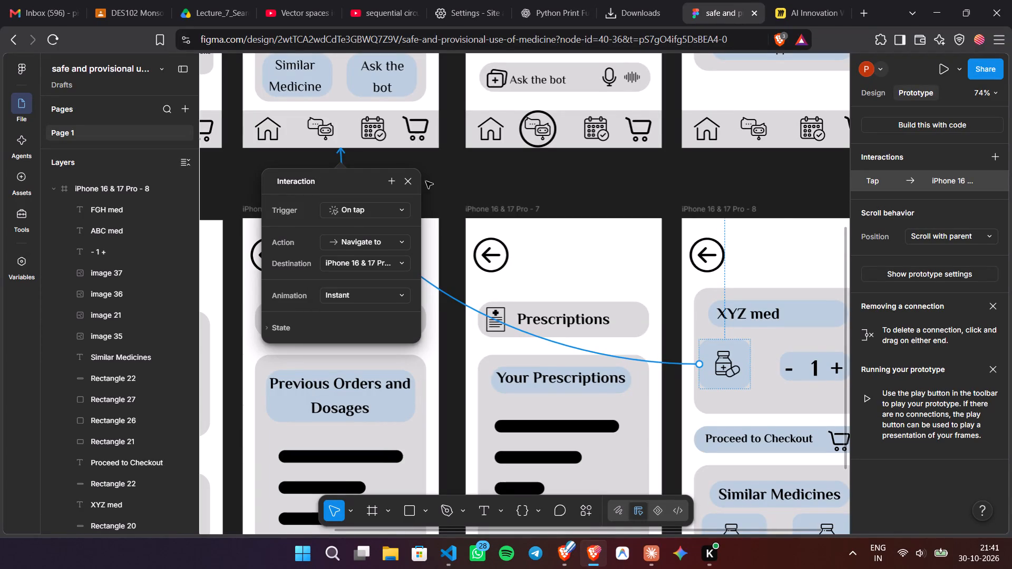
pyautogui.click(503, 176)
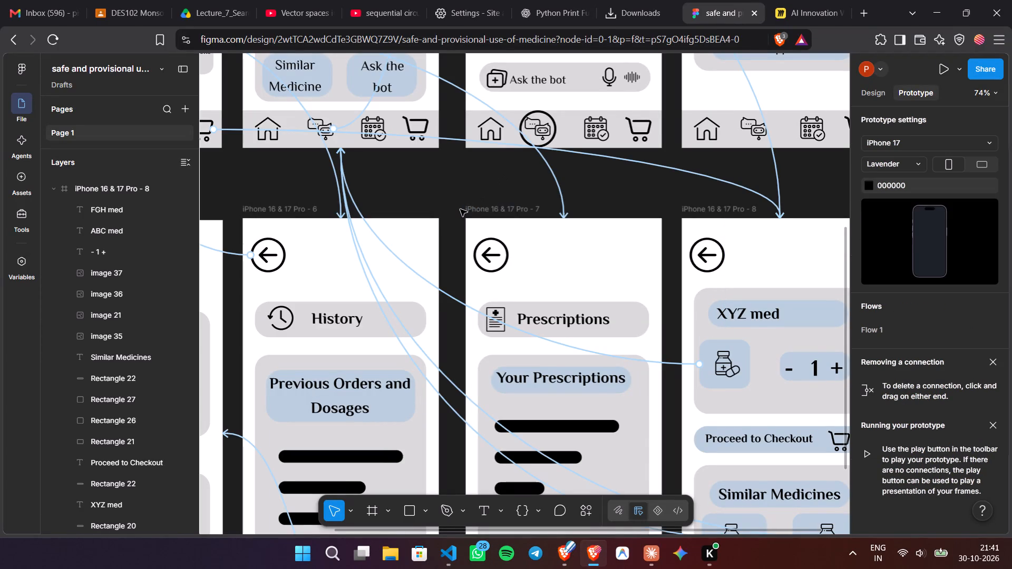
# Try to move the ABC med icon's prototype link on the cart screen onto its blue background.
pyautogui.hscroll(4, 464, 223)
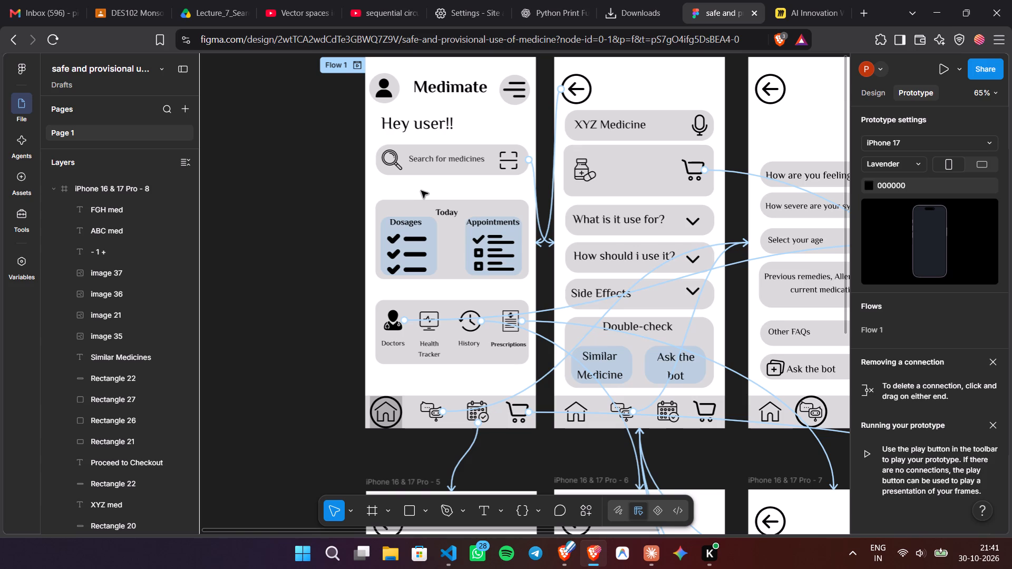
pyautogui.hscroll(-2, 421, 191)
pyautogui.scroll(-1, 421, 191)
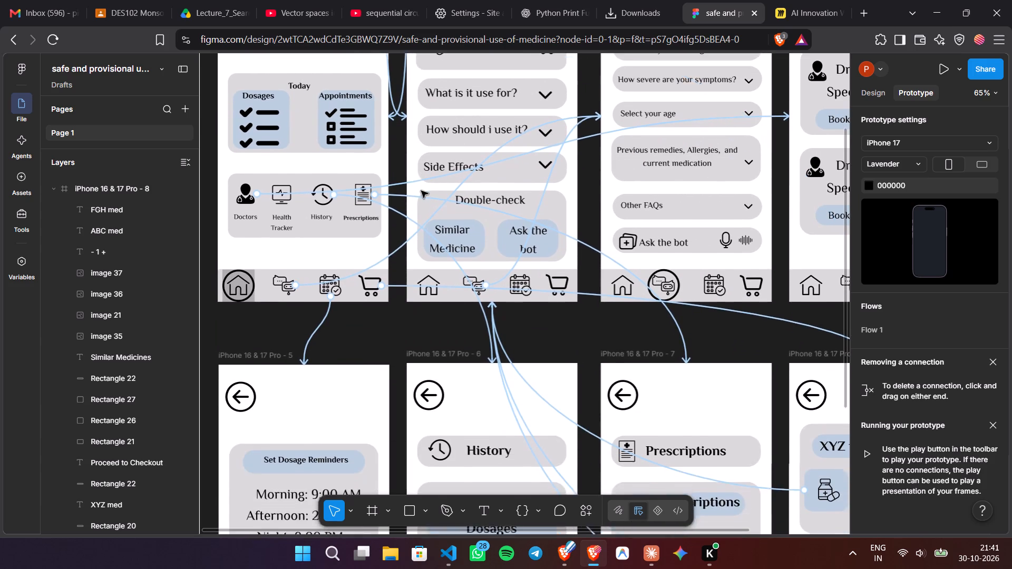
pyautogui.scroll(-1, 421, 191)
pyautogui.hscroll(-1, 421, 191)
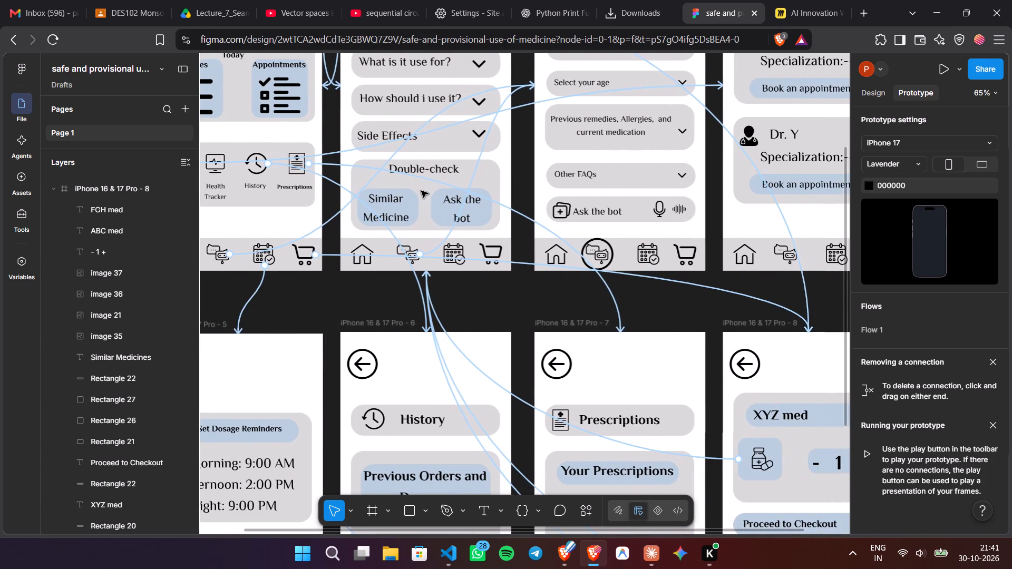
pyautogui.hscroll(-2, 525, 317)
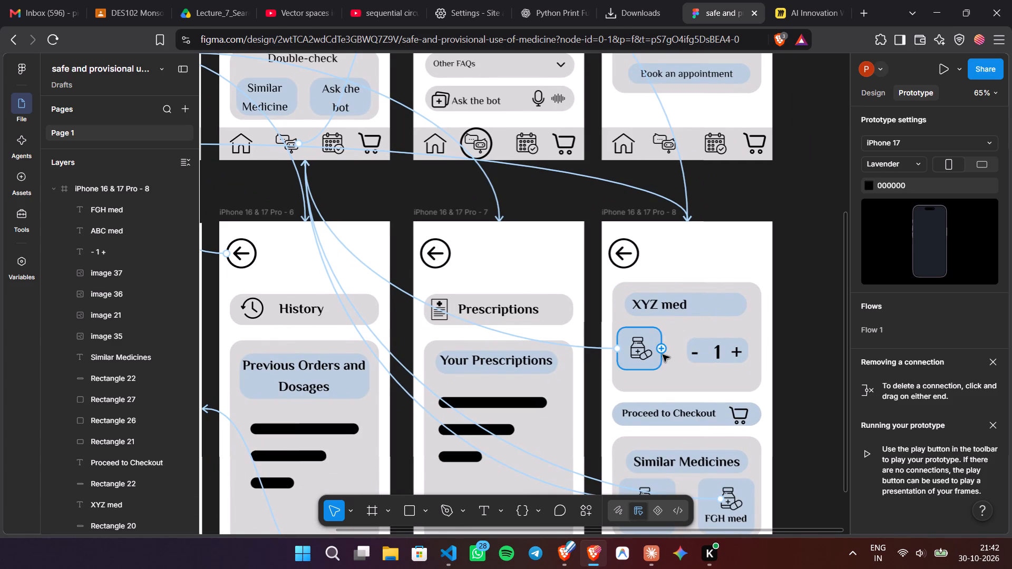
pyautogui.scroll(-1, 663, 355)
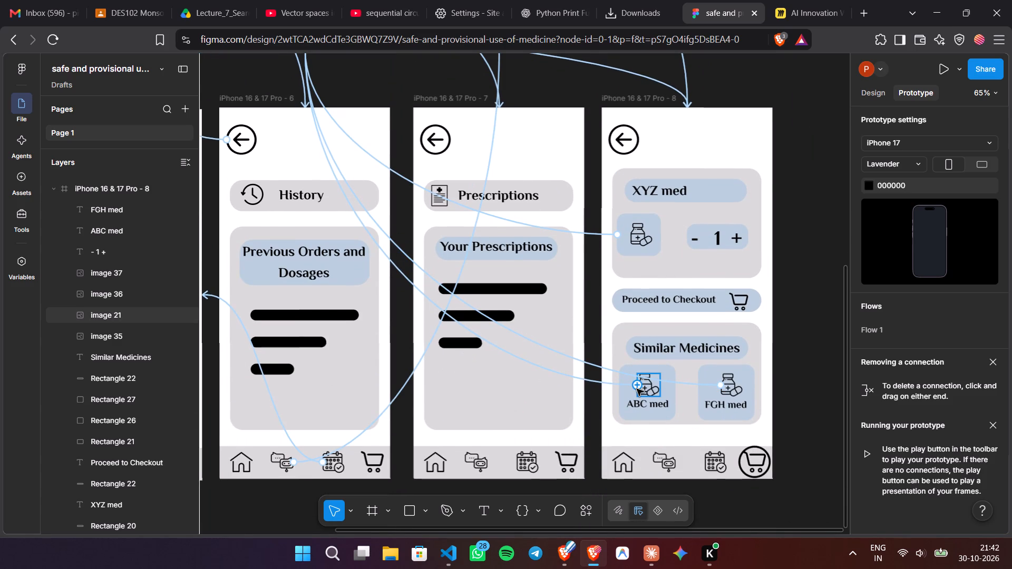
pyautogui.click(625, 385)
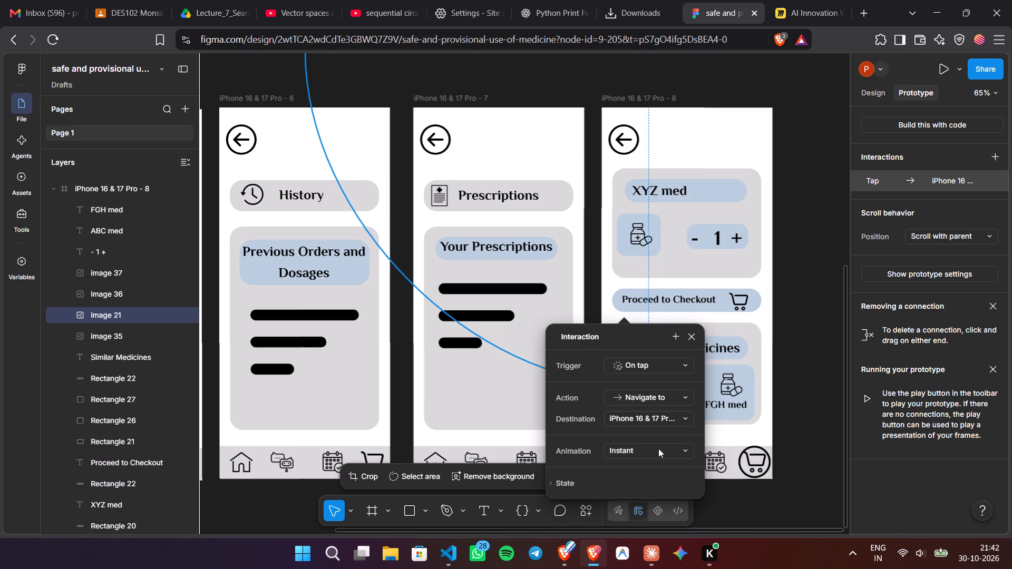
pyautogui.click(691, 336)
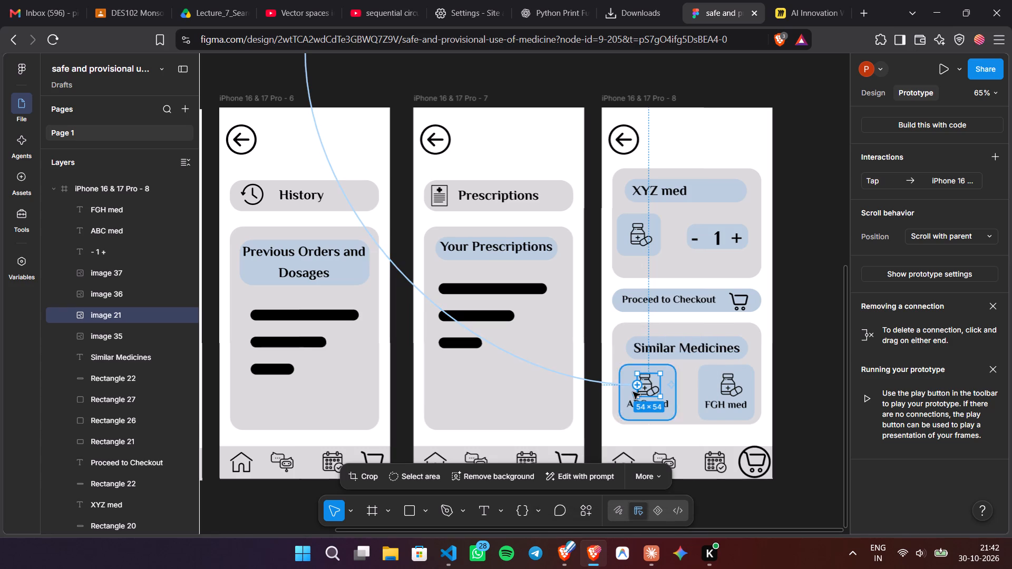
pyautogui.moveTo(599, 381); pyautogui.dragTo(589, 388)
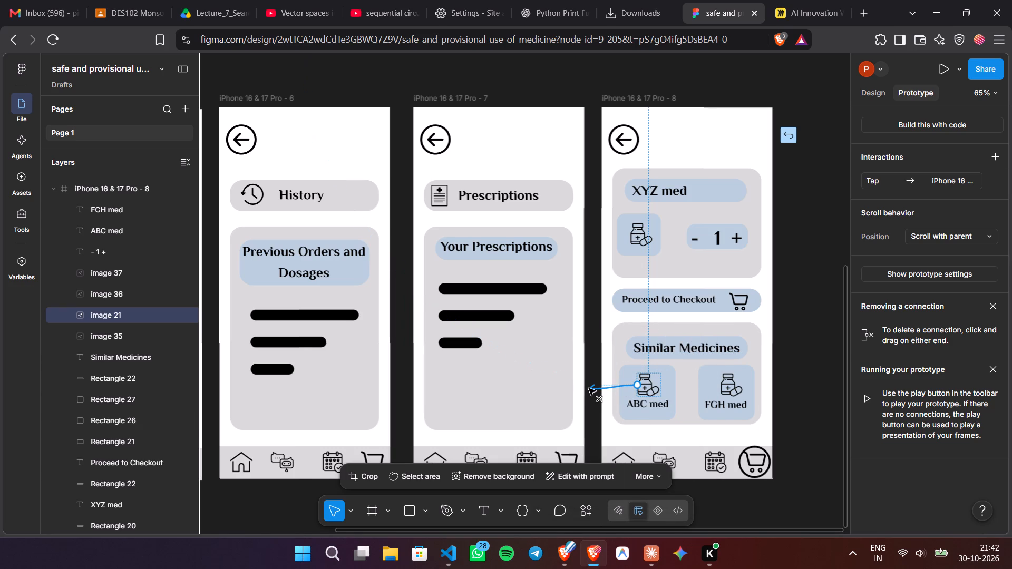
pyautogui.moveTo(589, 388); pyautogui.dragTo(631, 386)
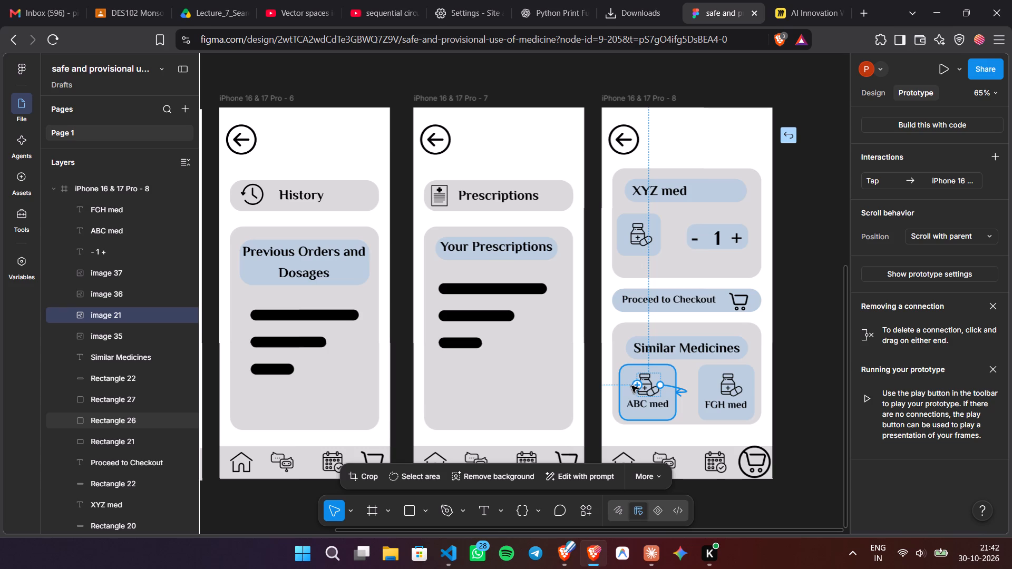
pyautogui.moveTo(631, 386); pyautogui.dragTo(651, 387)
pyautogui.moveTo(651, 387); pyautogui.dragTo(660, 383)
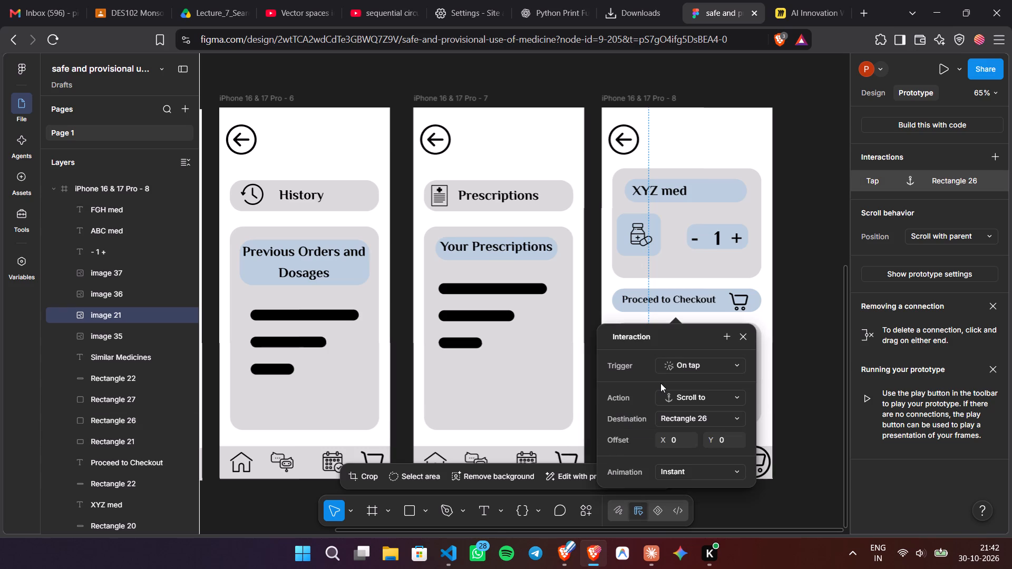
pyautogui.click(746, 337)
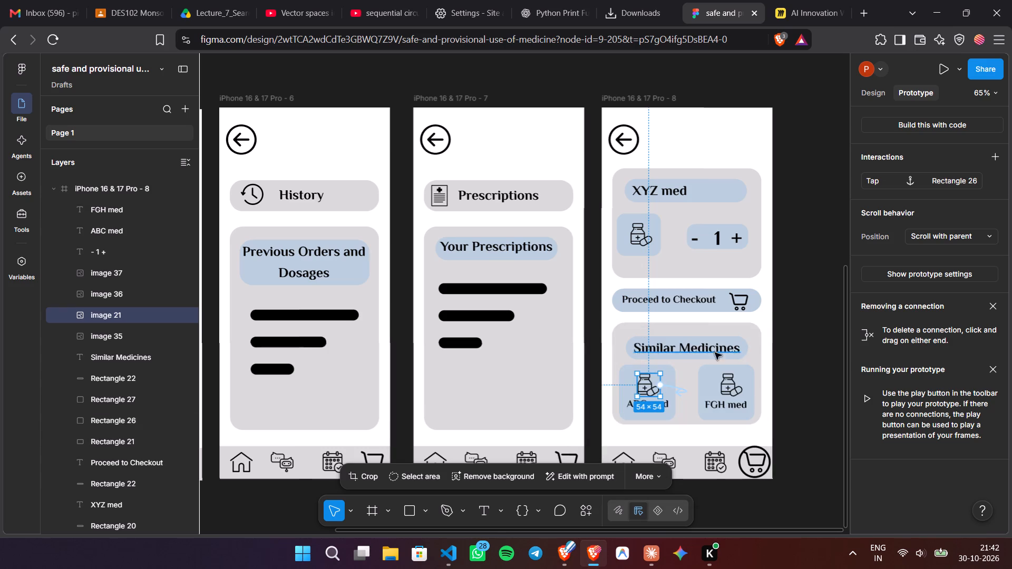
# Delete the on-tap interaction of the ABC med icon on the cart screen.
pyautogui.click(681, 392)
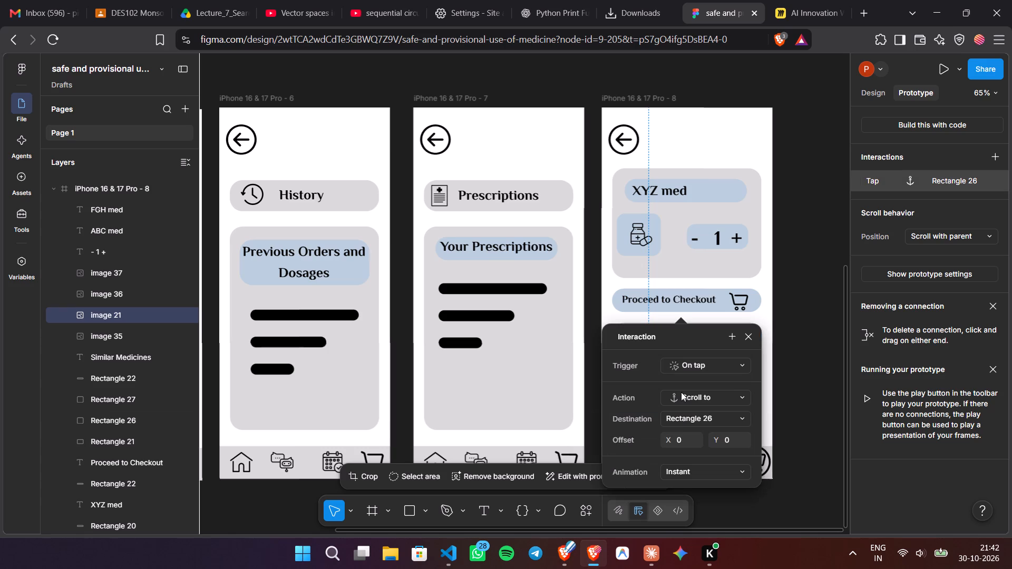
pyautogui.press('Delete')
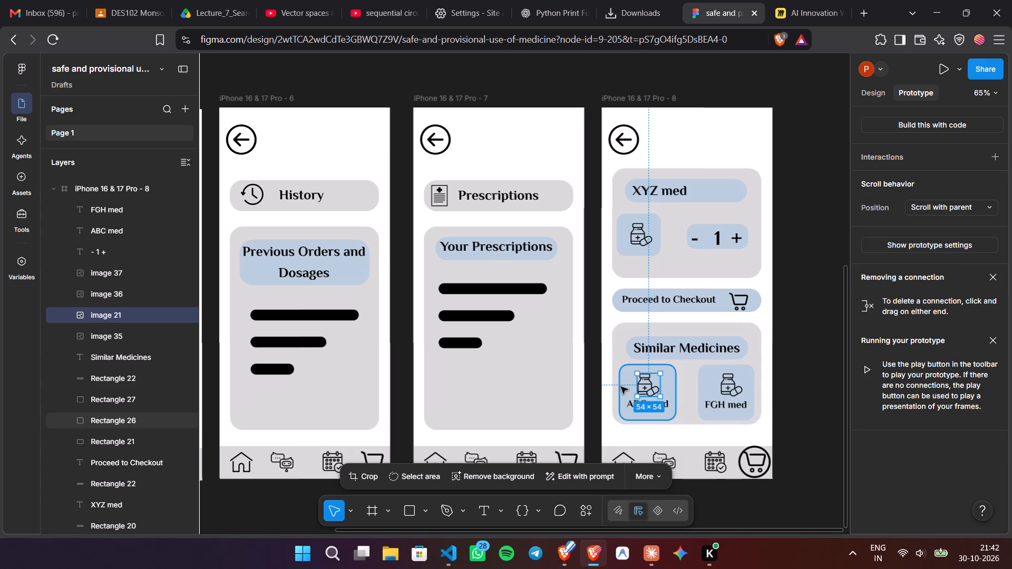
# Delete the on-tap link from the FGH med icon on the cart screen to the medicine screen.
pyautogui.click(721, 388)
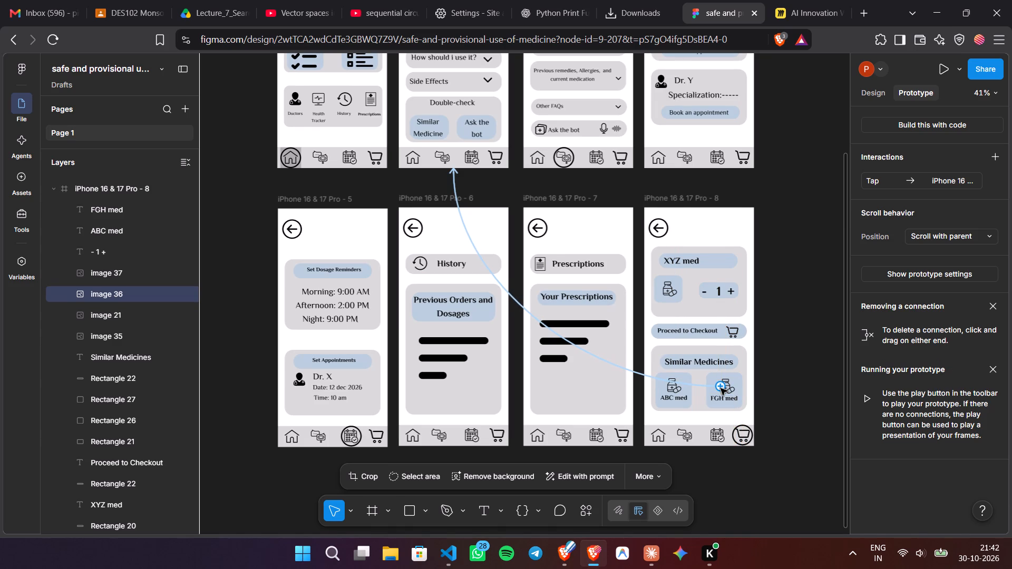
pyautogui.click(701, 385)
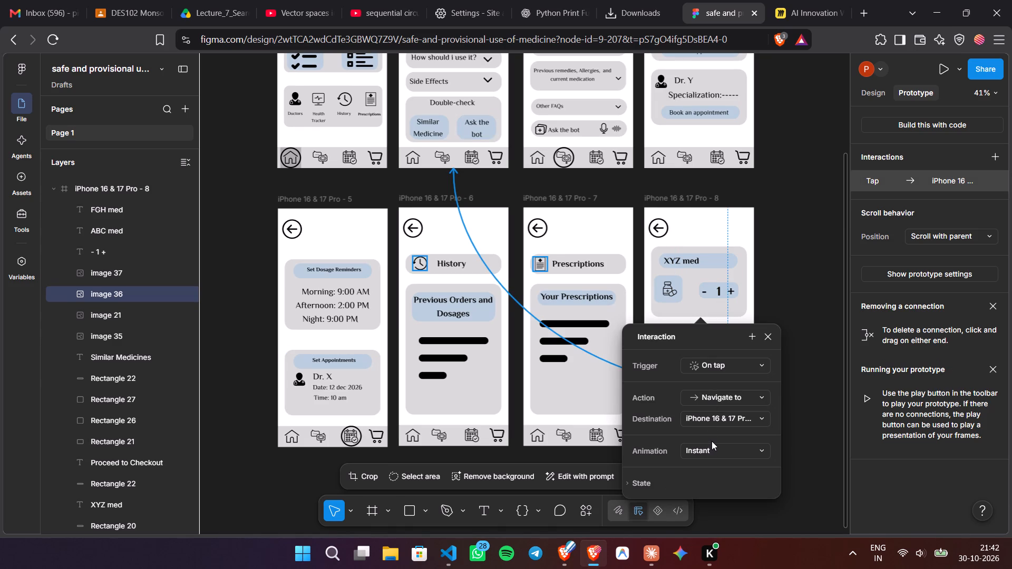
pyautogui.press('Delete')
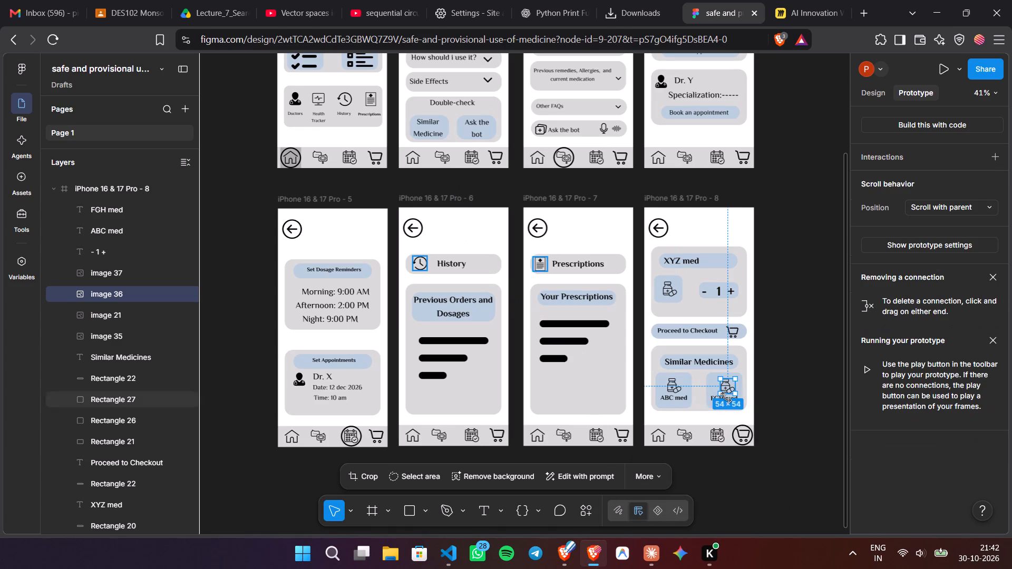
# Link the FGH med icon's blue background on the cart screen to iPhone 16 & 17 Pro - 2 with on-tap, Navigate to, Instant.
pyautogui.click(728, 387)
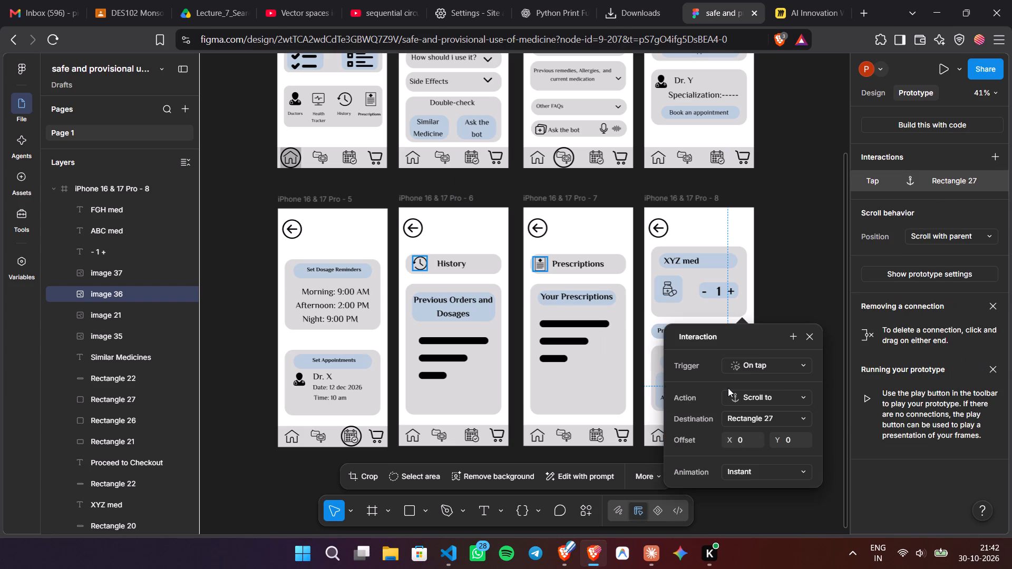
pyautogui.press('Delete')
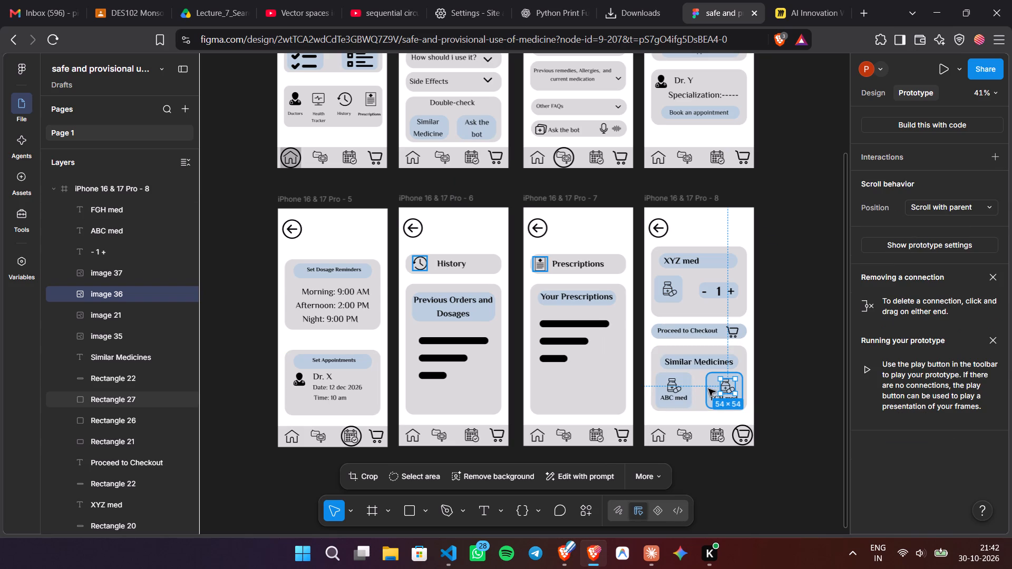
pyautogui.click(708, 389)
pyautogui.moveTo(708, 390); pyautogui.dragTo(703, 388)
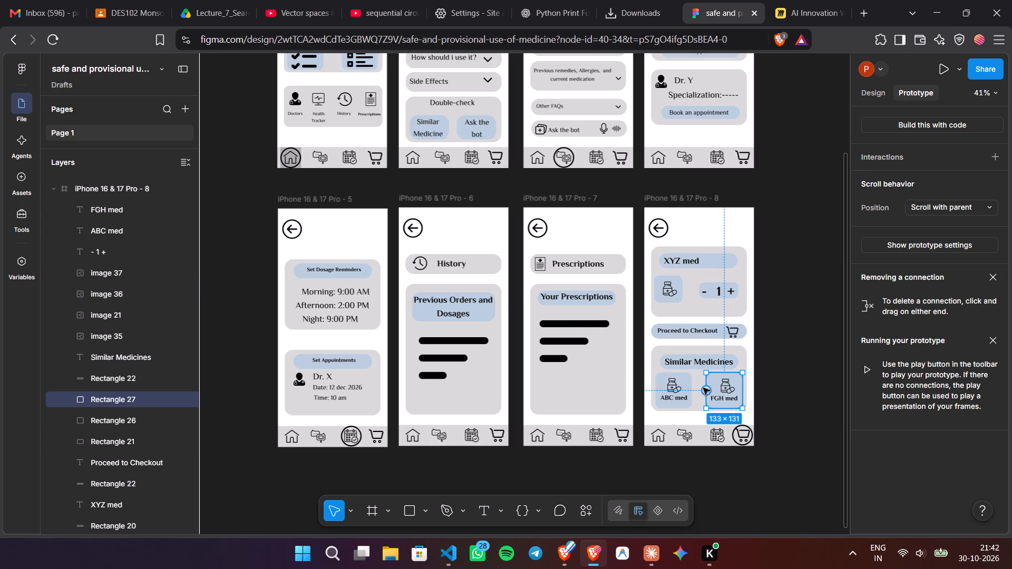
pyautogui.moveTo(703, 388); pyautogui.dragTo(463, 133)
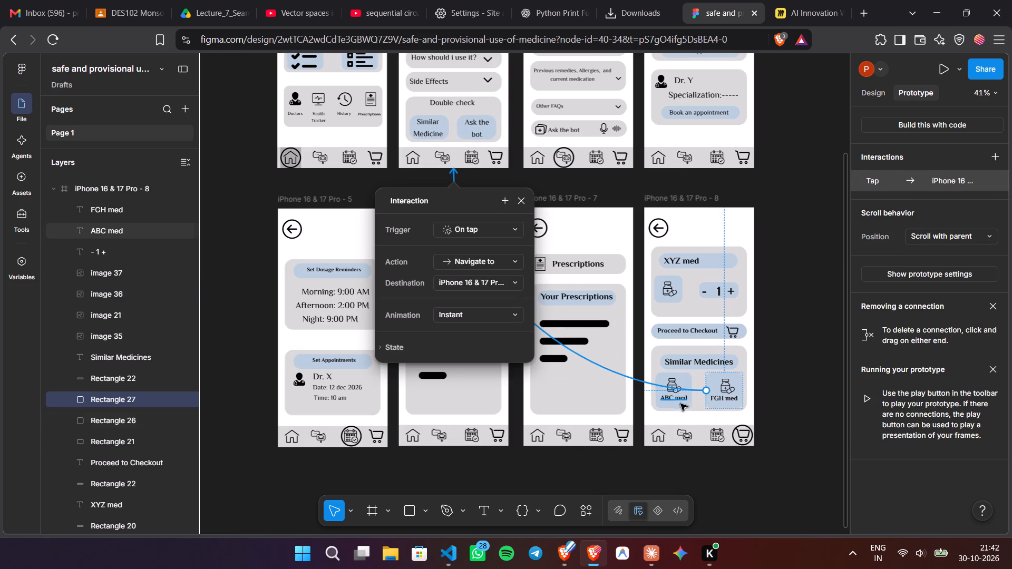
# Link the ABC med icon's blue background on the cart screen to iPhone 16 & 17 Pro - 2 with on-tap, Navigate to, Instant.
pyautogui.click(687, 404)
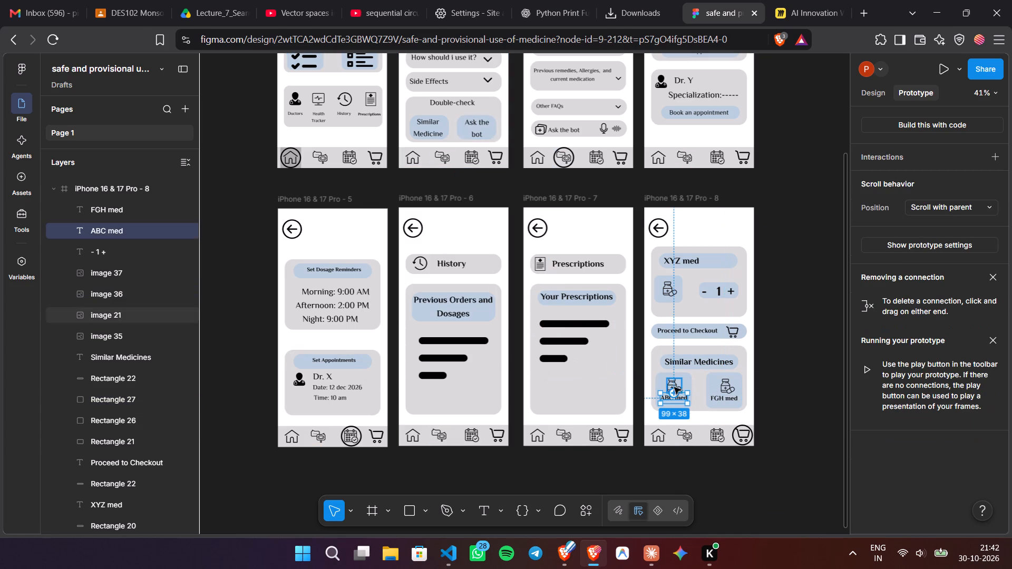
pyautogui.click(663, 381)
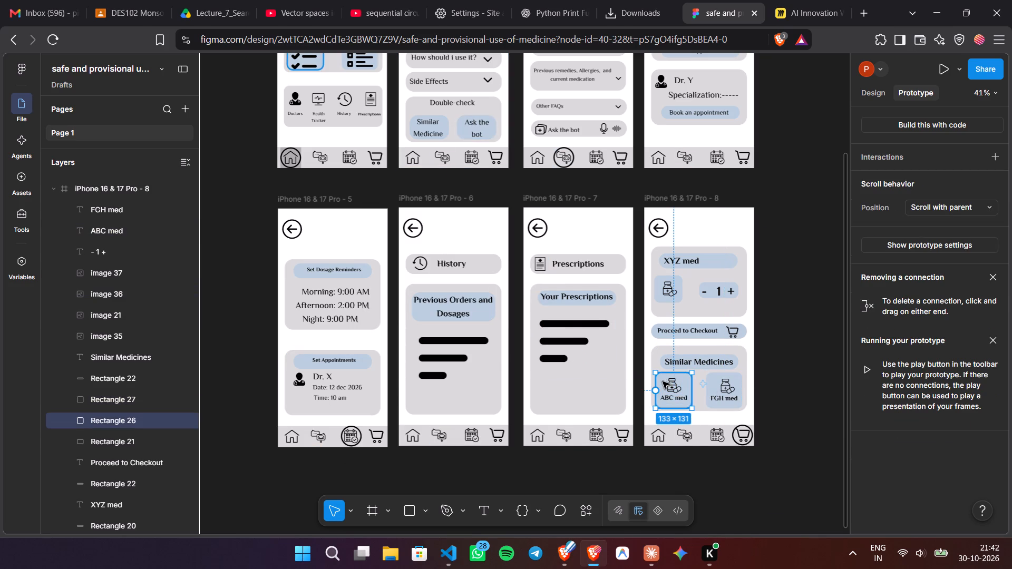
pyautogui.moveTo(657, 389); pyautogui.dragTo(477, 175)
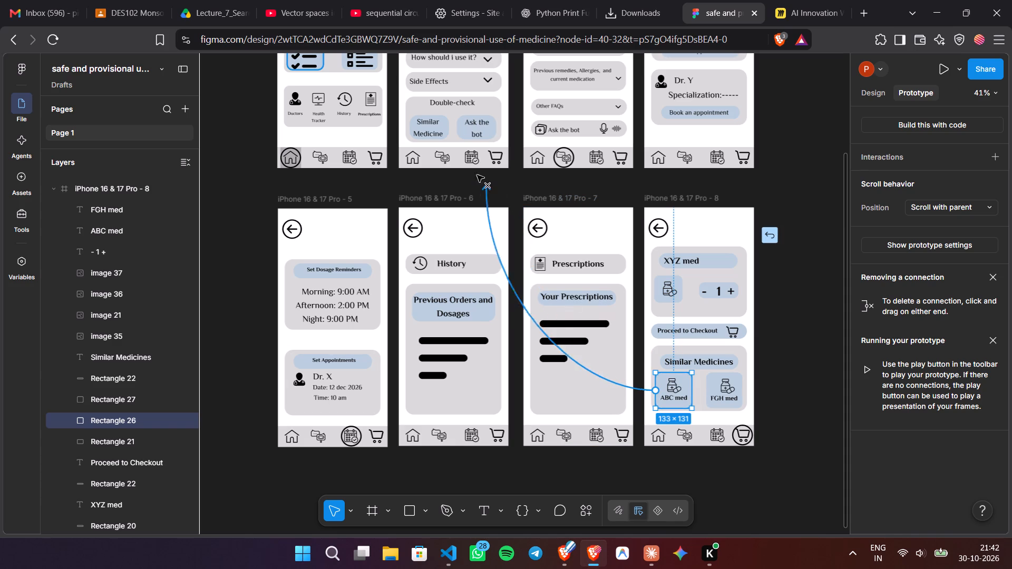
pyautogui.moveTo(477, 175); pyautogui.dragTo(468, 118)
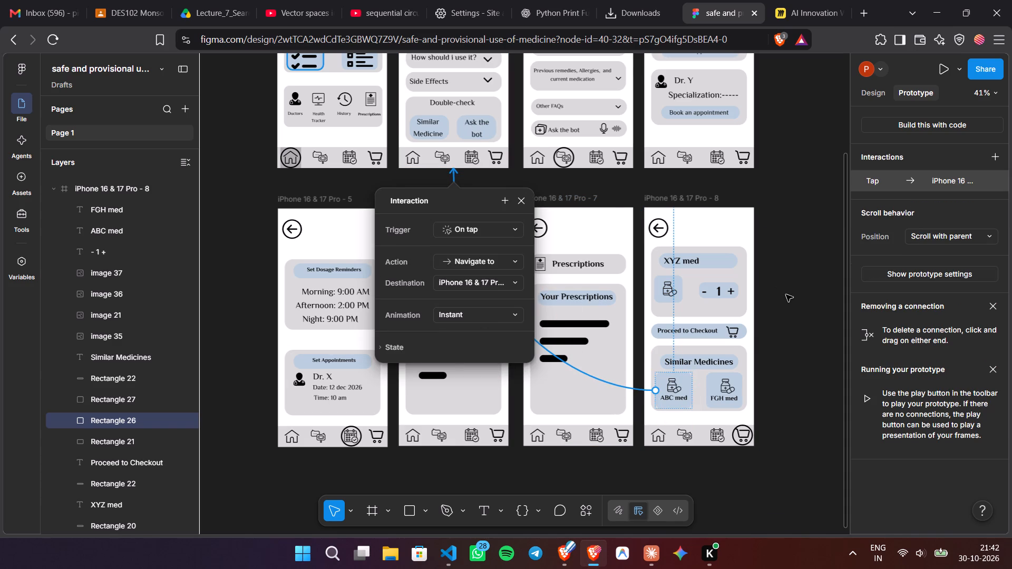
pyautogui.click(785, 293)
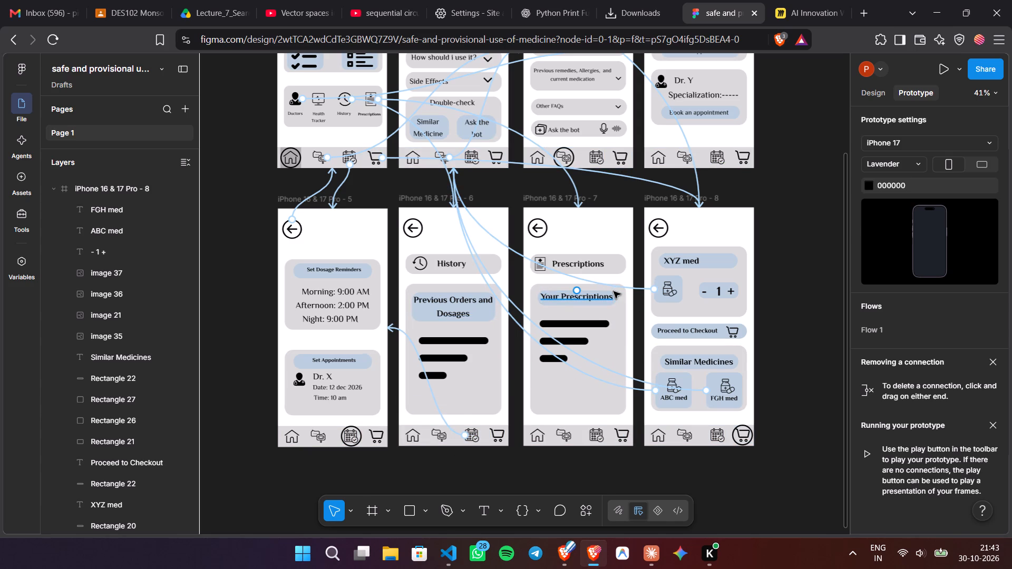
# Check where the back arrow's prototype link leads on screens iPhone 16 & 17 Pro - 3 through 8.
pyautogui.scroll(1, 545, 329)
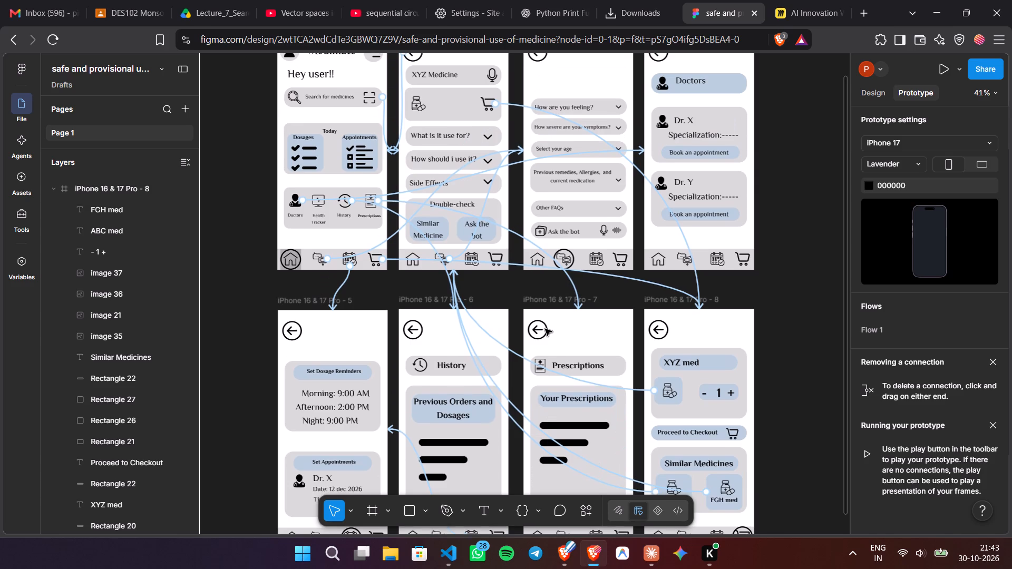
pyautogui.scroll(2, 545, 329)
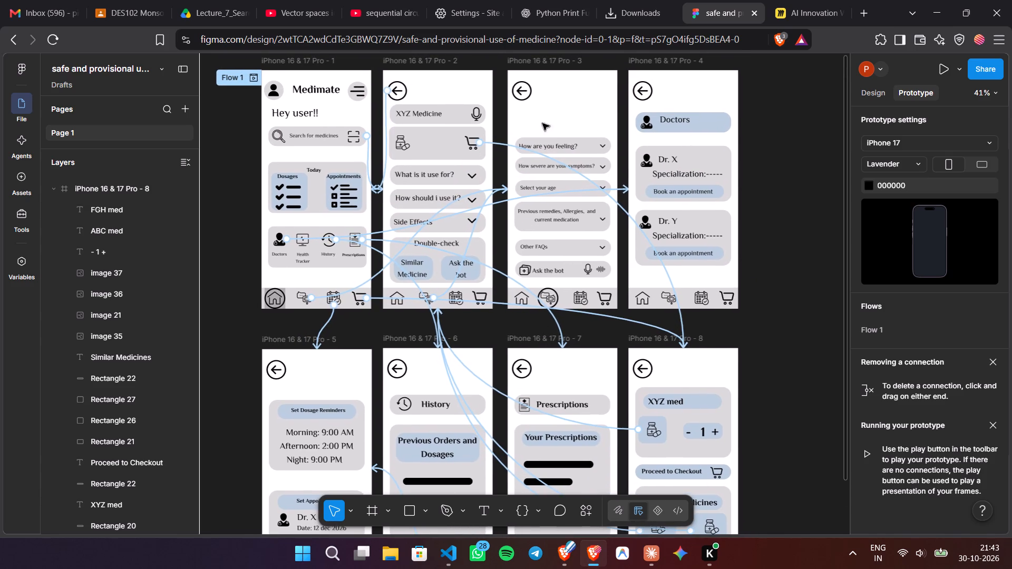
pyautogui.click(520, 92)
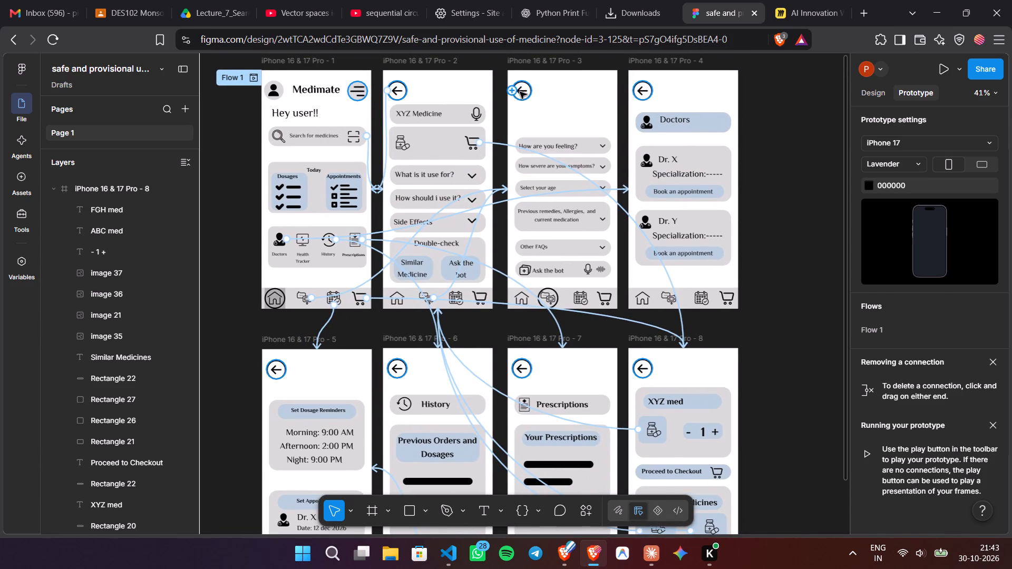
pyautogui.click(643, 97)
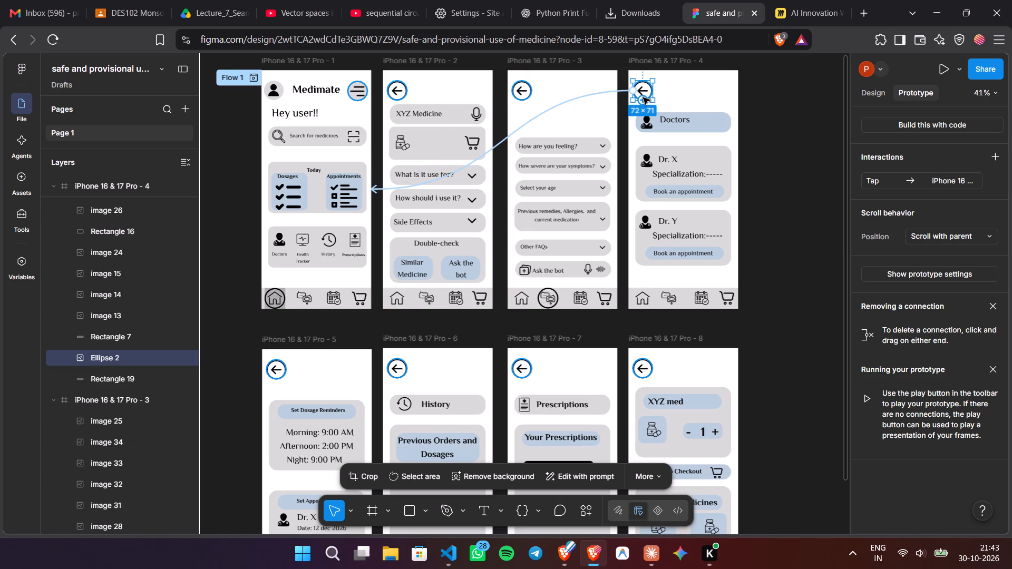
pyautogui.hscroll(1, 643, 97)
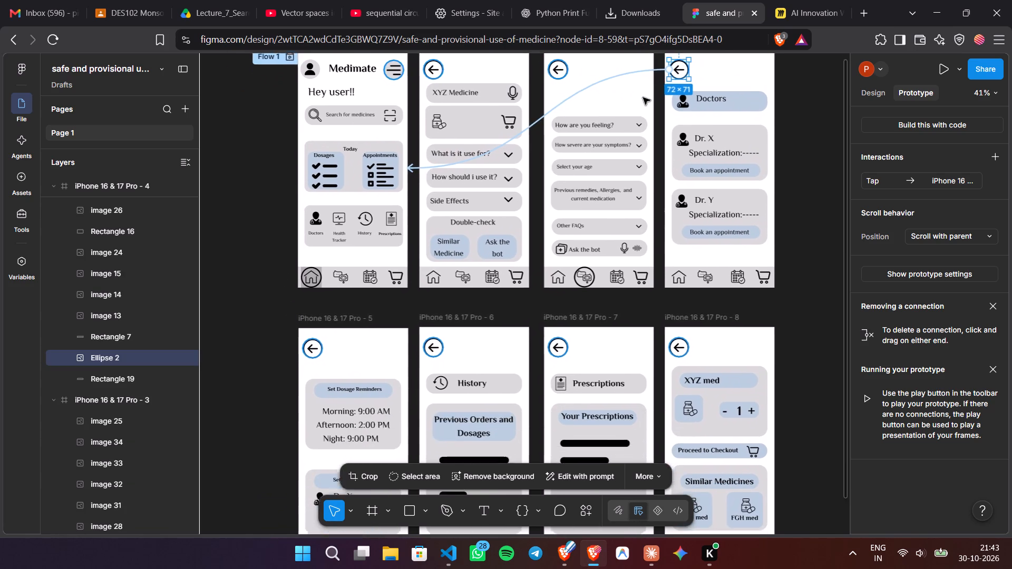
pyautogui.hscroll(1, 643, 97)
pyautogui.click(327, 331)
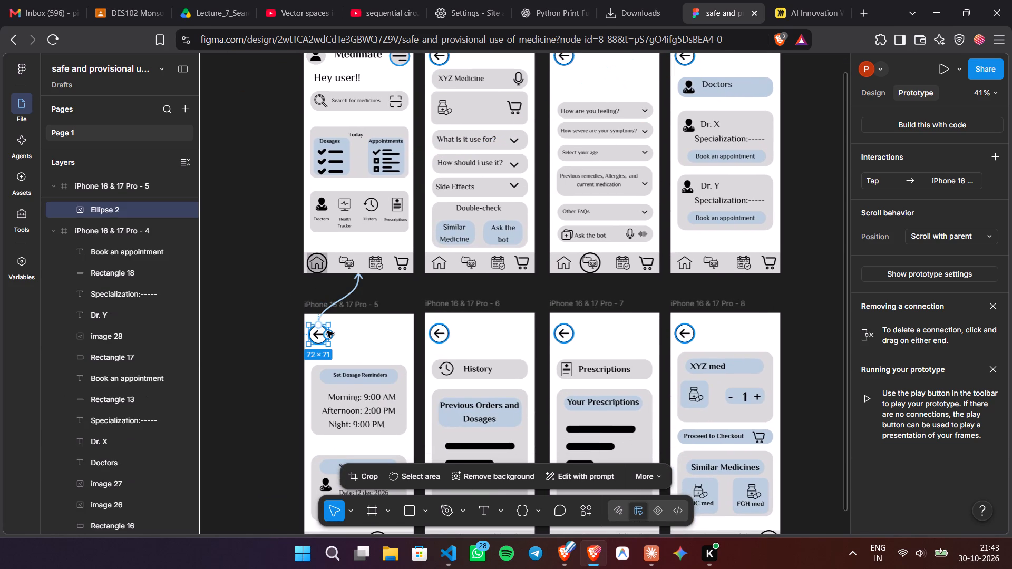
pyautogui.click(441, 335)
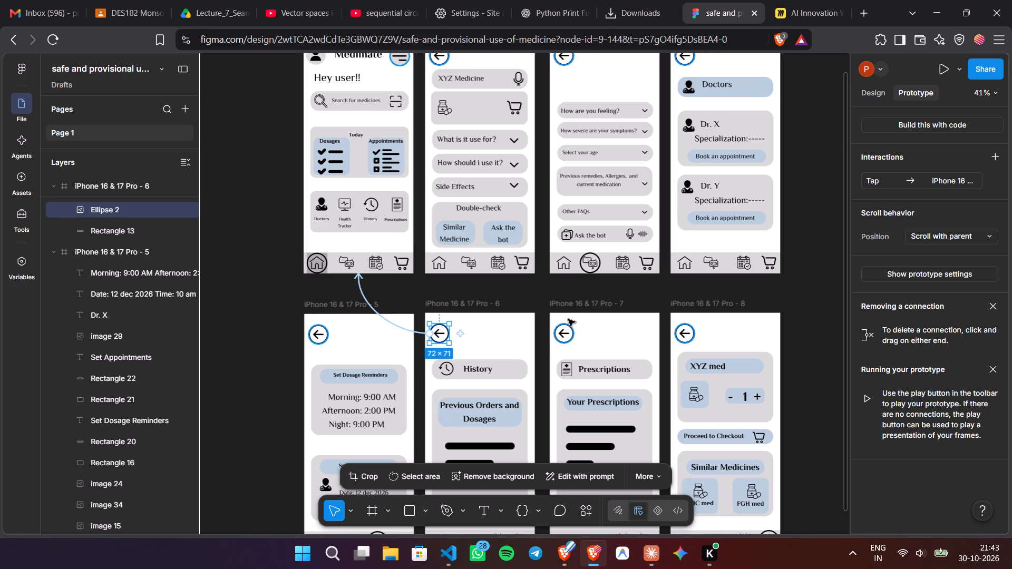
pyautogui.click(566, 332)
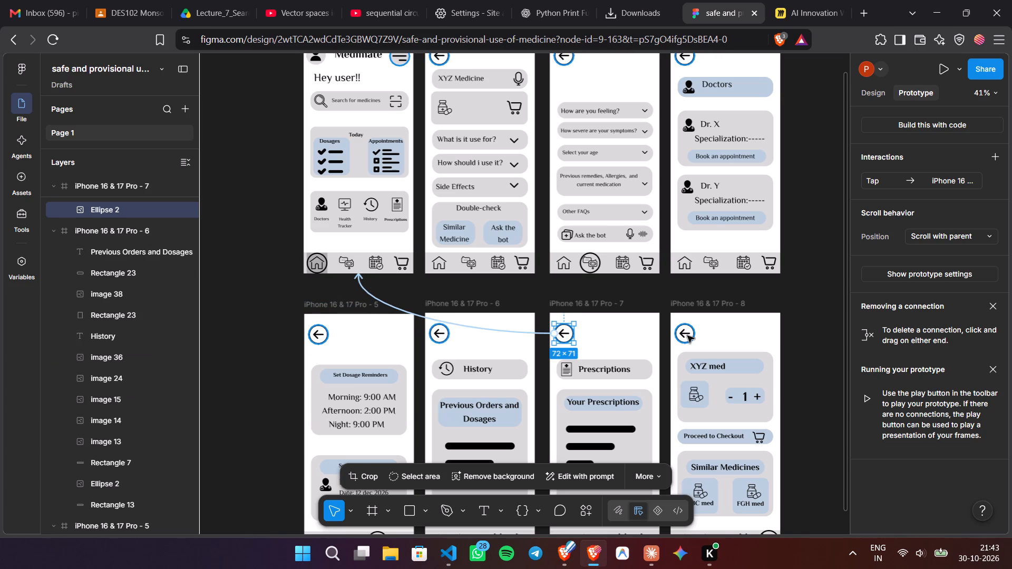
pyautogui.click(687, 336)
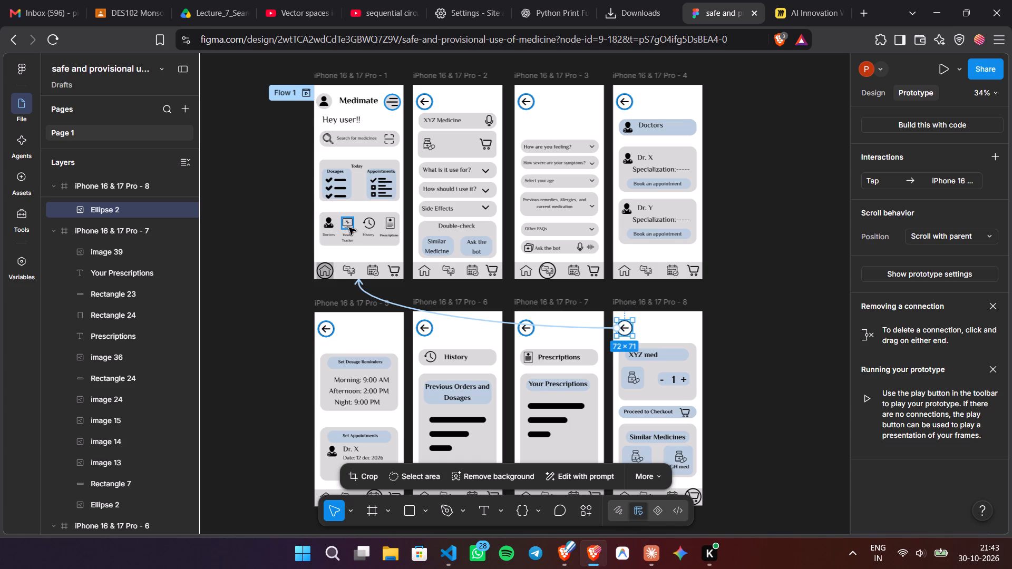
# Preview Flow 1 from the Medimate home screen, check its tappable hotspots, and close the preview.
pyautogui.click(293, 94)
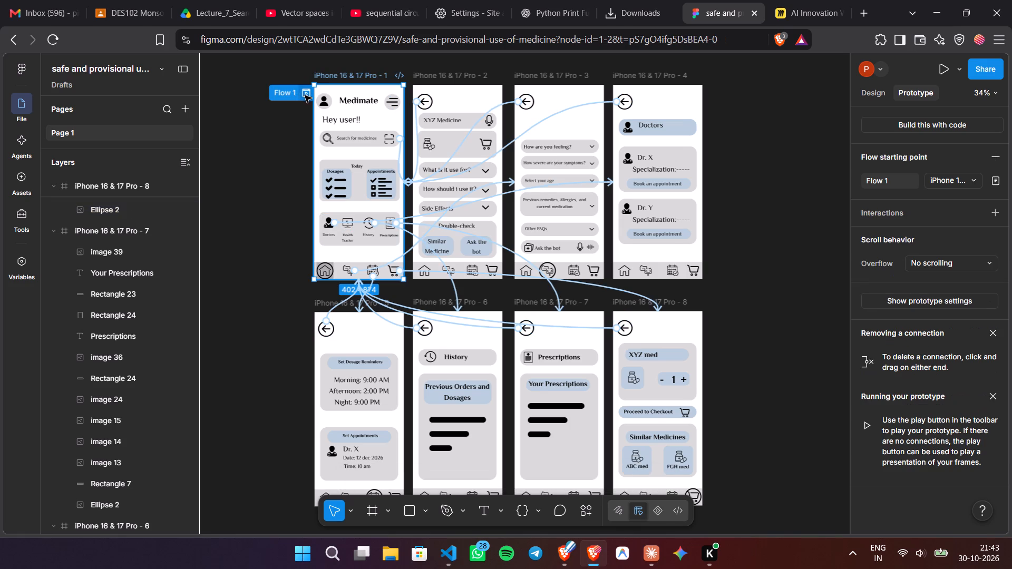
pyautogui.click(306, 95)
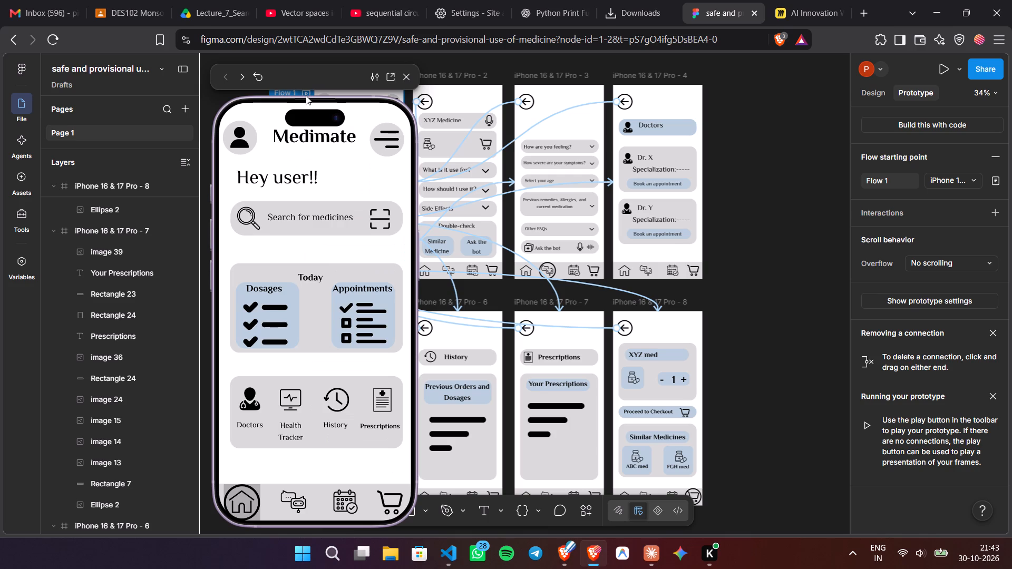
pyautogui.click(359, 174)
pyautogui.click(359, 174)
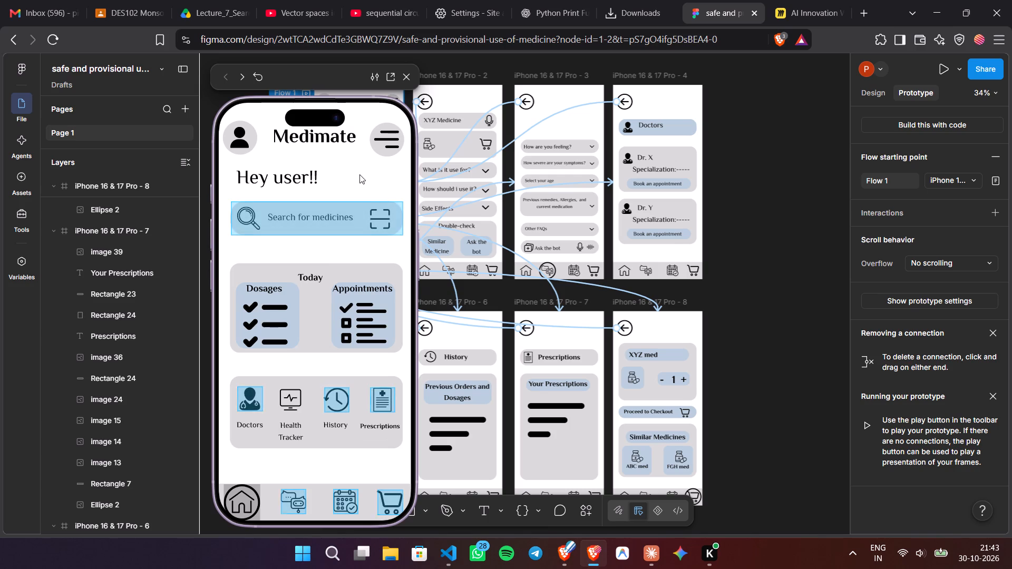
pyautogui.click(359, 174)
pyautogui.click(359, 174)
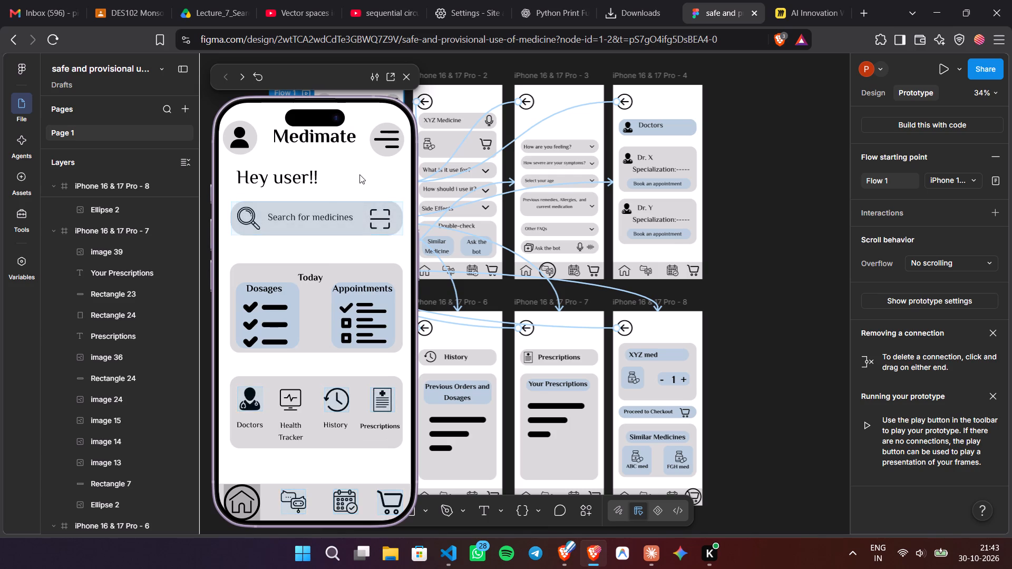
pyautogui.click(407, 82)
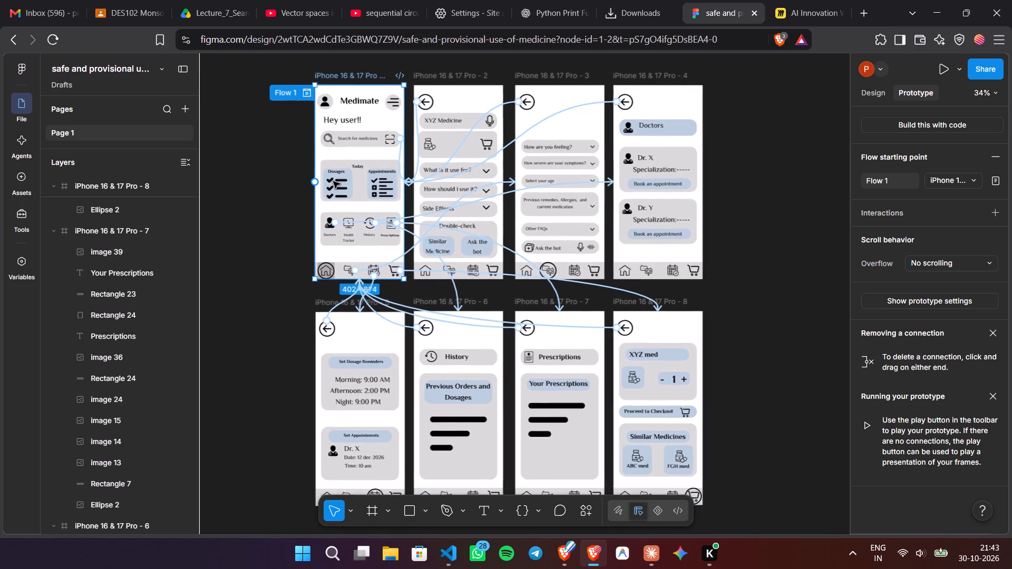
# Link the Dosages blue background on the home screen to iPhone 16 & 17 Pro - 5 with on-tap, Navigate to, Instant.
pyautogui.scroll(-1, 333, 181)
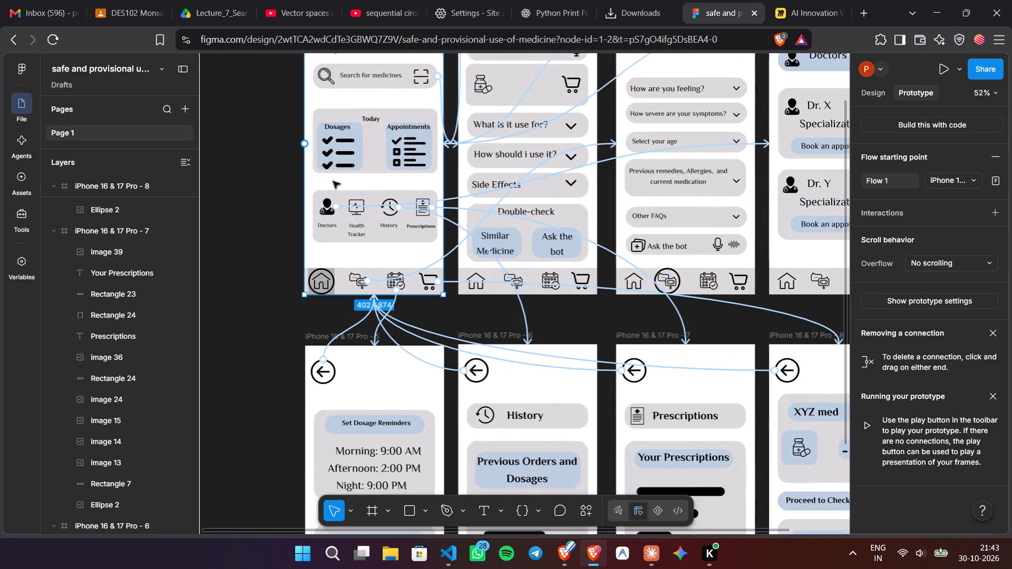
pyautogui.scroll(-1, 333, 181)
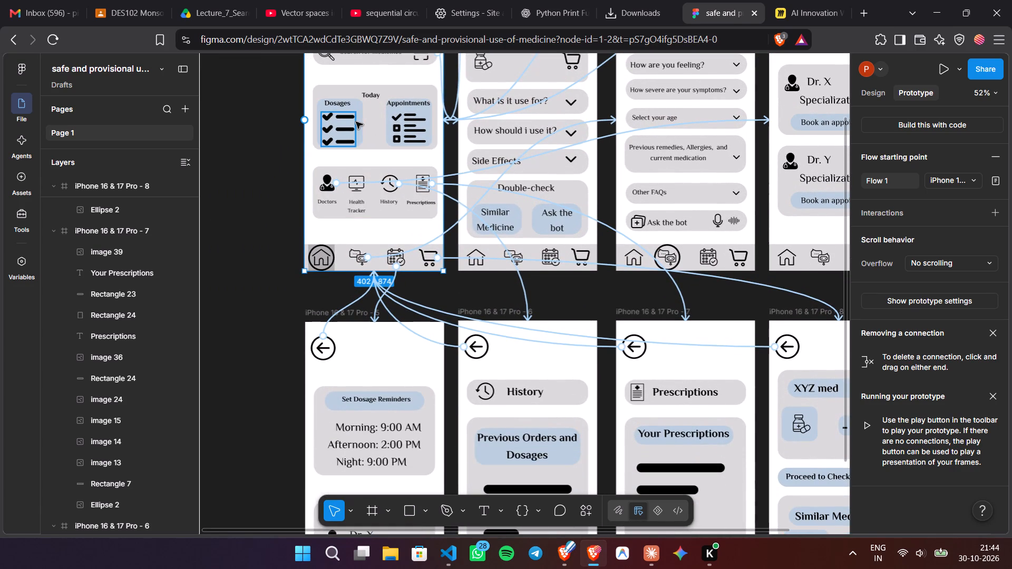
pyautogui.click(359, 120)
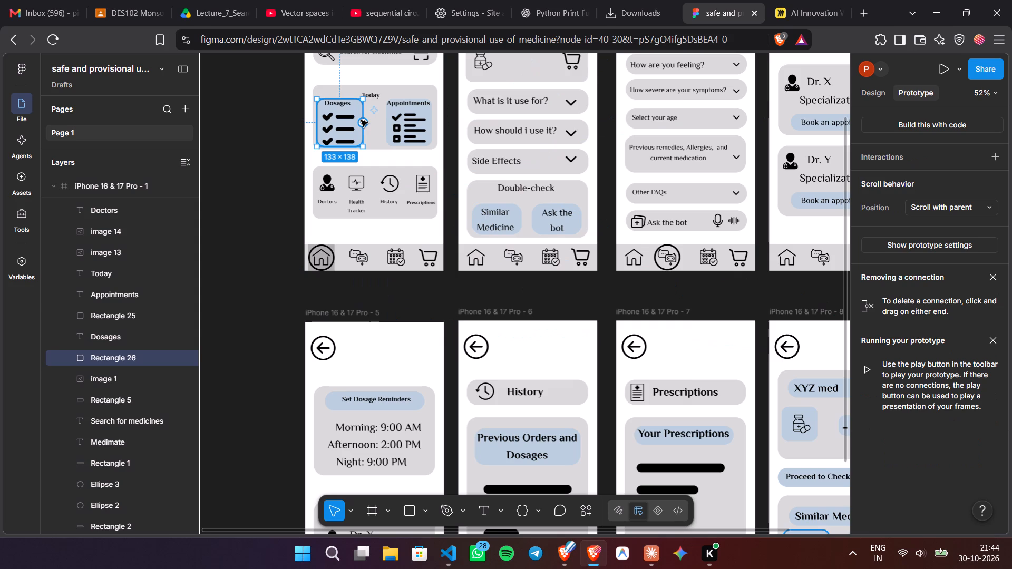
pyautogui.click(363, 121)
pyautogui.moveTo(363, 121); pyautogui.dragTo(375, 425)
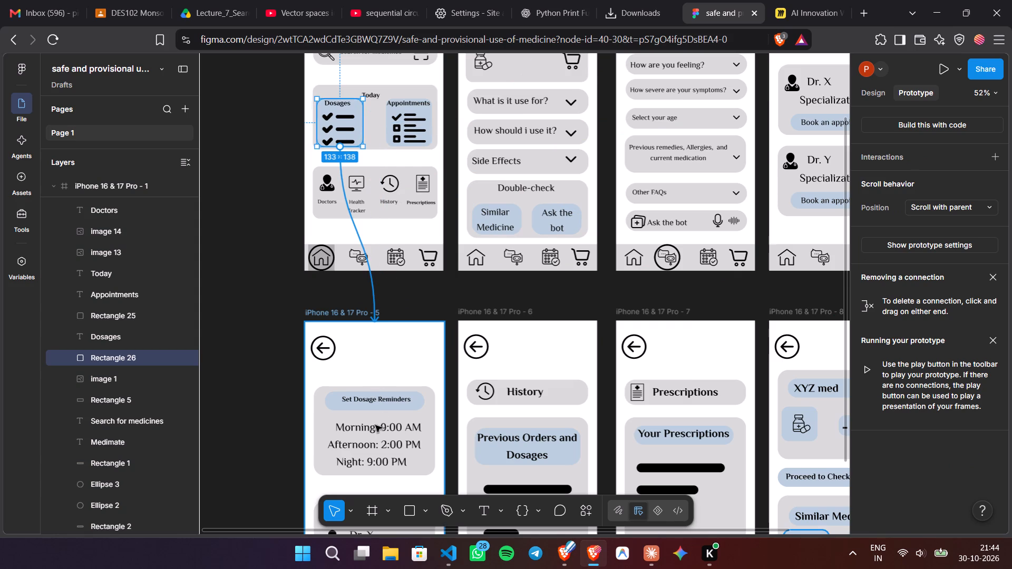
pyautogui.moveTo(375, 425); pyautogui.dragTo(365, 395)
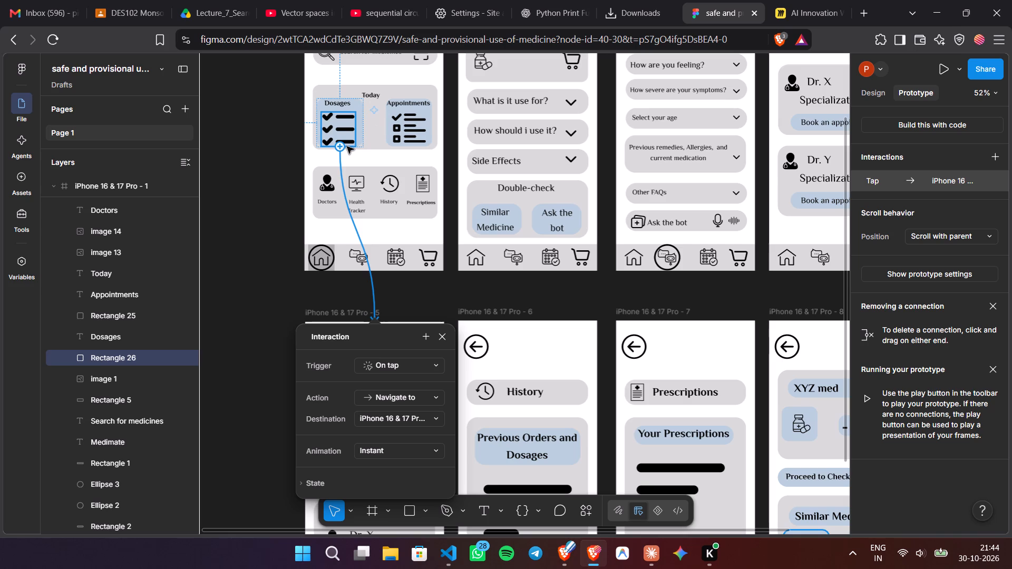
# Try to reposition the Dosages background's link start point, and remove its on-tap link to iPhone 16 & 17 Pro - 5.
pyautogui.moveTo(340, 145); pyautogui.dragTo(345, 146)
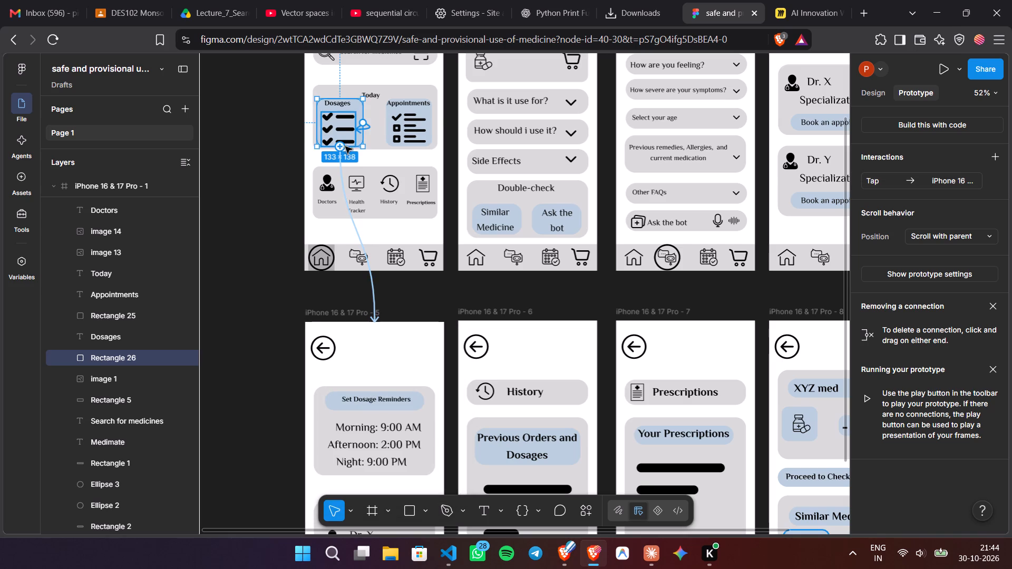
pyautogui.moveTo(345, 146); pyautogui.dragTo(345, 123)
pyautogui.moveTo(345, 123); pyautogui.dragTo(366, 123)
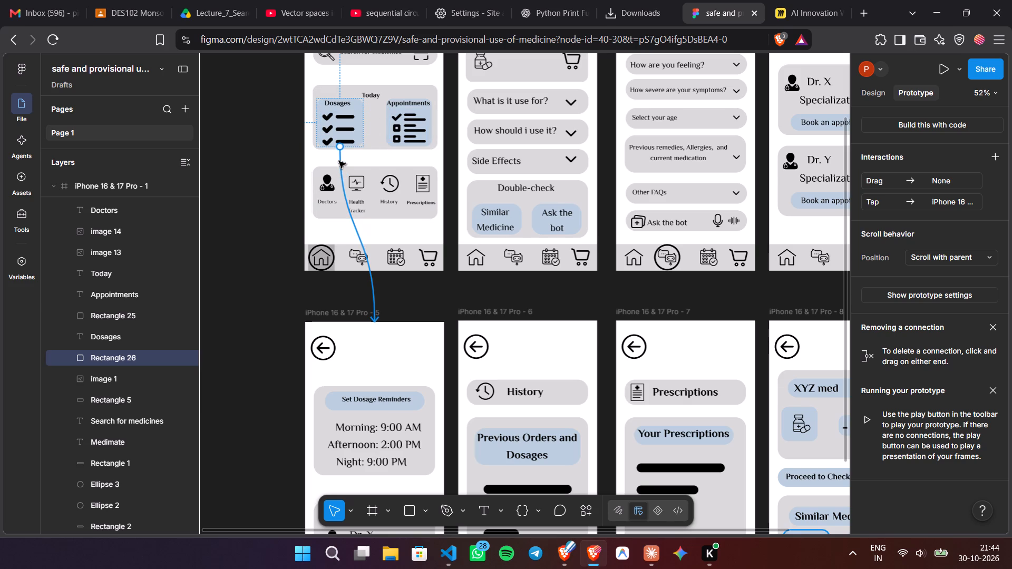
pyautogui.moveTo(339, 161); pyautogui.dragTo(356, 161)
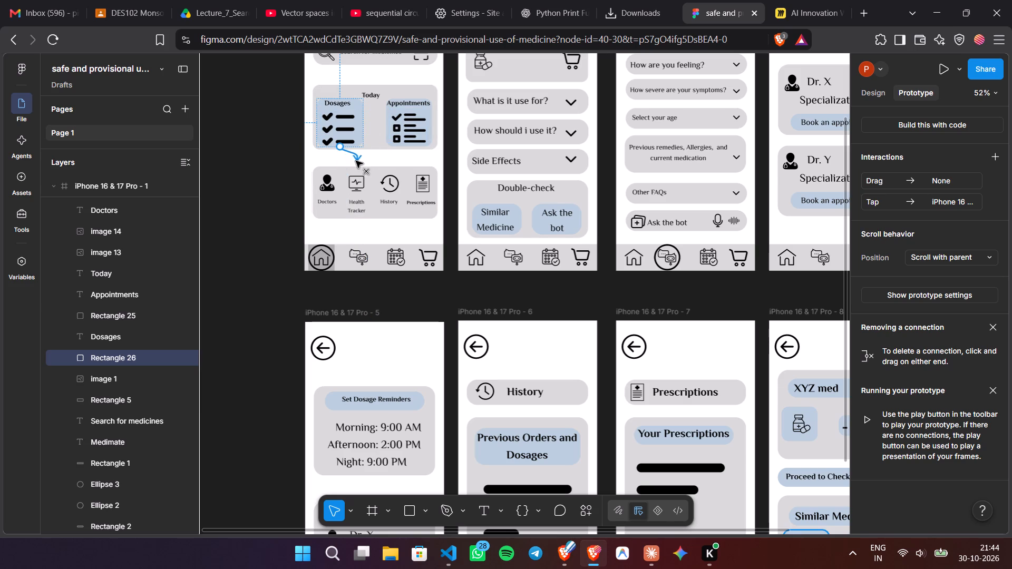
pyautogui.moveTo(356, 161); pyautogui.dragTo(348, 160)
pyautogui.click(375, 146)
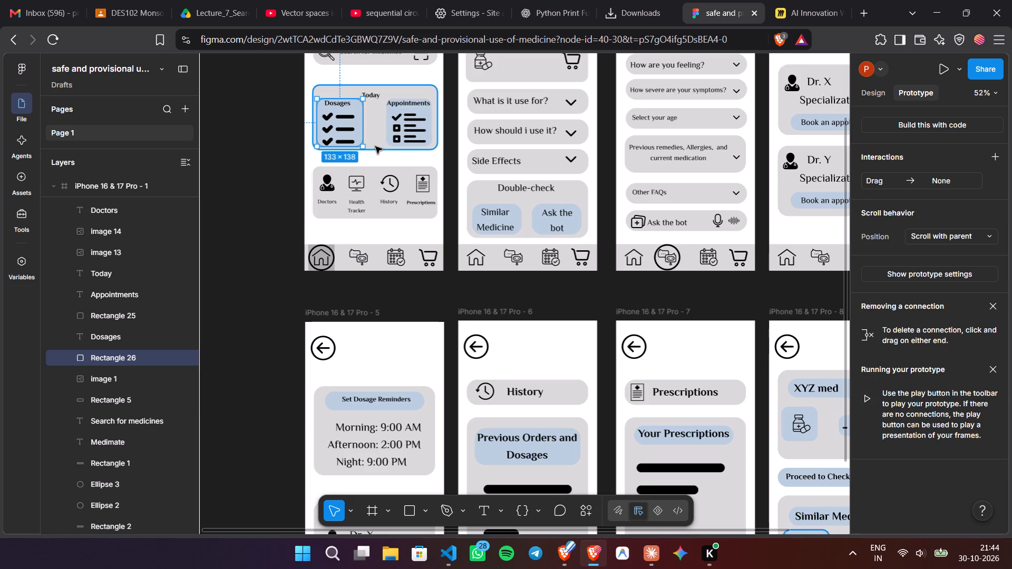
# Link the whole Today card on the home screen to iPhone 16 & 17 Pro - 5 with on-tap, Navigate to, Instant.
pyautogui.moveTo(375, 152); pyautogui.dragTo(367, 296)
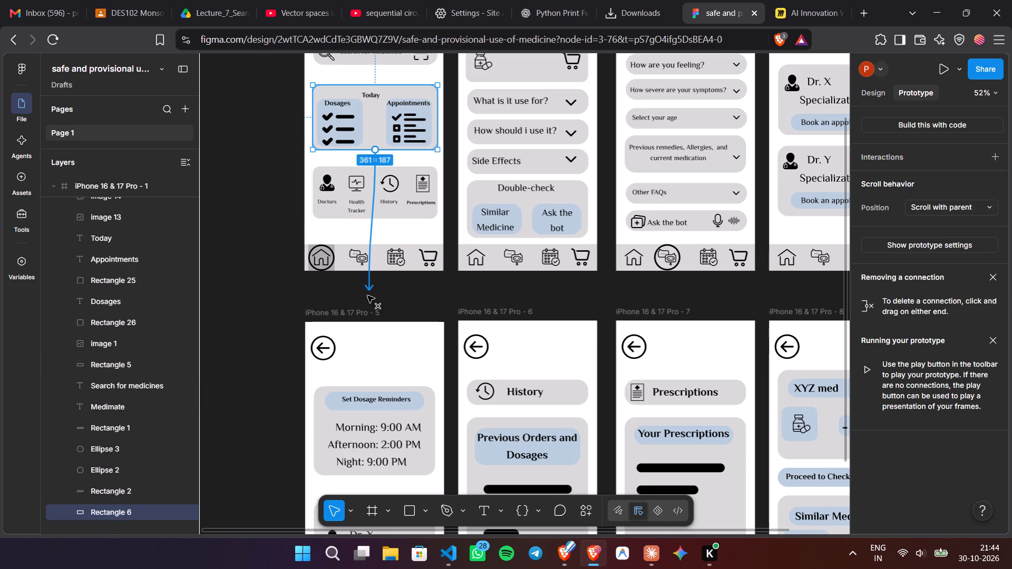
pyautogui.moveTo(367, 296); pyautogui.dragTo(376, 331)
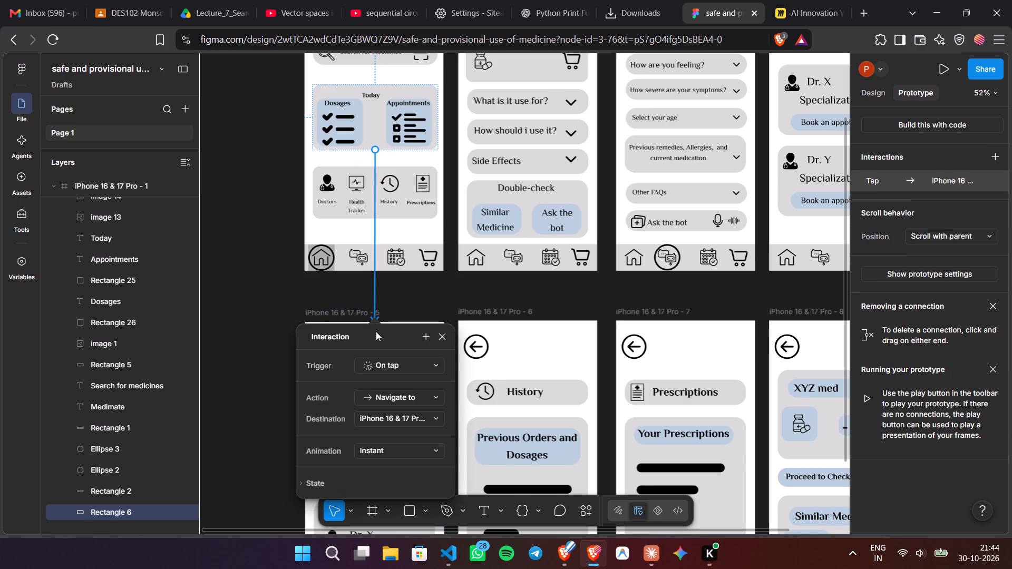
pyautogui.click(257, 300)
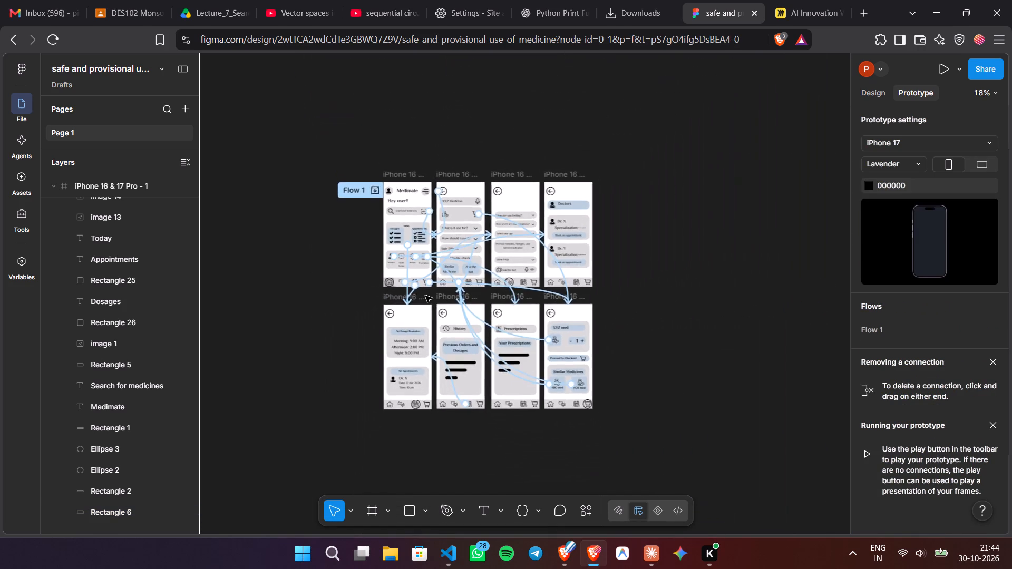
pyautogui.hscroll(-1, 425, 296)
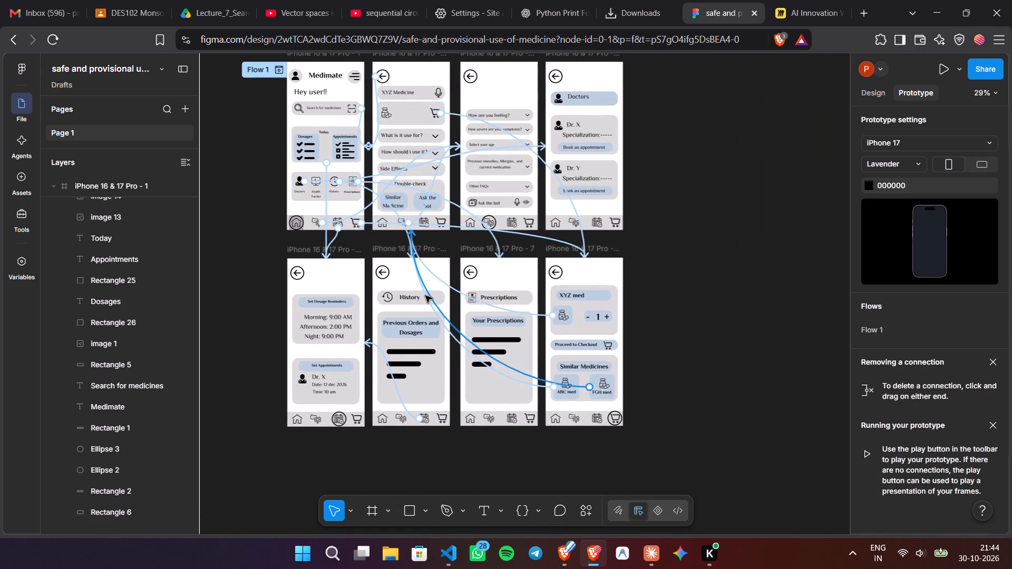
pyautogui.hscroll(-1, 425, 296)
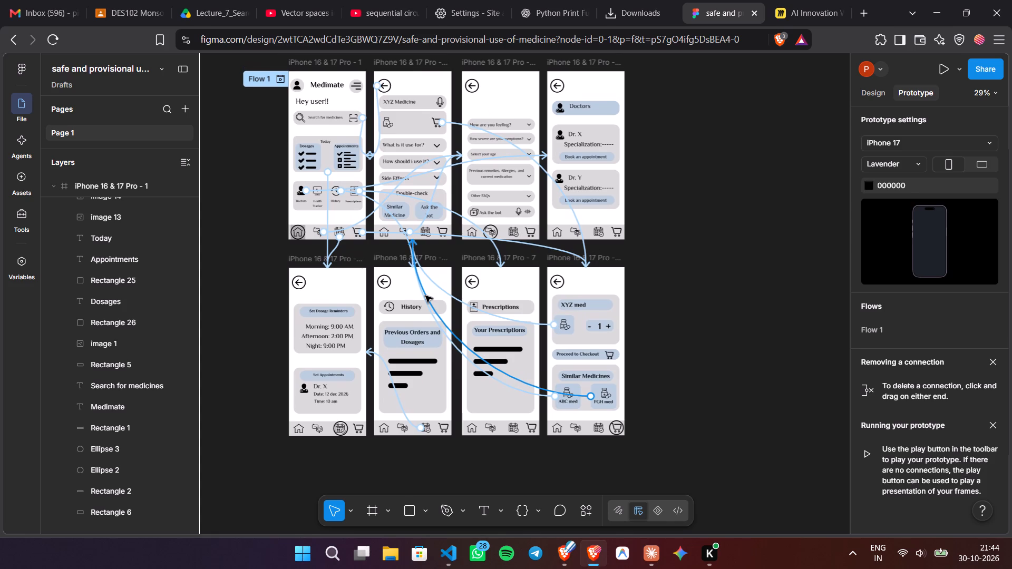
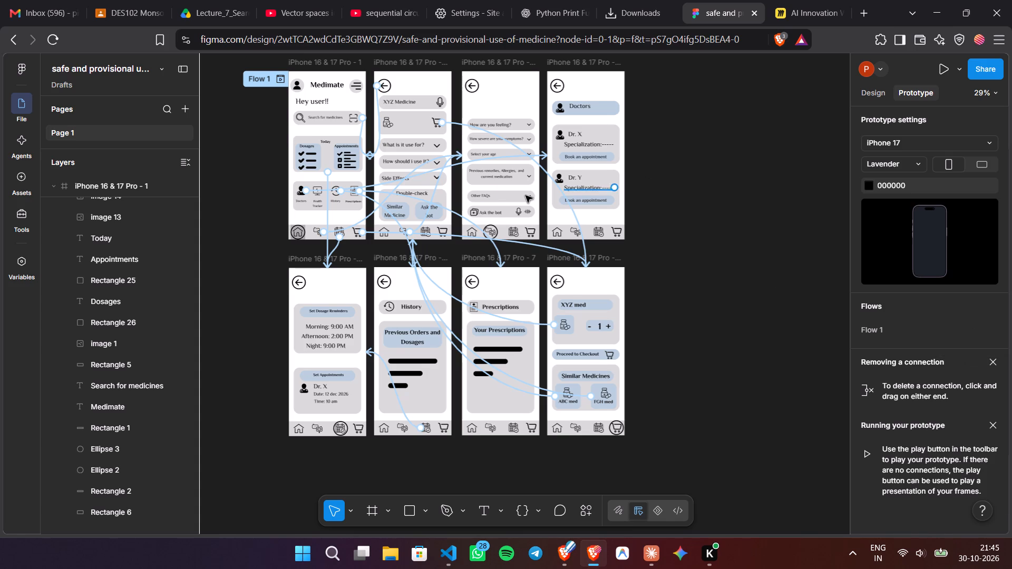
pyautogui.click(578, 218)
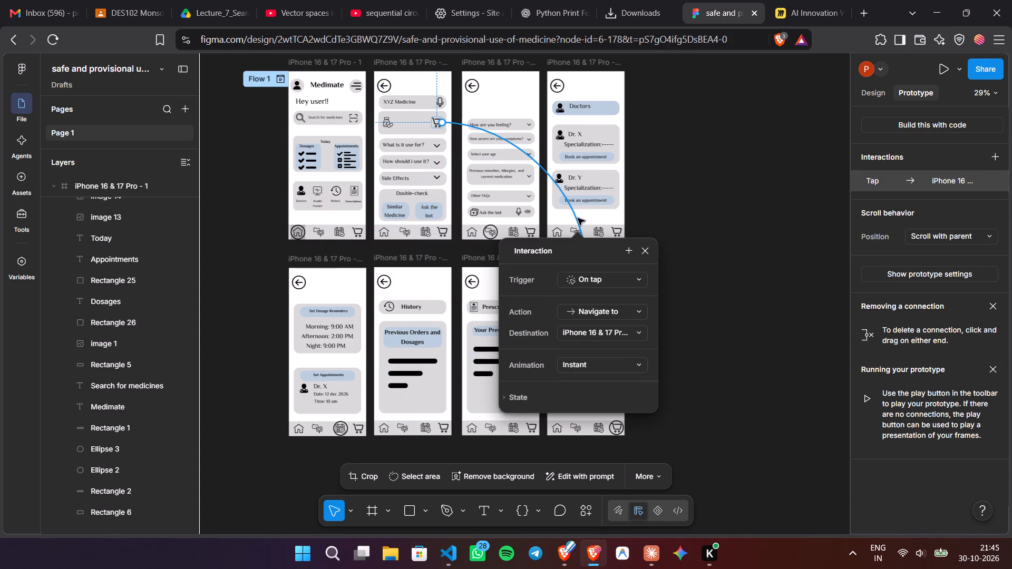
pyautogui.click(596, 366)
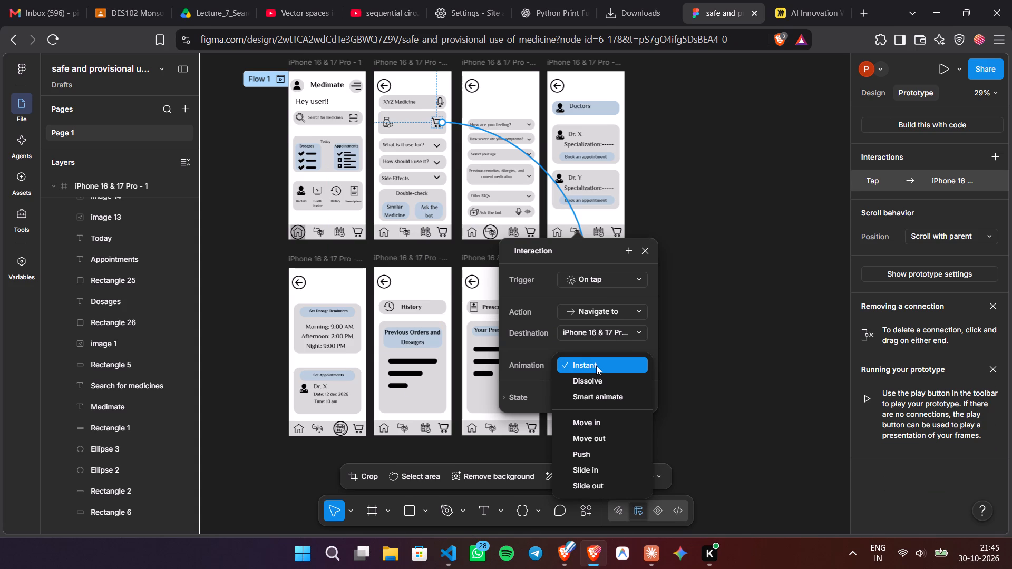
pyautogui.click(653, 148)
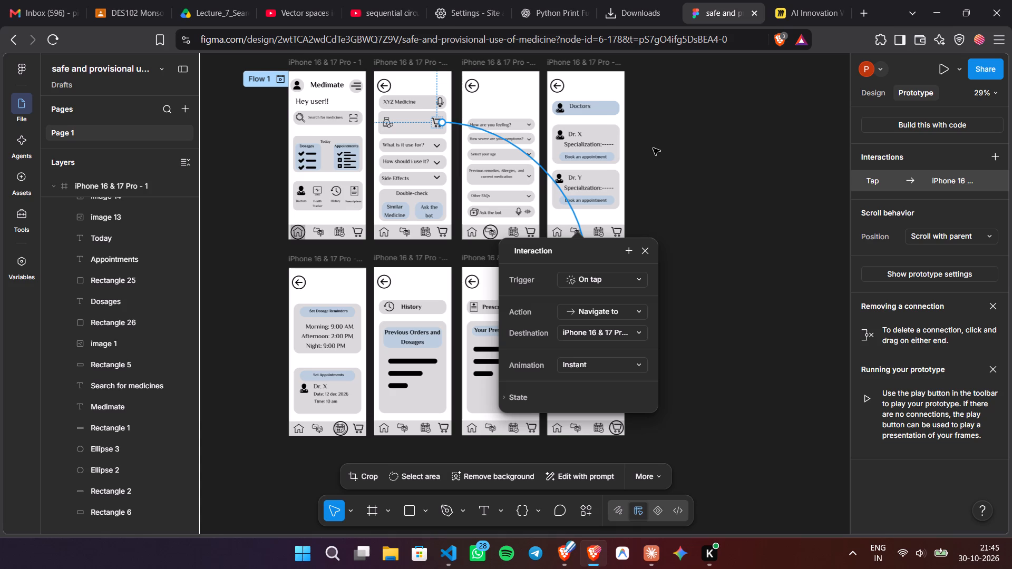
# Set the Doctors screen back arrow's link animation to Slide out, with the direction pointing right.
pyautogui.click(554, 86)
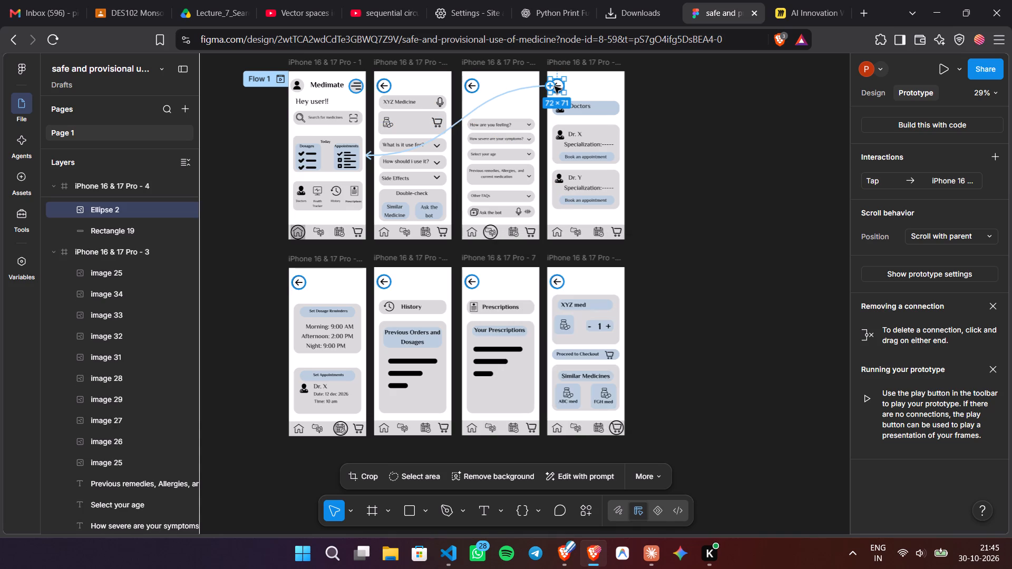
pyautogui.click(516, 93)
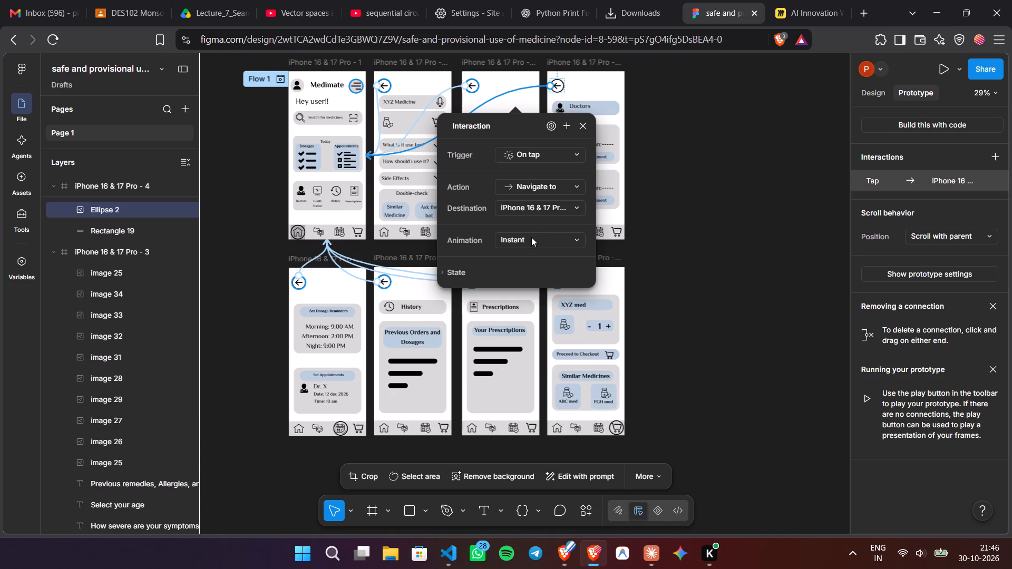
pyautogui.click(530, 237)
pyautogui.click(537, 354)
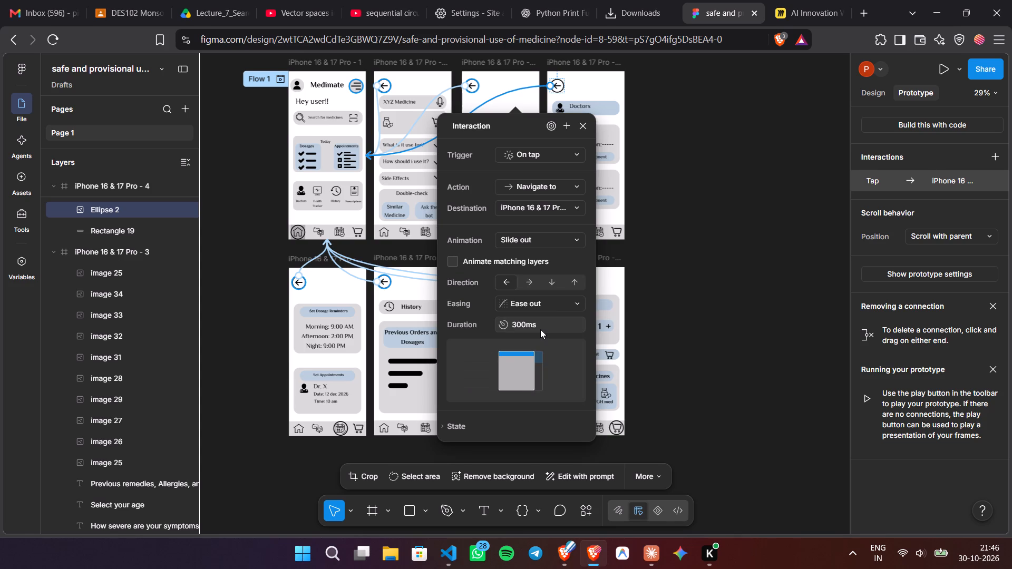
pyautogui.click(530, 283)
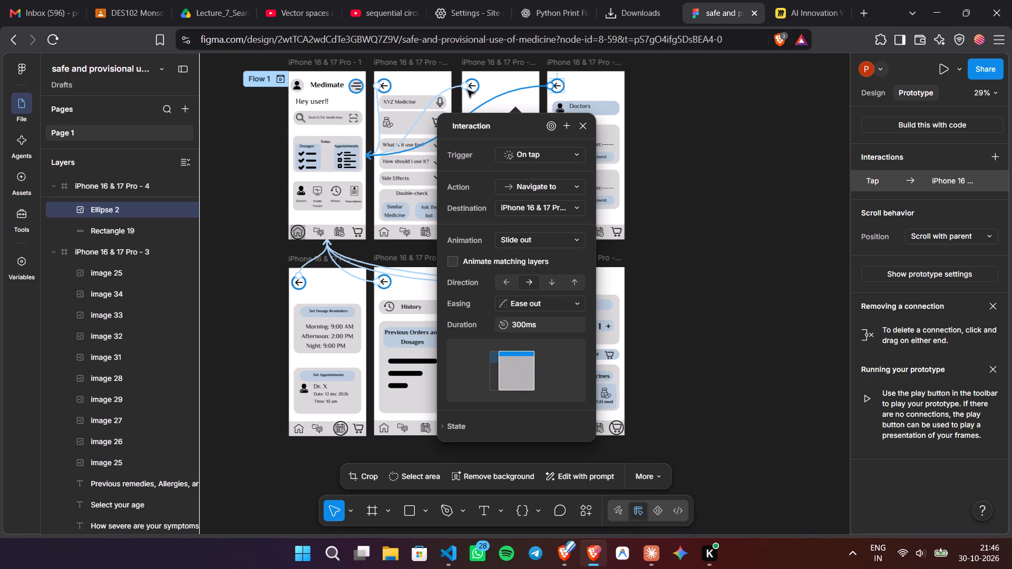
pyautogui.click(541, 240)
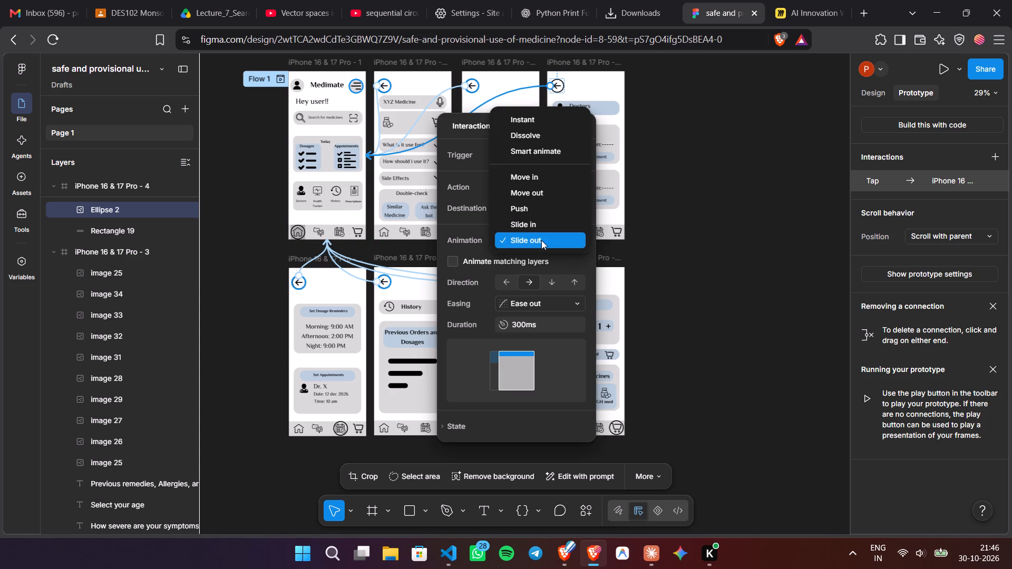
pyautogui.click(539, 227)
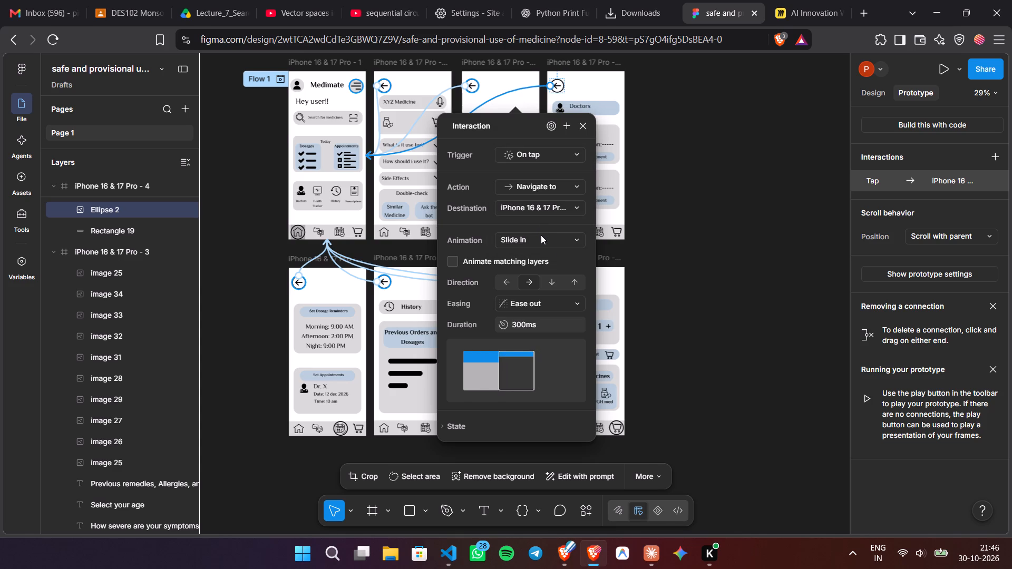
pyautogui.click(541, 235)
pyautogui.click(539, 251)
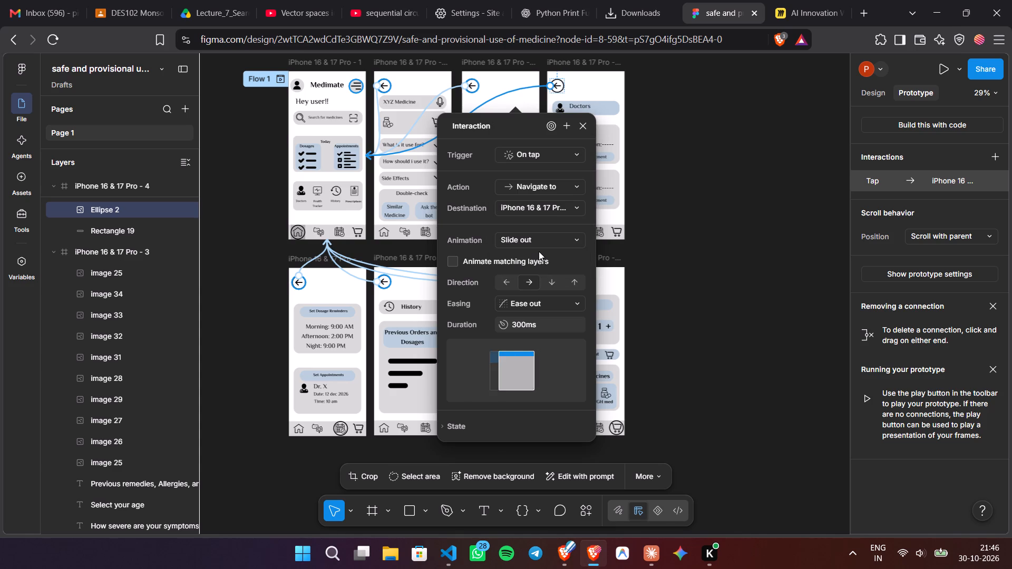
# Set the back arrow's link animation on the symptom questions screen, iPhone 16 & 17 Pro - 3, to Slide out.
pyautogui.click(462, 86)
pyautogui.click(453, 89)
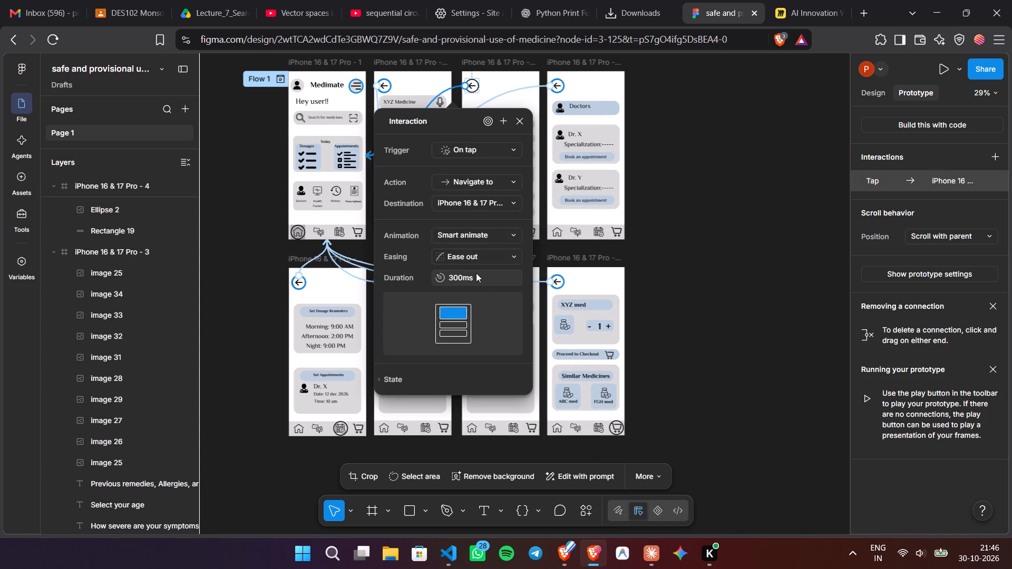
pyautogui.click(511, 234)
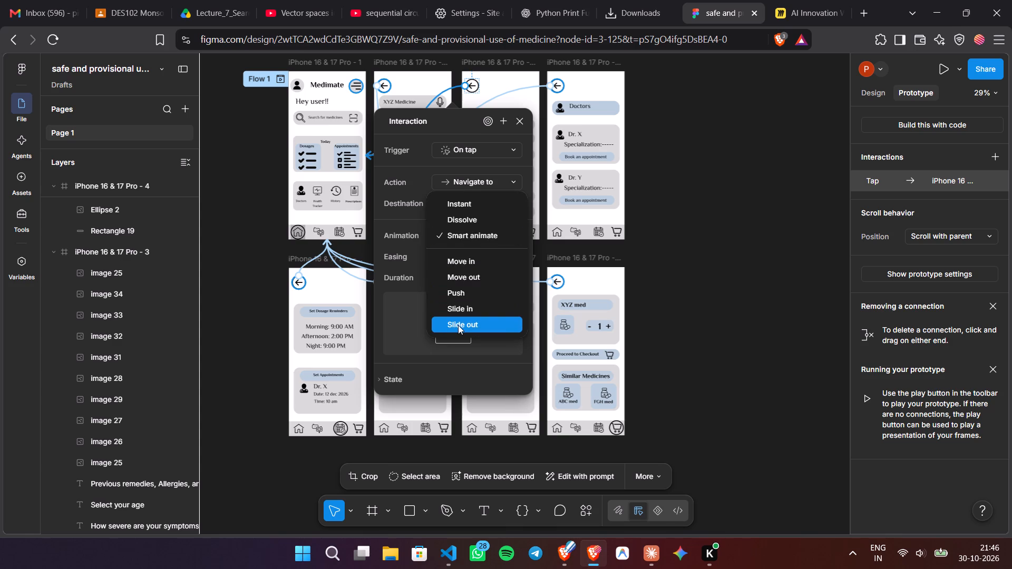
pyautogui.click(458, 325)
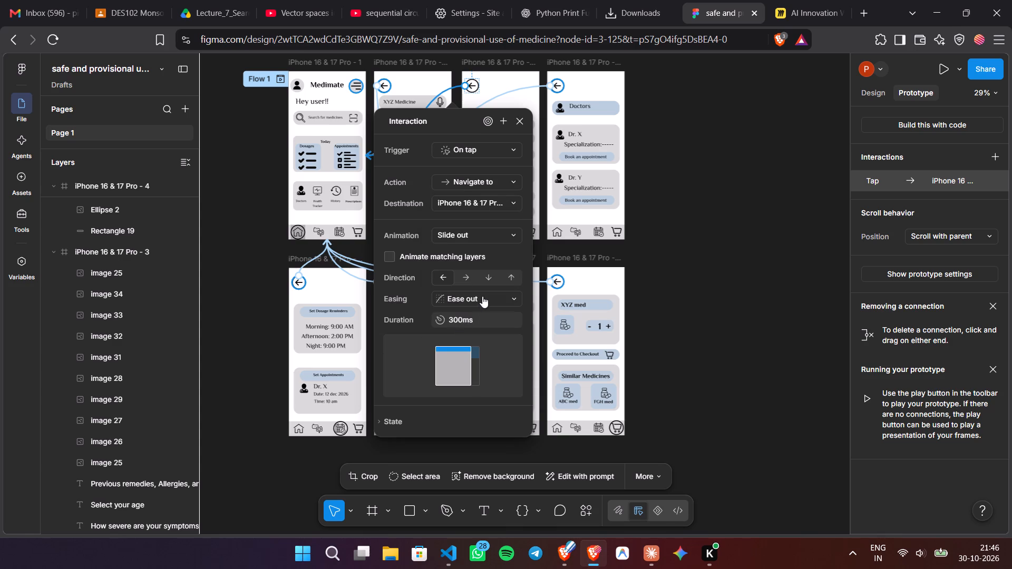
# Point the Slide out direction right for the back arrow's link on the symptom questions screen.
pyautogui.click(466, 275)
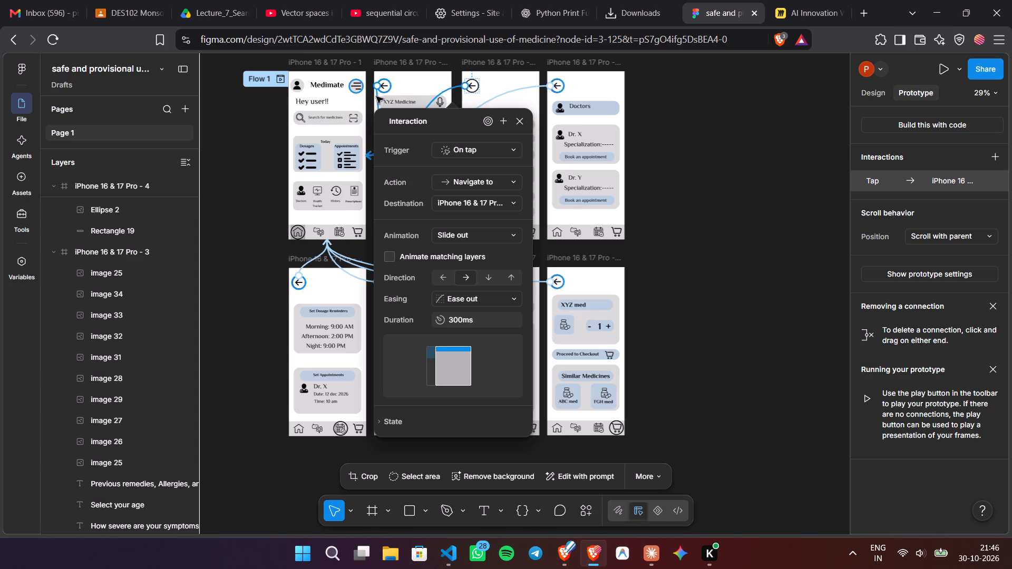
# Set the XYZ Medicine screen back arrow's link animation to Slide out, with the direction pointing right.
pyautogui.click(376, 96)
pyautogui.click(396, 248)
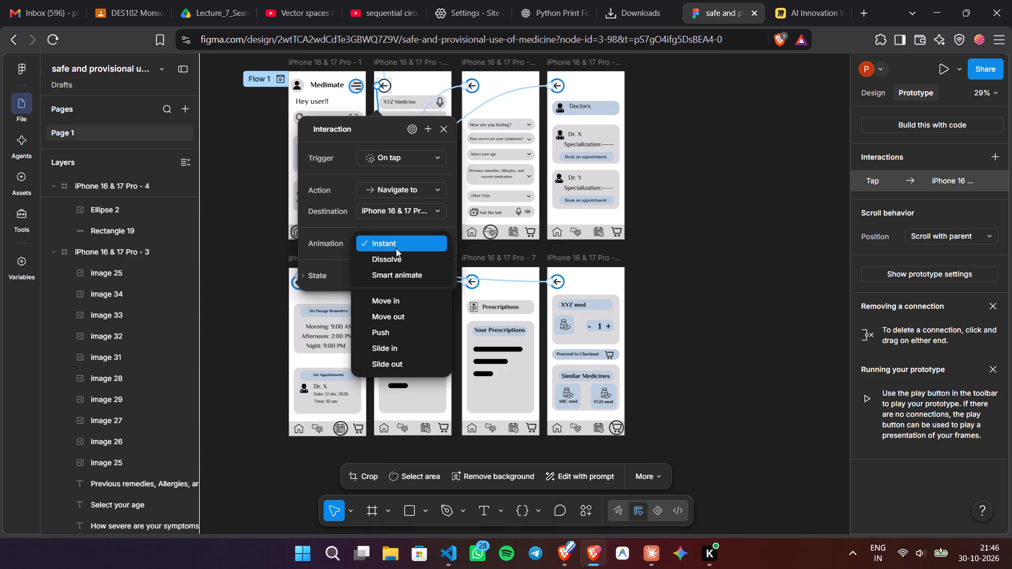
pyautogui.click(398, 365)
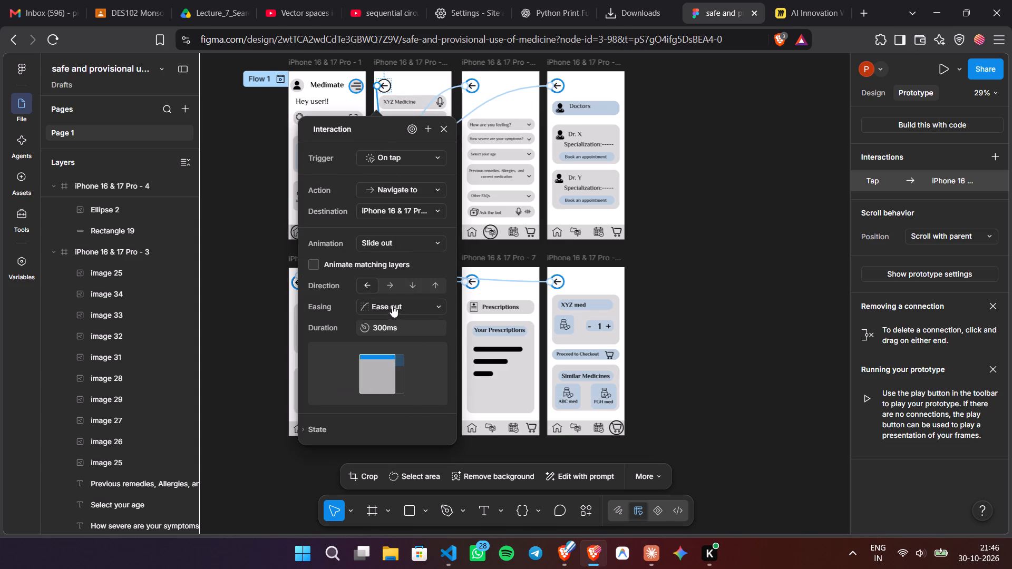
pyautogui.click(393, 284)
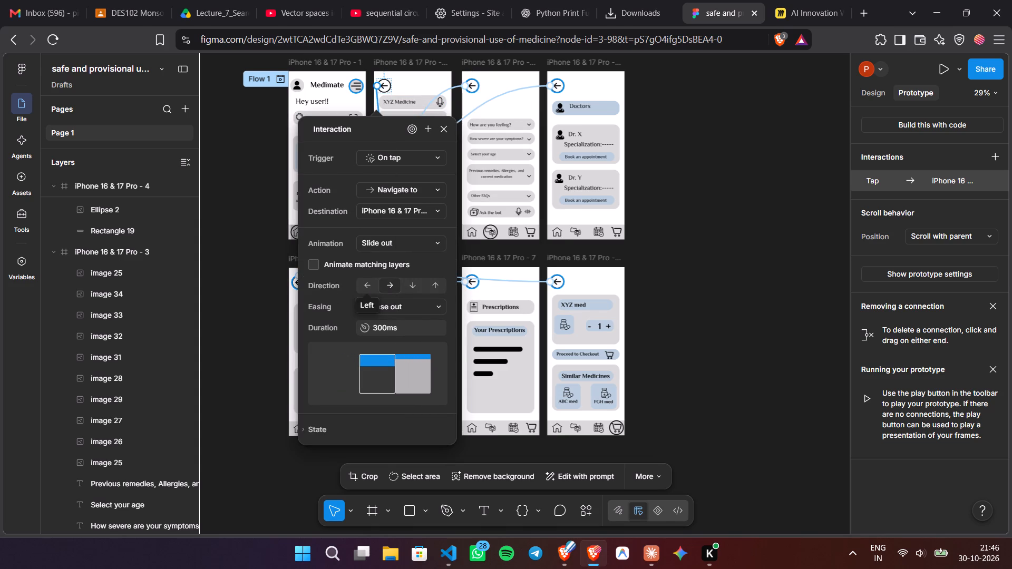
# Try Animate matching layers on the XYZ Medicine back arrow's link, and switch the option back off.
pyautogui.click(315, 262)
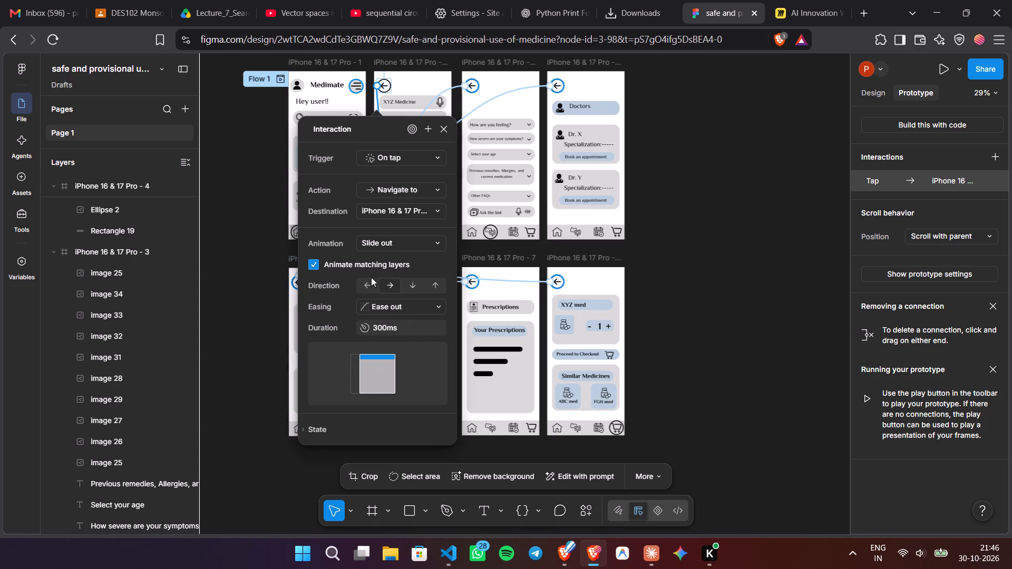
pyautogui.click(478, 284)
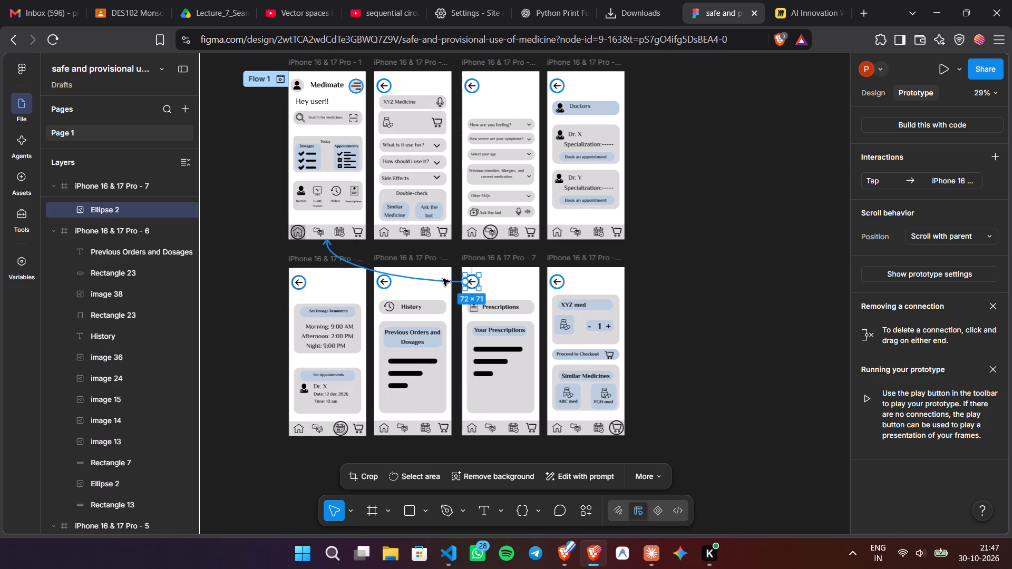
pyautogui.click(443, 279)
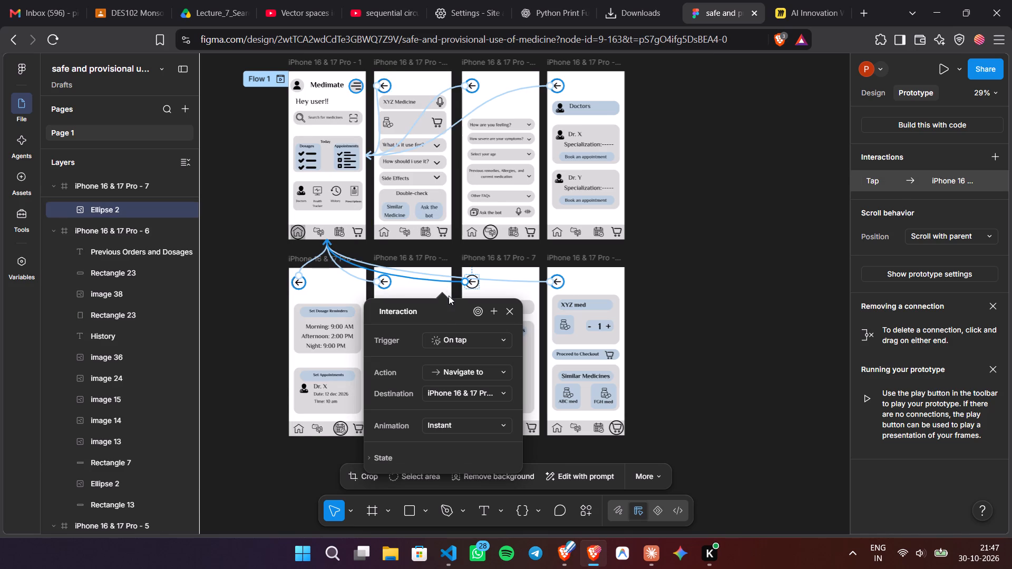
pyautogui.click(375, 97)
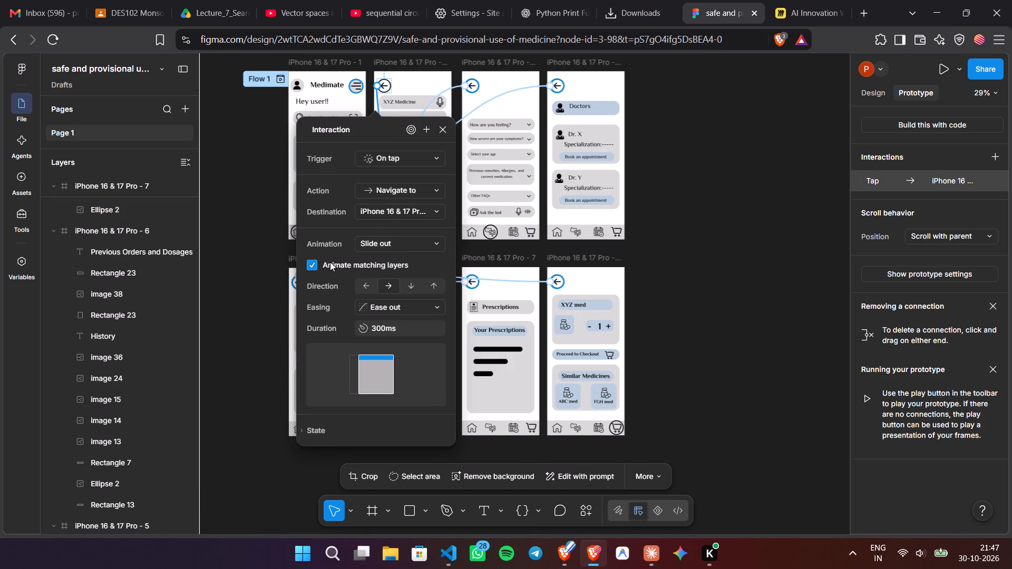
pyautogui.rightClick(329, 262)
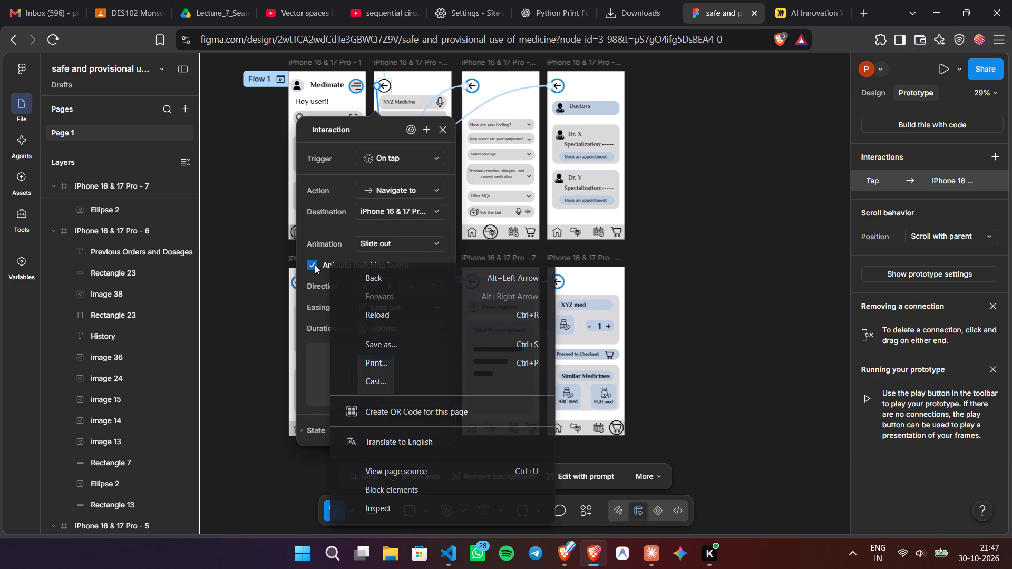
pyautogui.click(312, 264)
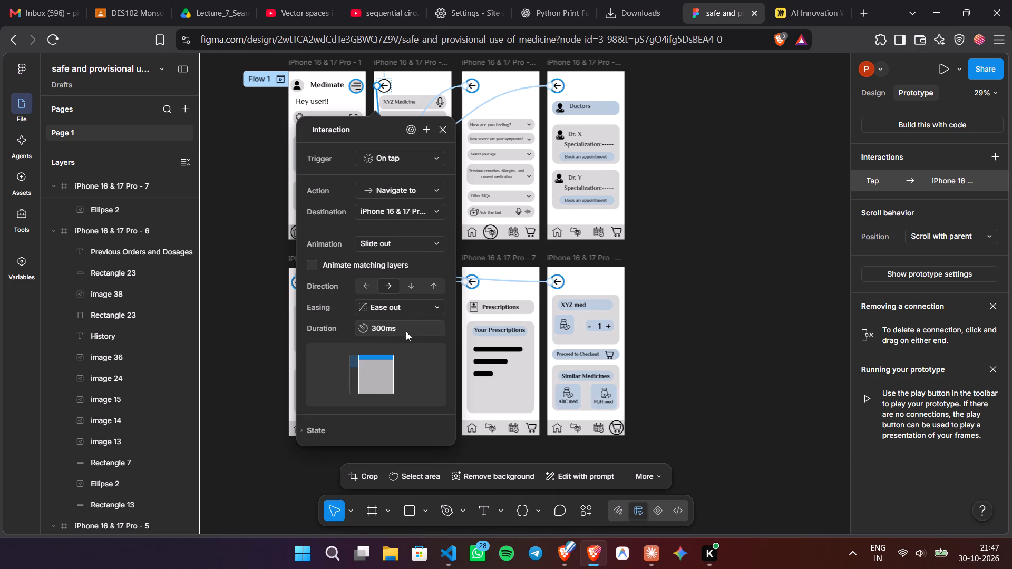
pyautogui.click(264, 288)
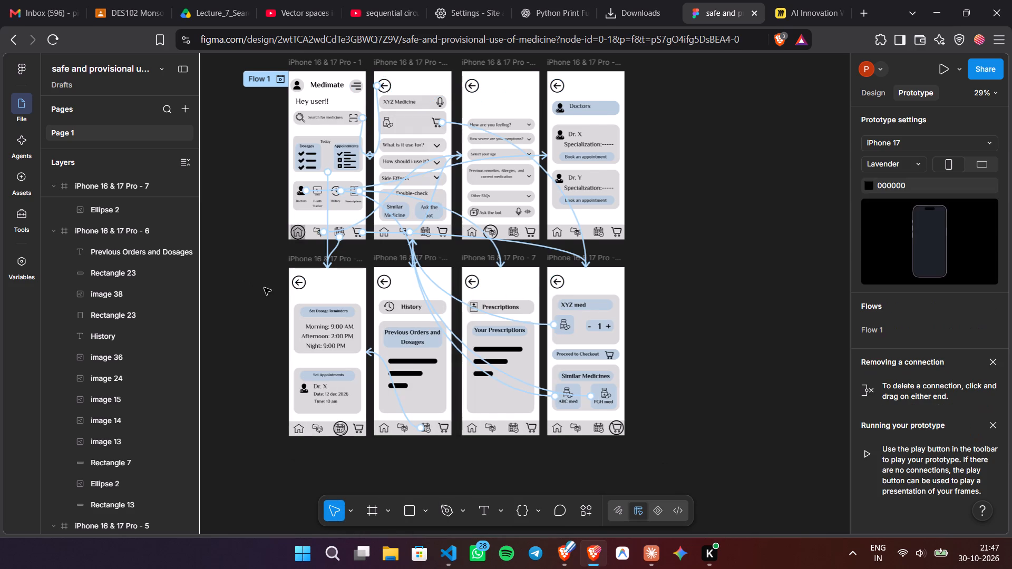
# Preview Flow 1, testing the back arrows on the symptom questions and dosage reminders screens, and close the preview.
pyautogui.click(283, 77)
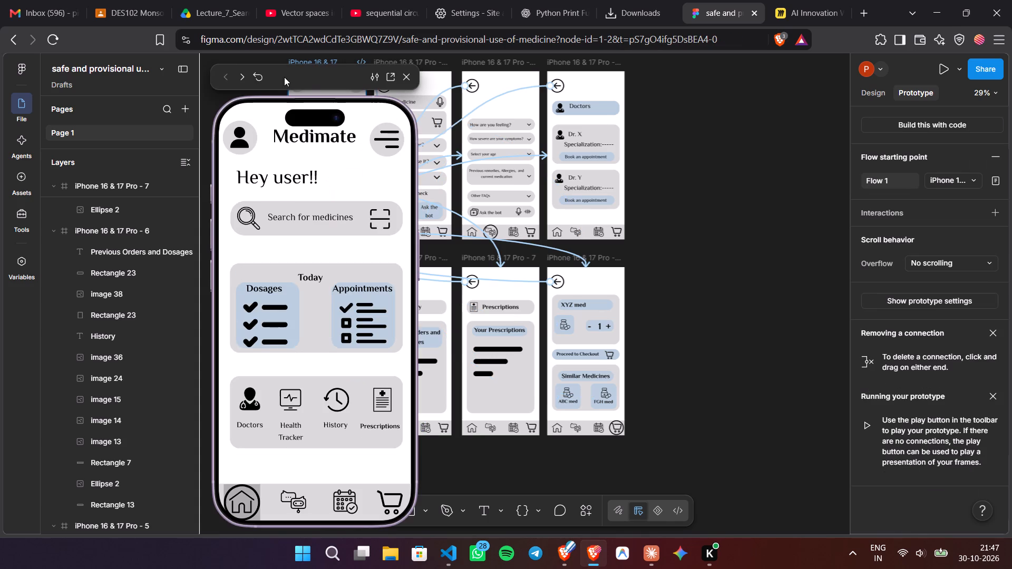
pyautogui.click(297, 488)
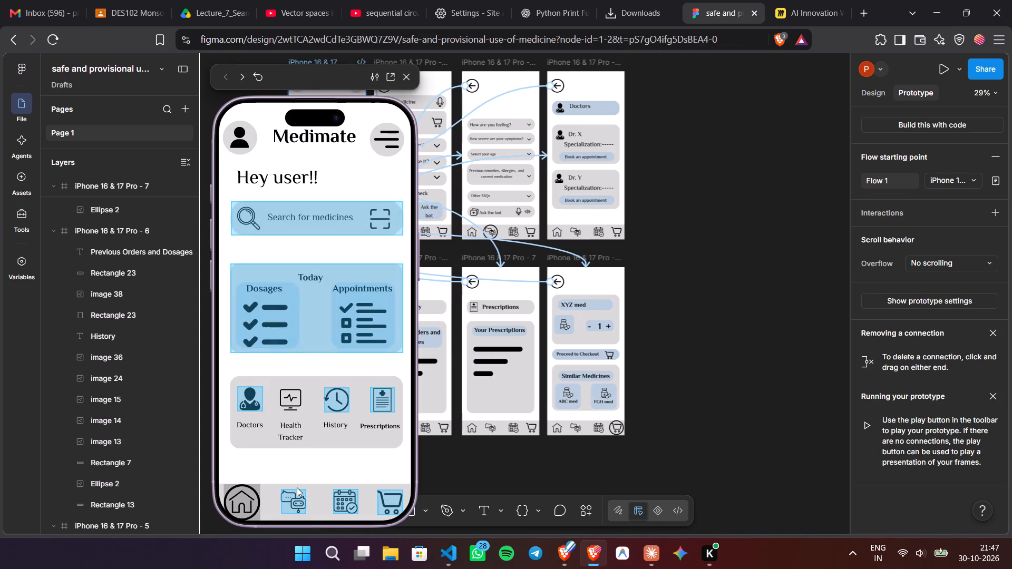
pyautogui.click(289, 501)
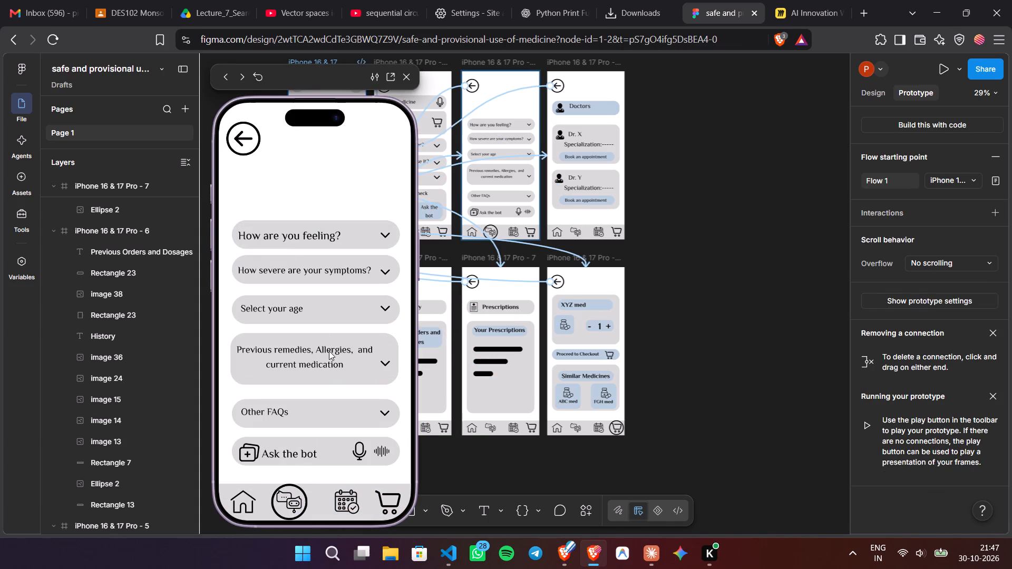
pyautogui.click(248, 141)
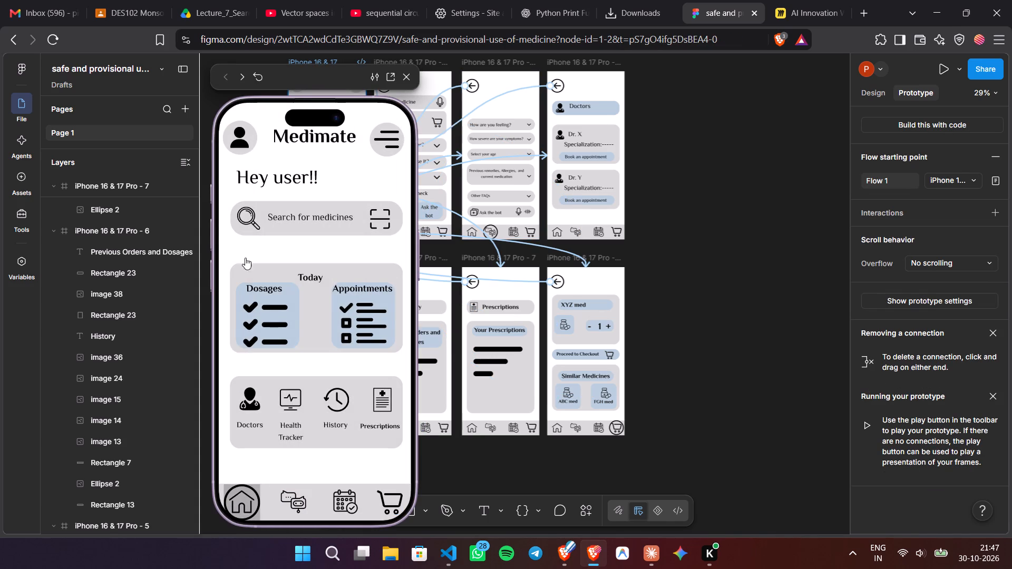
pyautogui.click(285, 307)
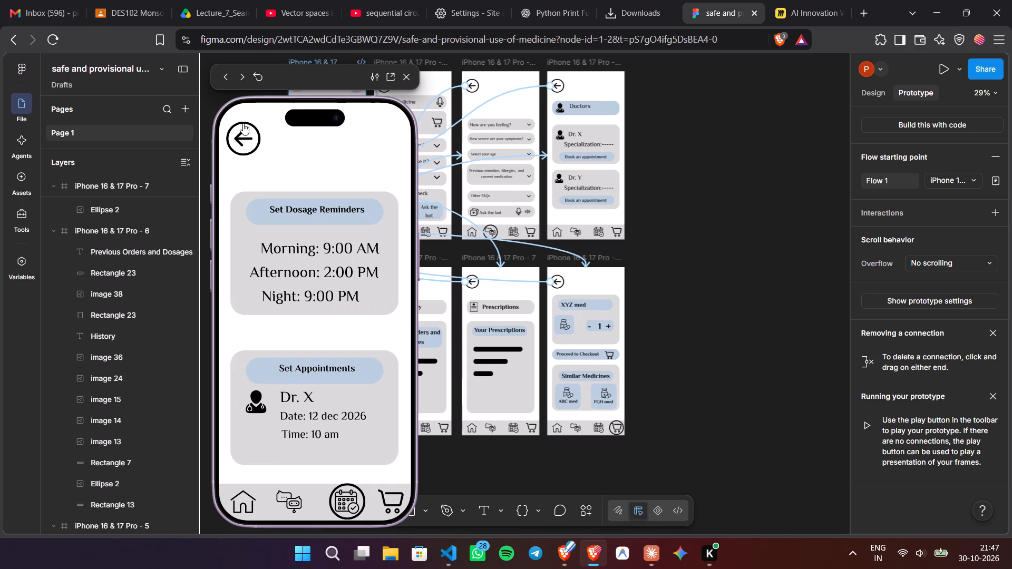
pyautogui.click(244, 131)
pyautogui.click(408, 80)
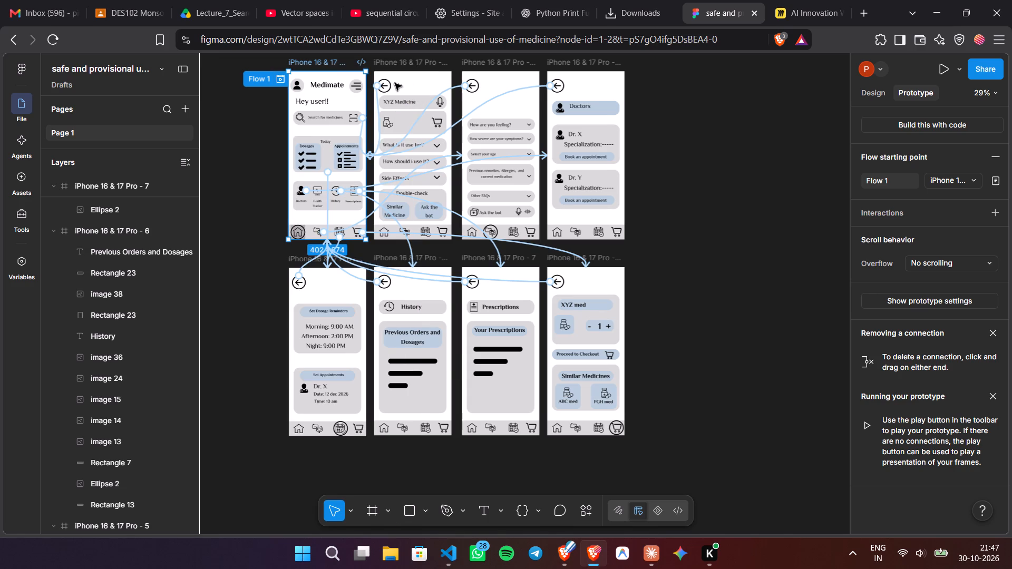
# Review the back arrow link settings on the XYZ Medicine, symptom questions and Doctors screens.
pyautogui.click(378, 116)
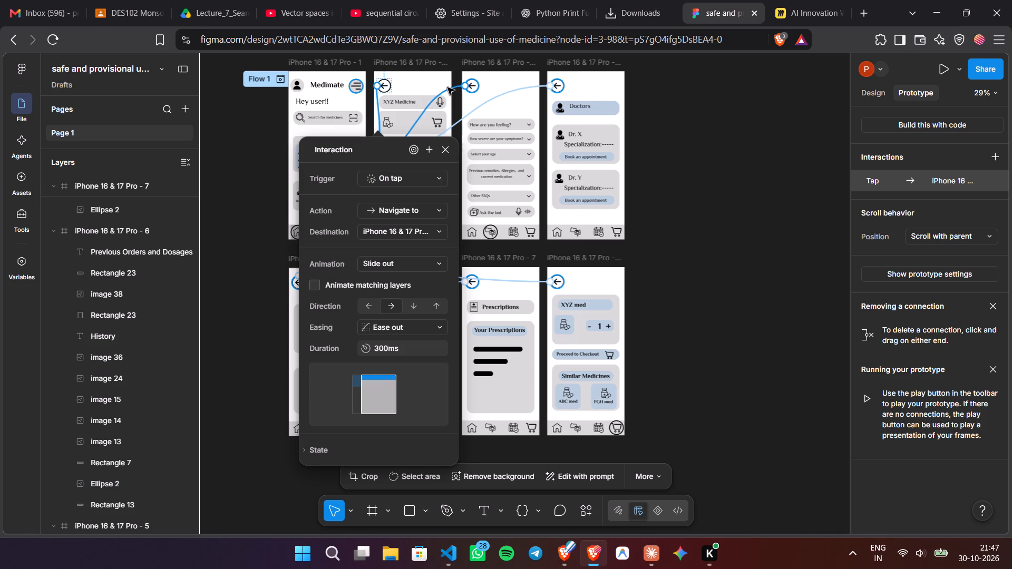
pyautogui.click(447, 87)
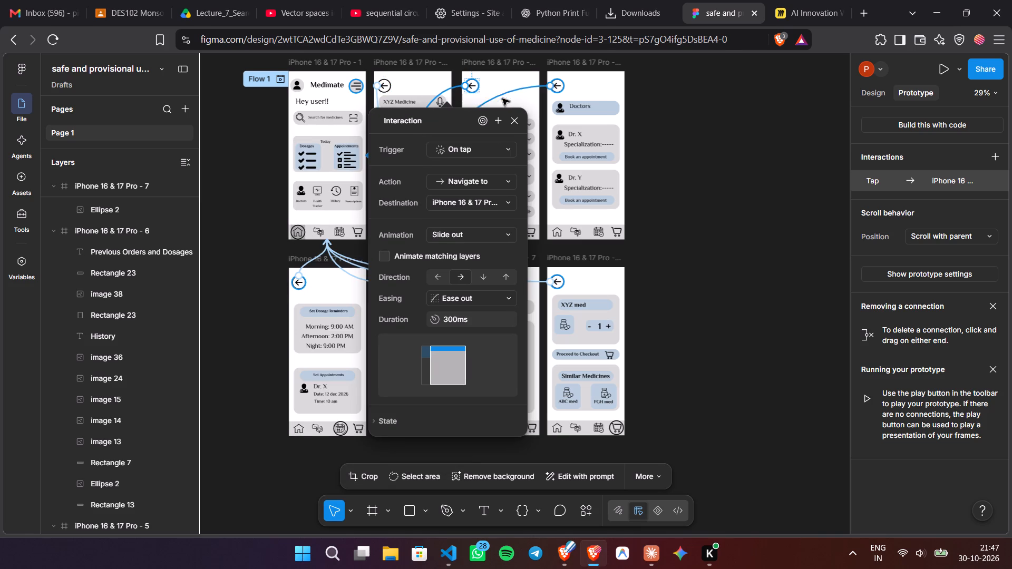
pyautogui.click(514, 87)
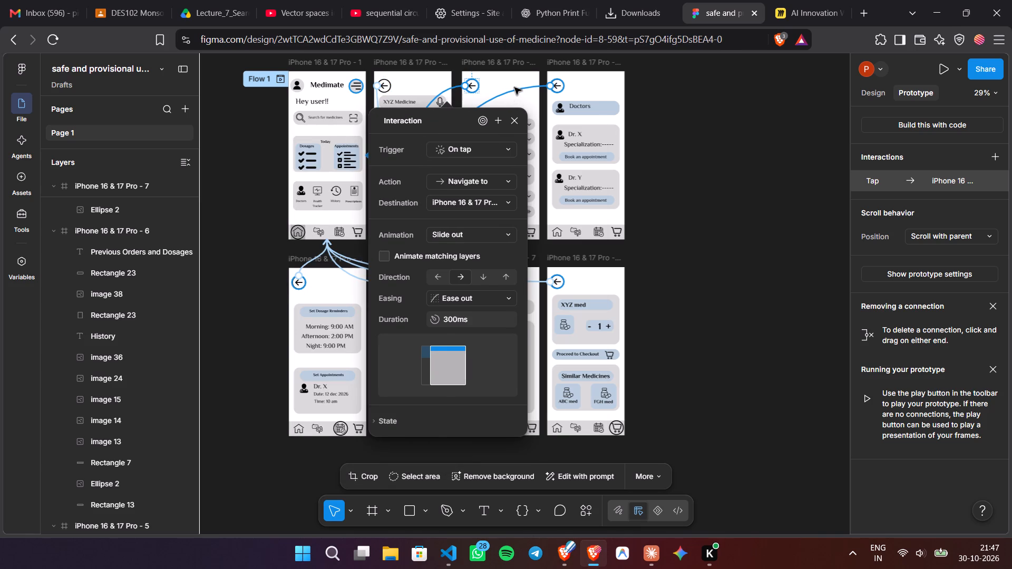
pyautogui.click(705, 239)
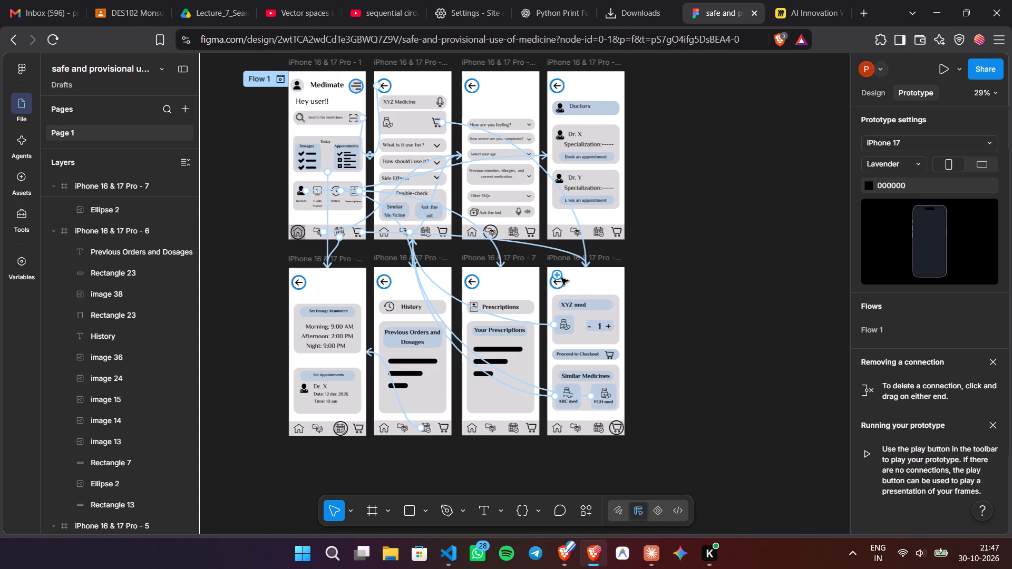
# Open the animation choices for the back arrow's link on the XYZ med checkout screen.
pyautogui.click(559, 281)
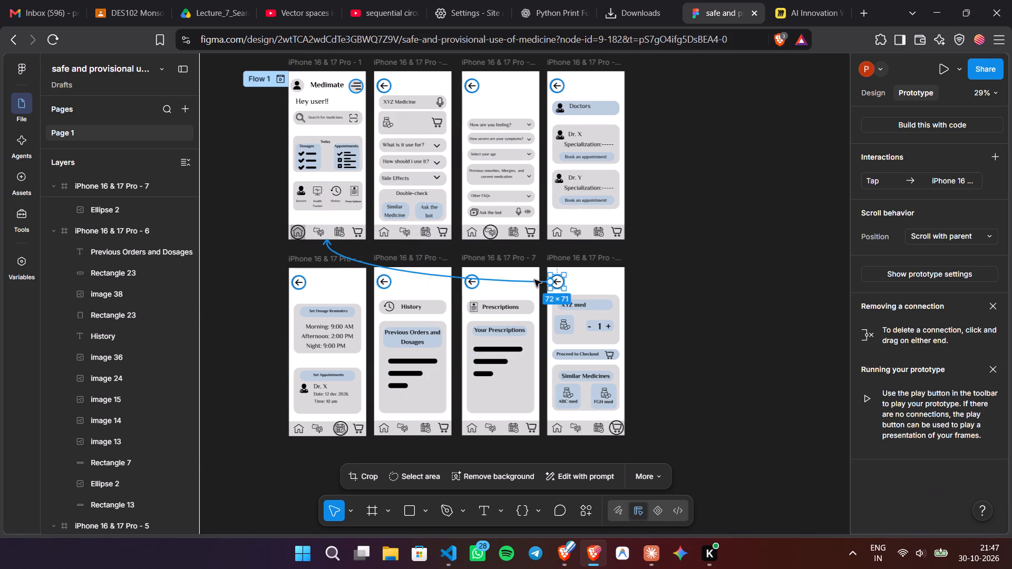
pyautogui.click(534, 280)
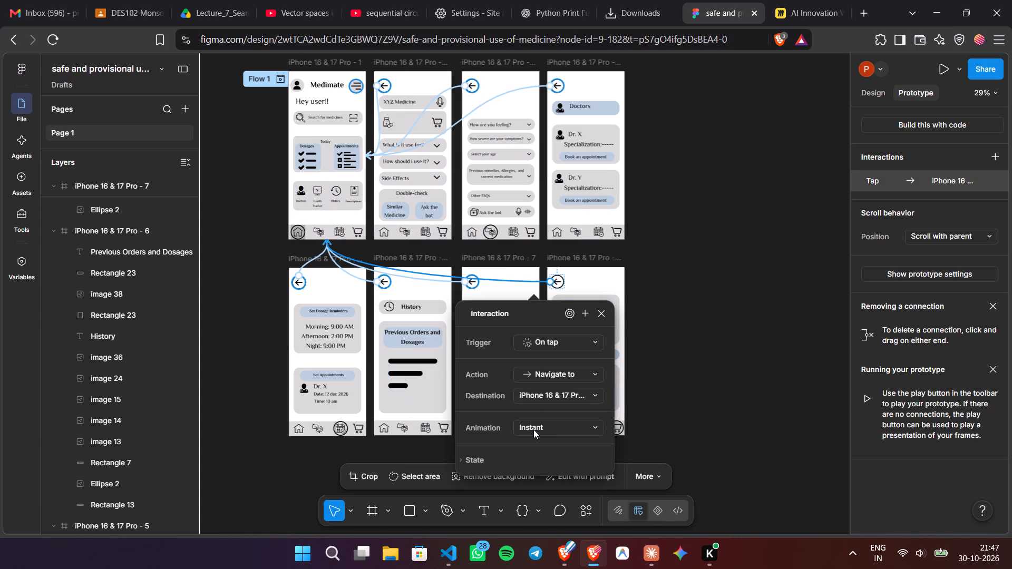
pyautogui.click(533, 429)
pyautogui.scroll(-1, 534, 464)
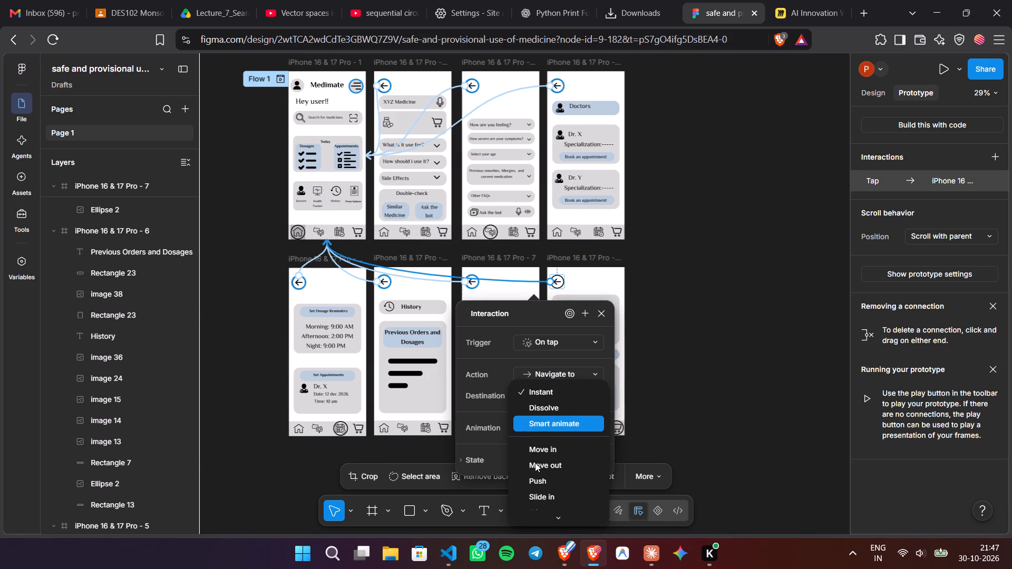
# Try Move out on the cart screen back arrow's link, settling on Slide out with the direction pointing right.
pyautogui.click(558, 466)
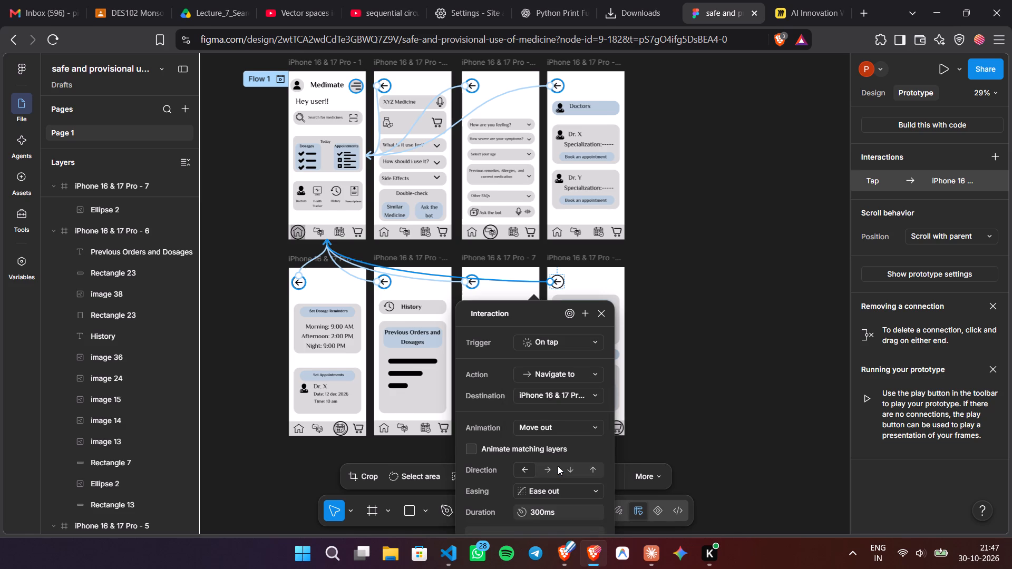
pyautogui.scroll(-1, 558, 466)
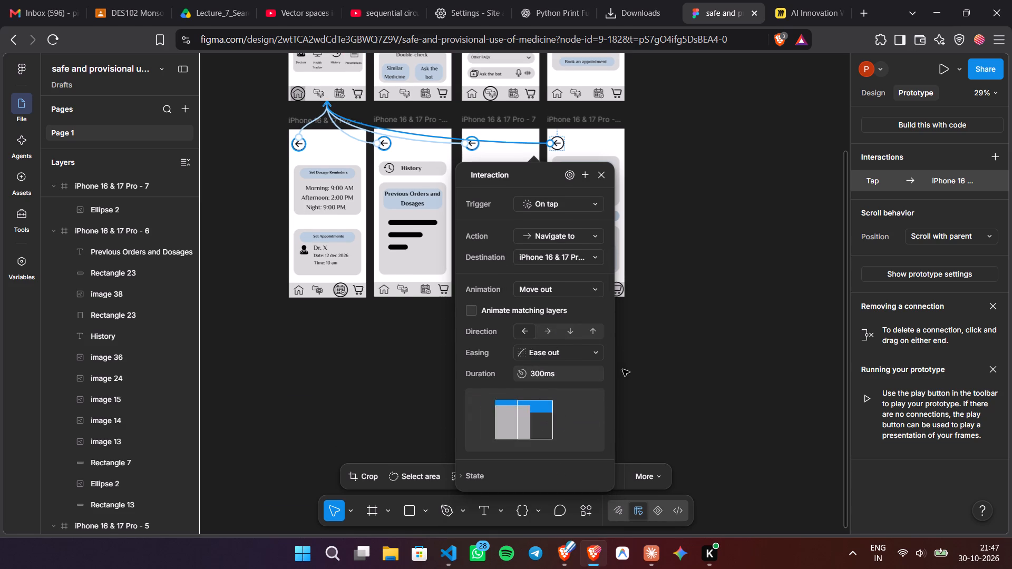
pyautogui.click(549, 333)
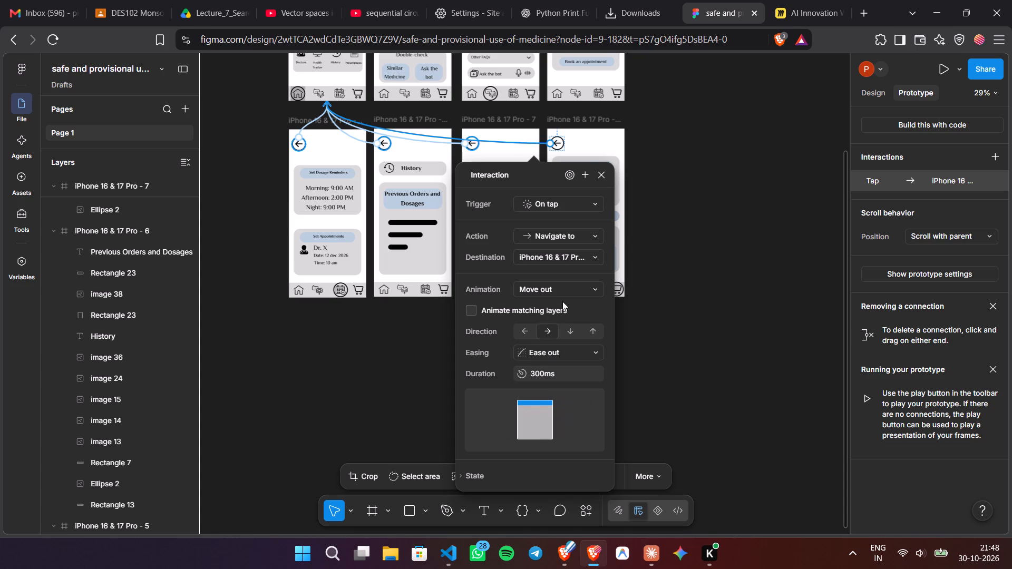
pyautogui.click(475, 311)
pyautogui.click(475, 310)
pyautogui.click(570, 288)
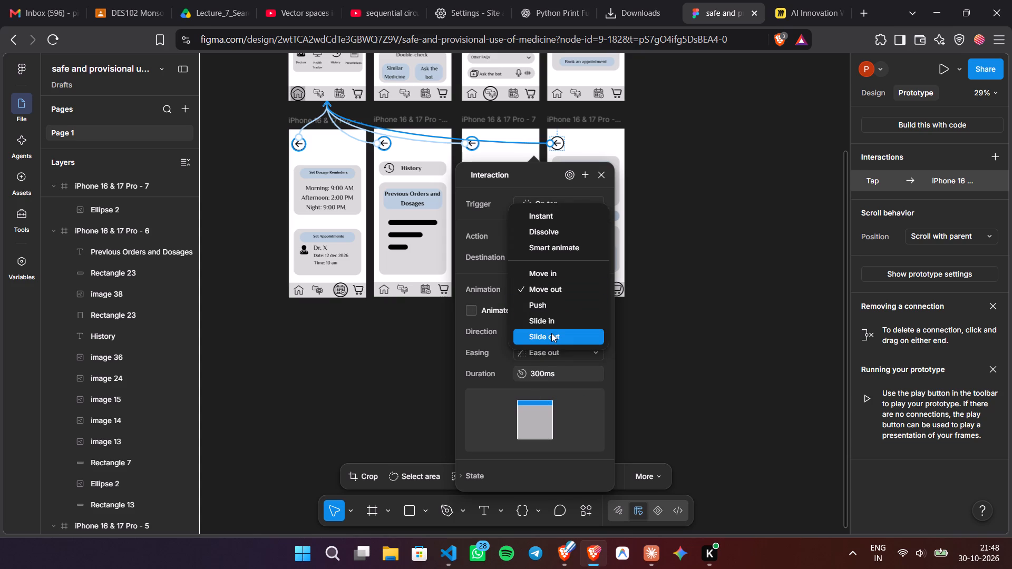
pyautogui.click(551, 333)
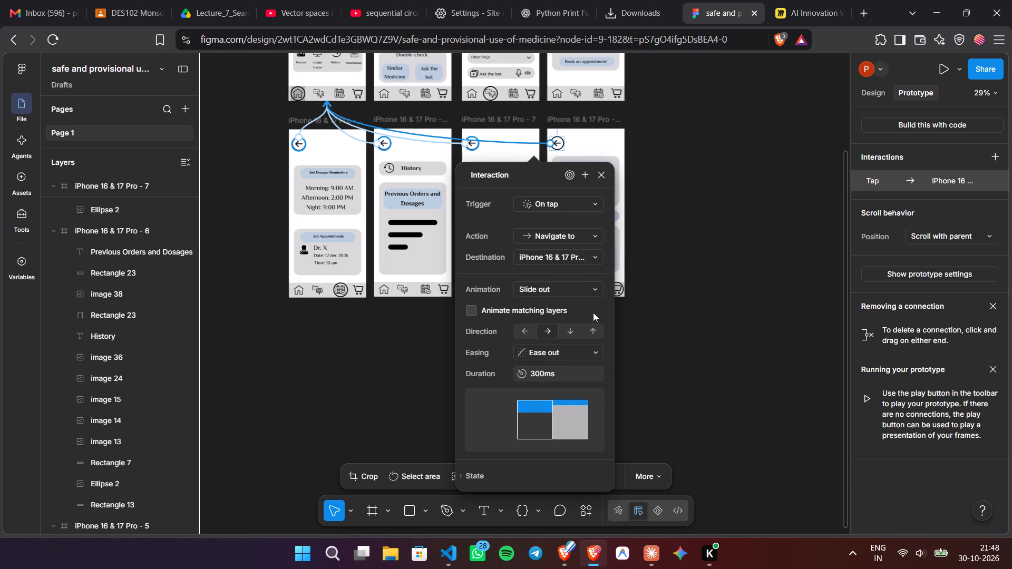
pyautogui.click(638, 342)
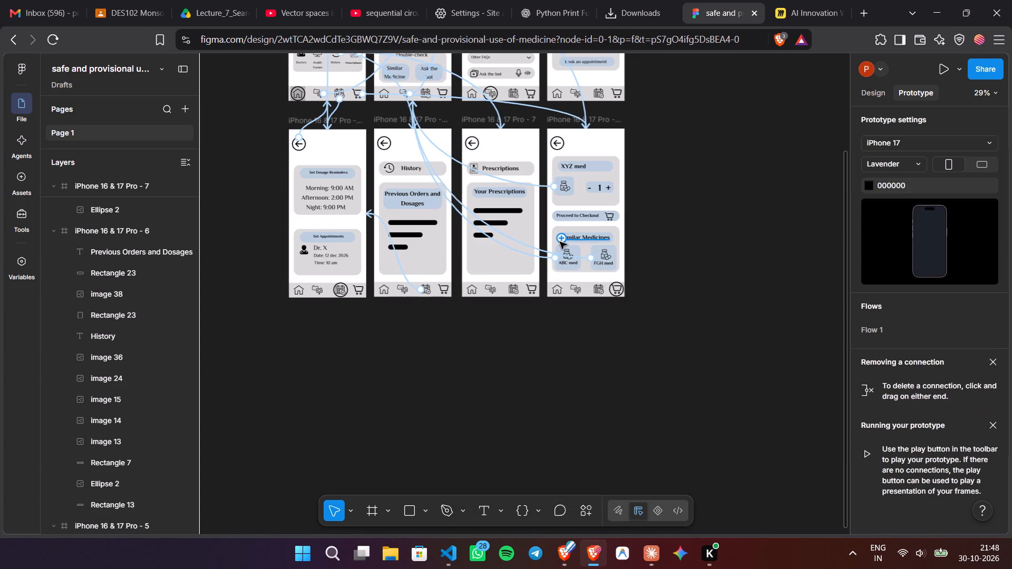
# Set the Prescriptions screen back arrow's link animation to Slide out, with the direction pointing right.
pyautogui.click(472, 143)
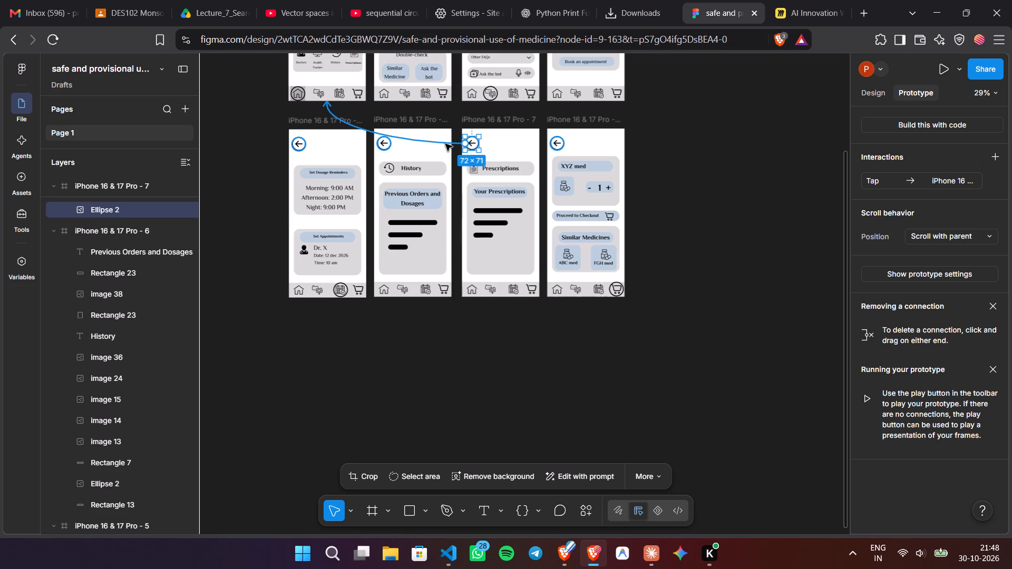
pyautogui.click(445, 144)
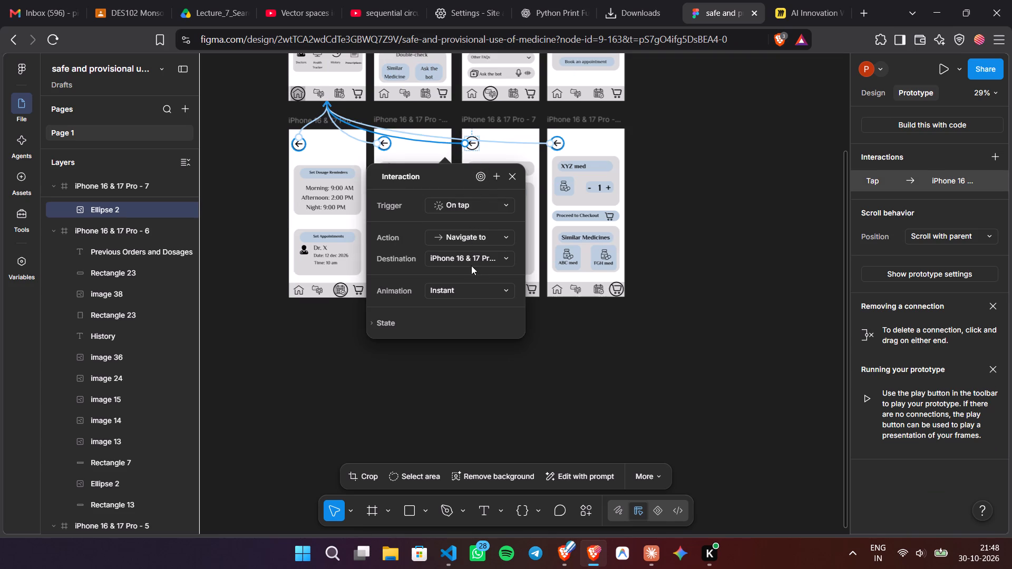
pyautogui.click(494, 287)
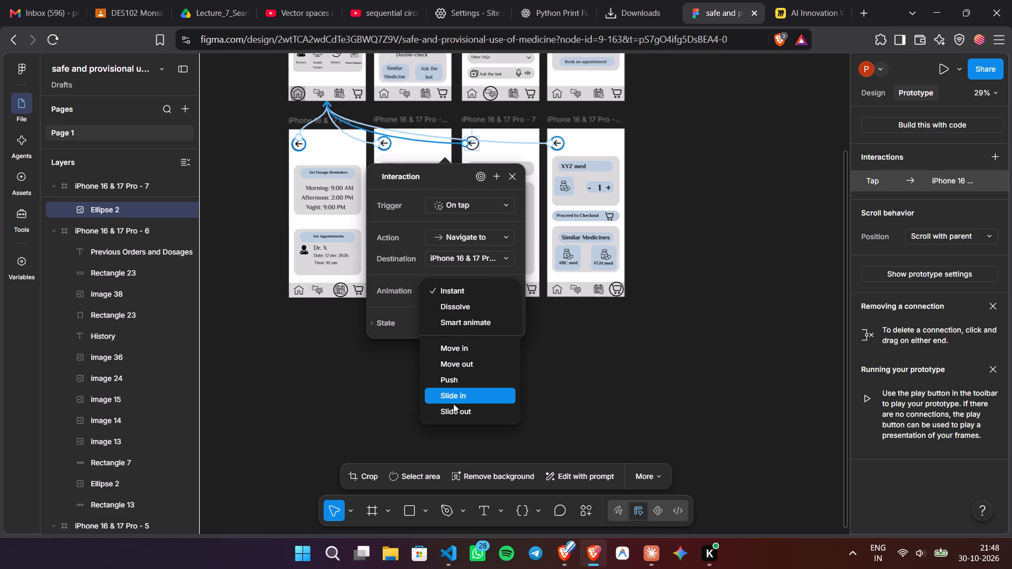
pyautogui.click(452, 405)
pyautogui.click(459, 326)
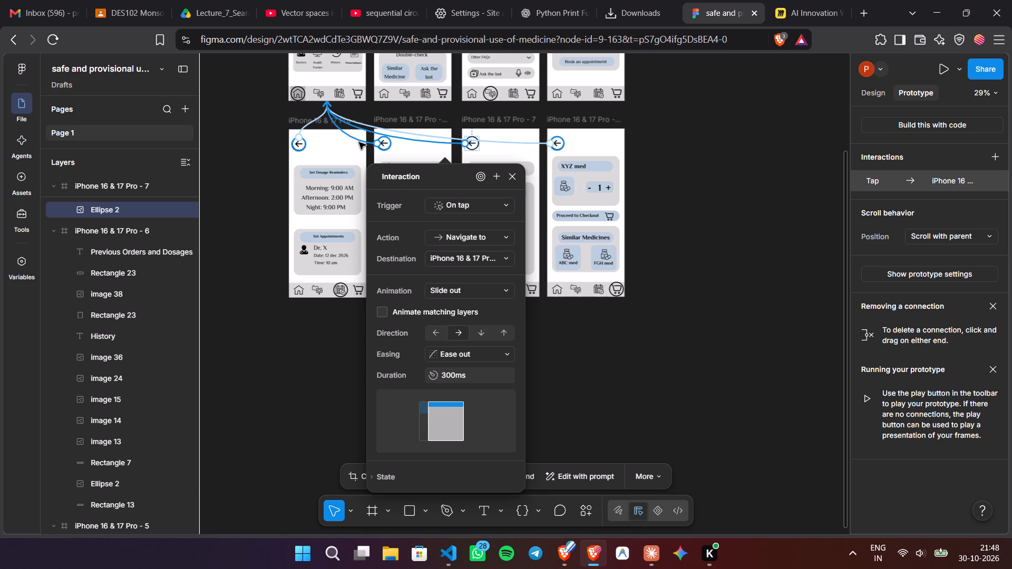
# Set the History screen back arrow's link animation to Slide out, with the direction pointing right.
pyautogui.click(359, 142)
pyautogui.click(369, 291)
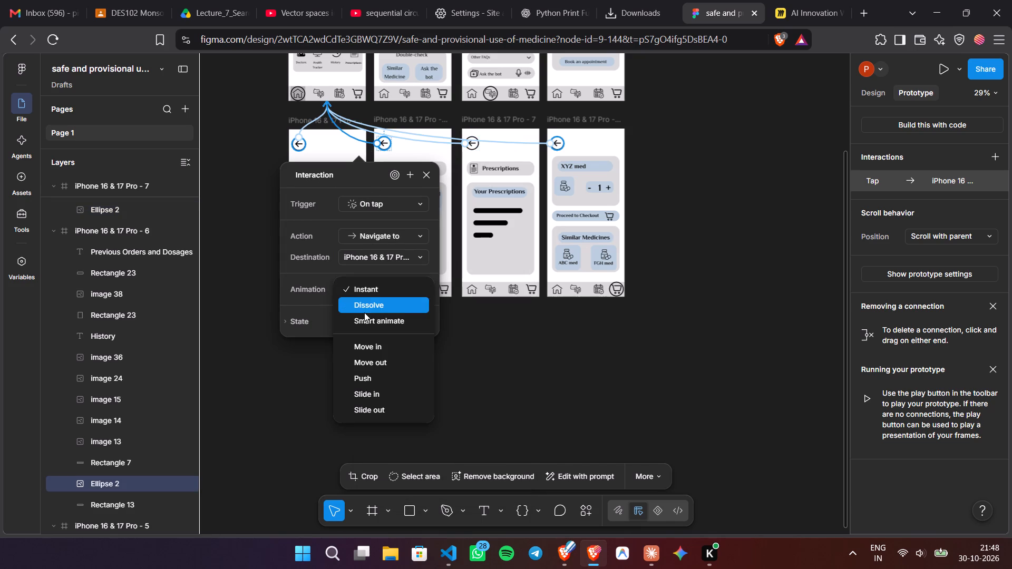
pyautogui.click(374, 409)
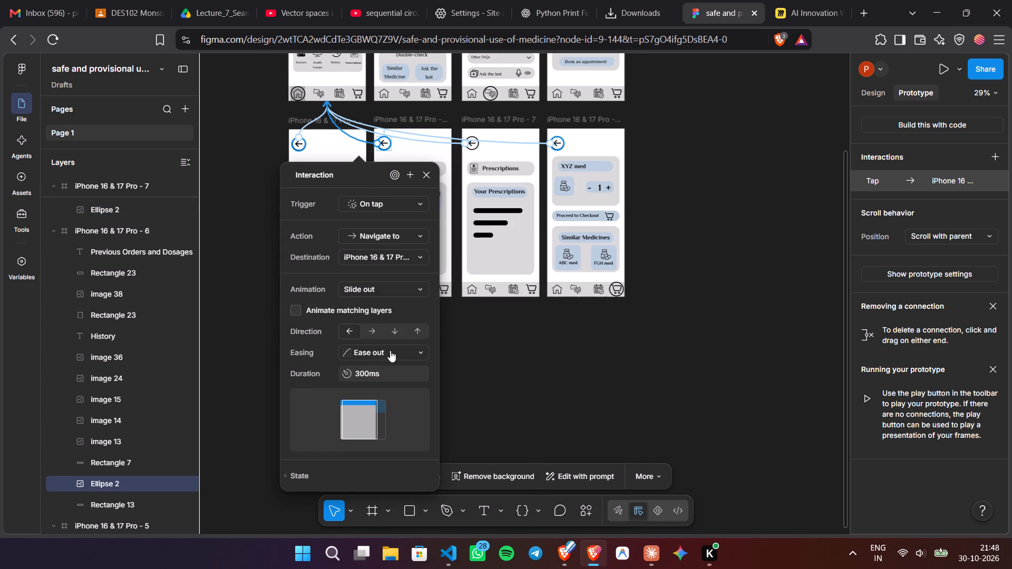
pyautogui.click(373, 328)
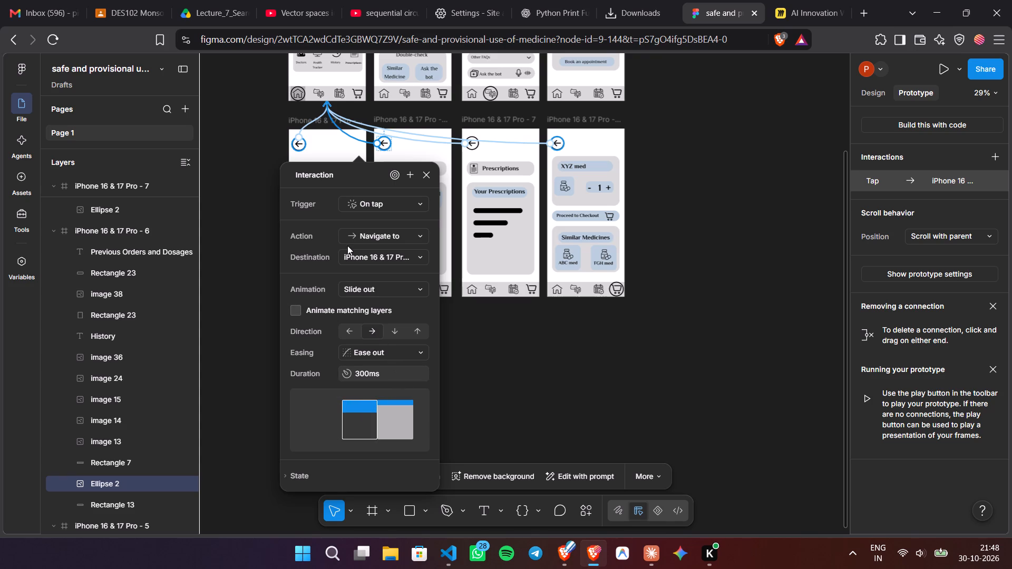
pyautogui.click(267, 218)
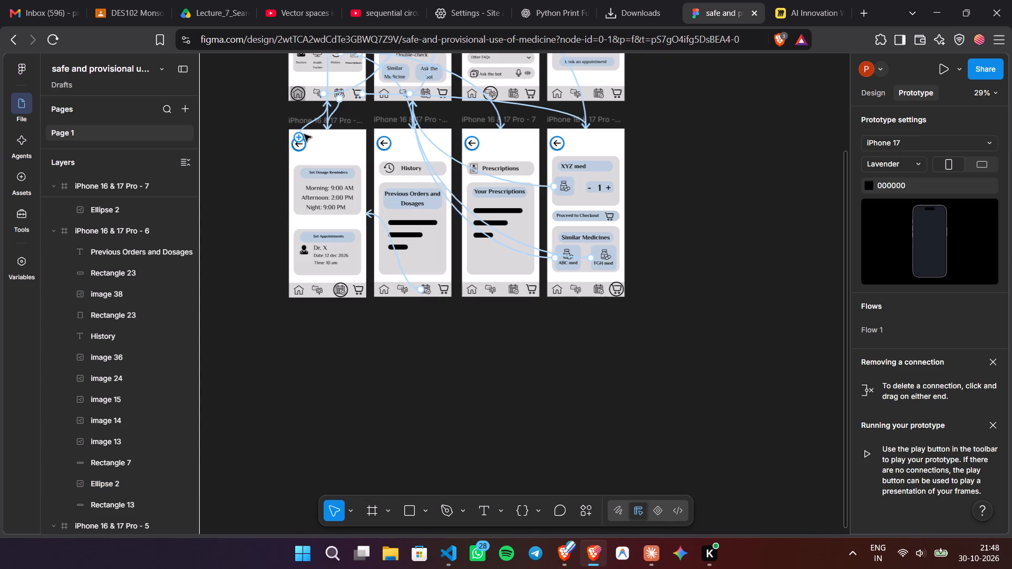
# Set the back arrow's link animation on the dosage reminders and appointments screen to Slide out, with the direction pointing right.
pyautogui.click(308, 125)
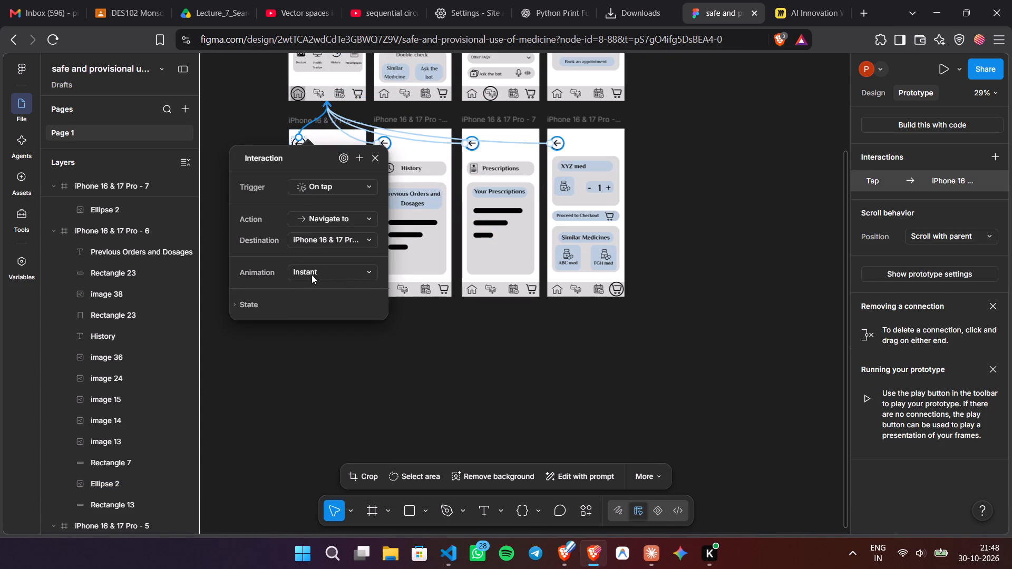
pyautogui.click(312, 277)
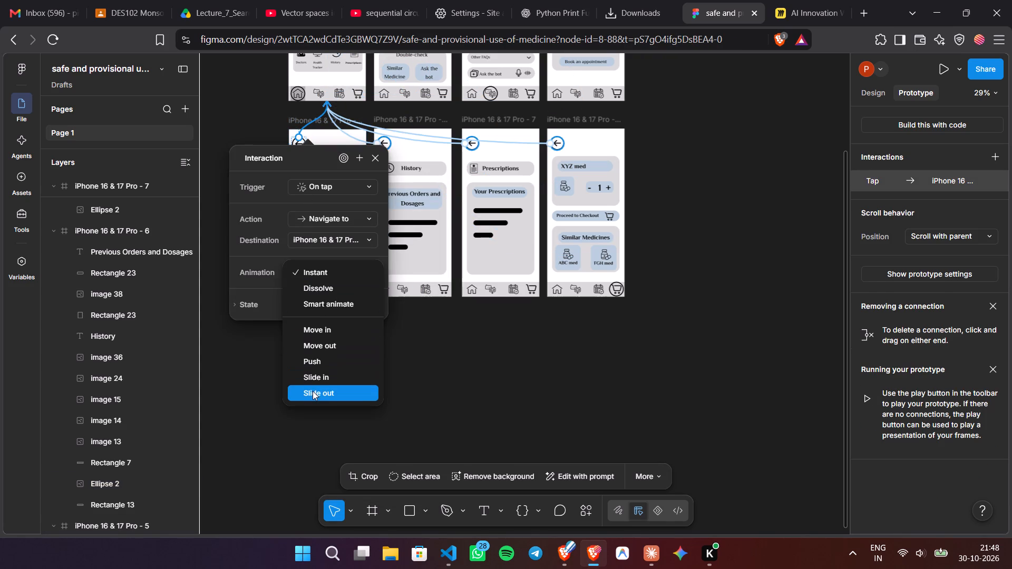
pyautogui.click(313, 391)
pyautogui.click(318, 310)
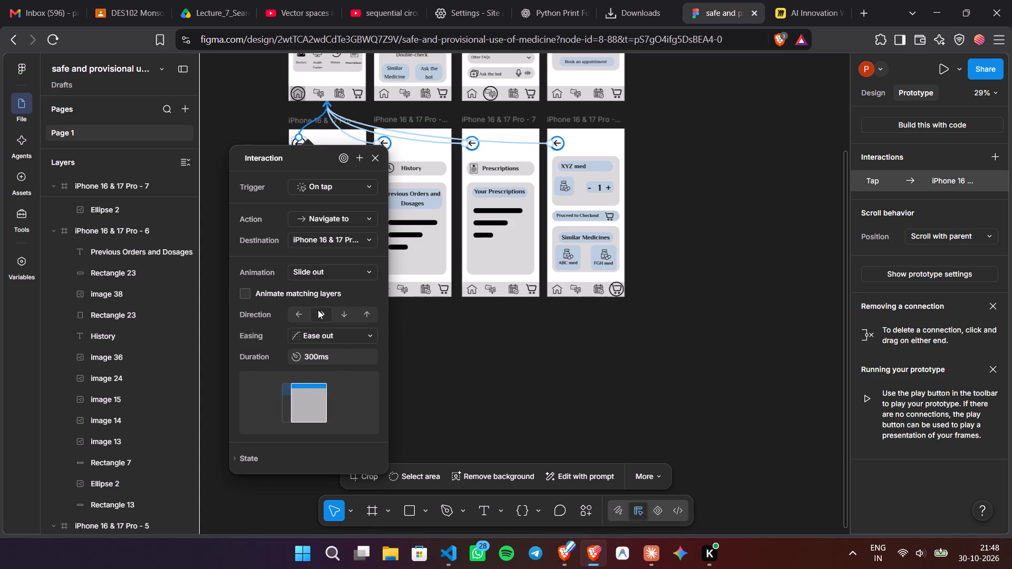
pyautogui.click(441, 389)
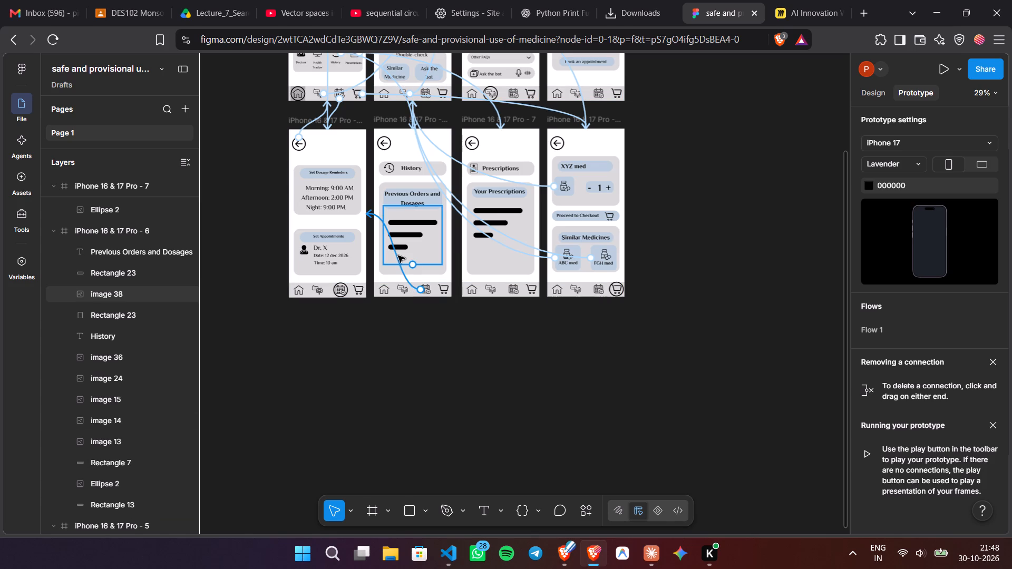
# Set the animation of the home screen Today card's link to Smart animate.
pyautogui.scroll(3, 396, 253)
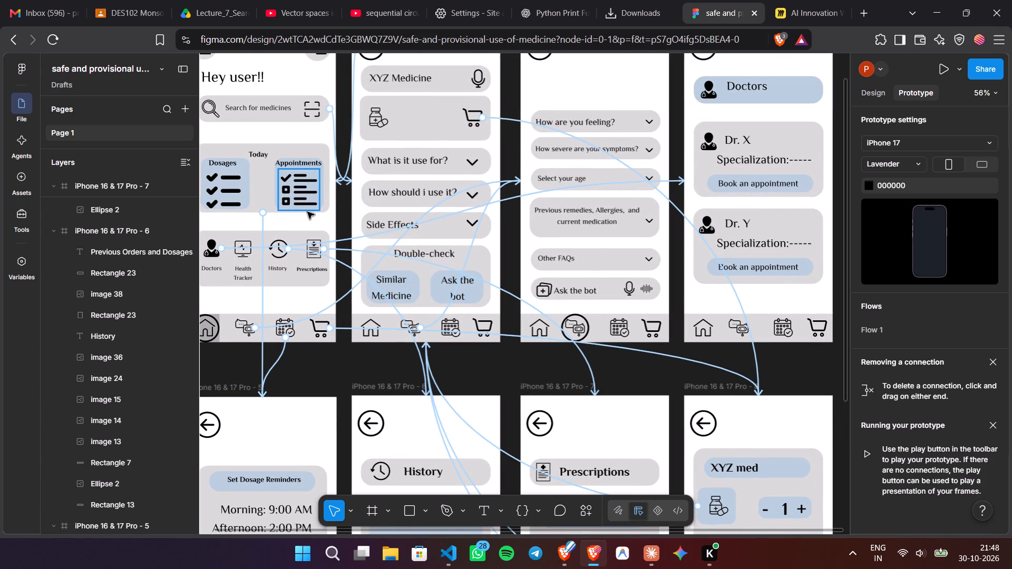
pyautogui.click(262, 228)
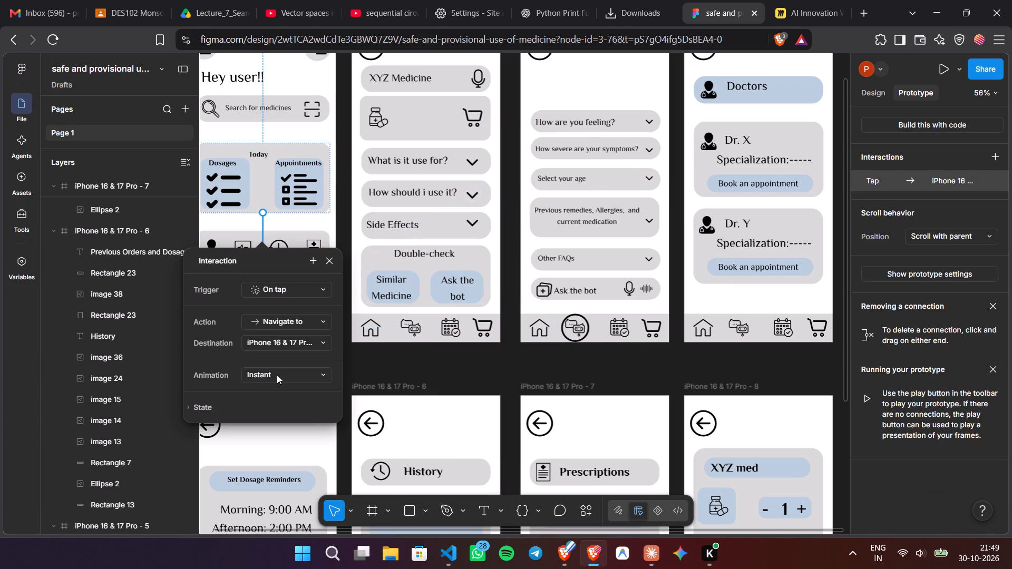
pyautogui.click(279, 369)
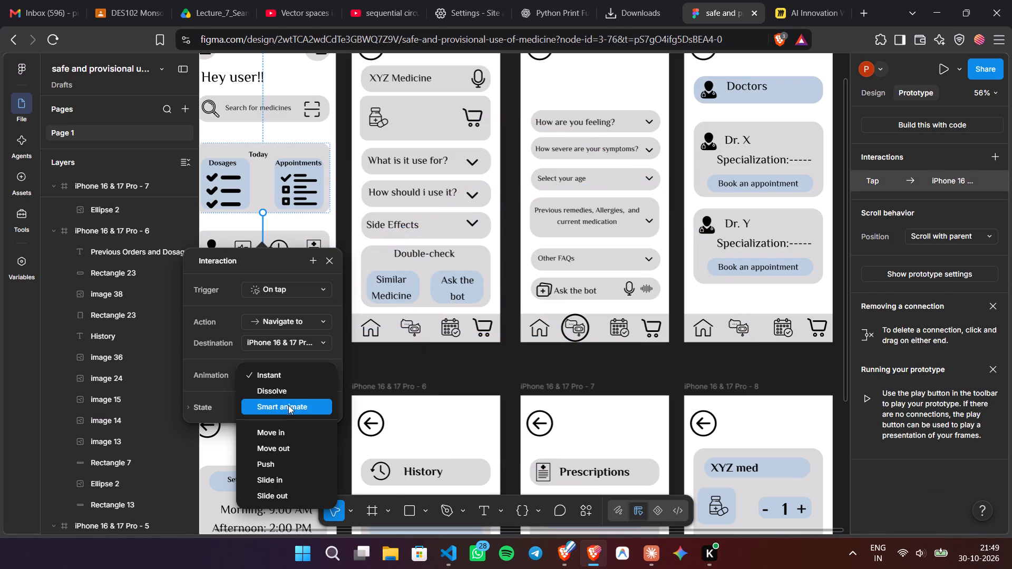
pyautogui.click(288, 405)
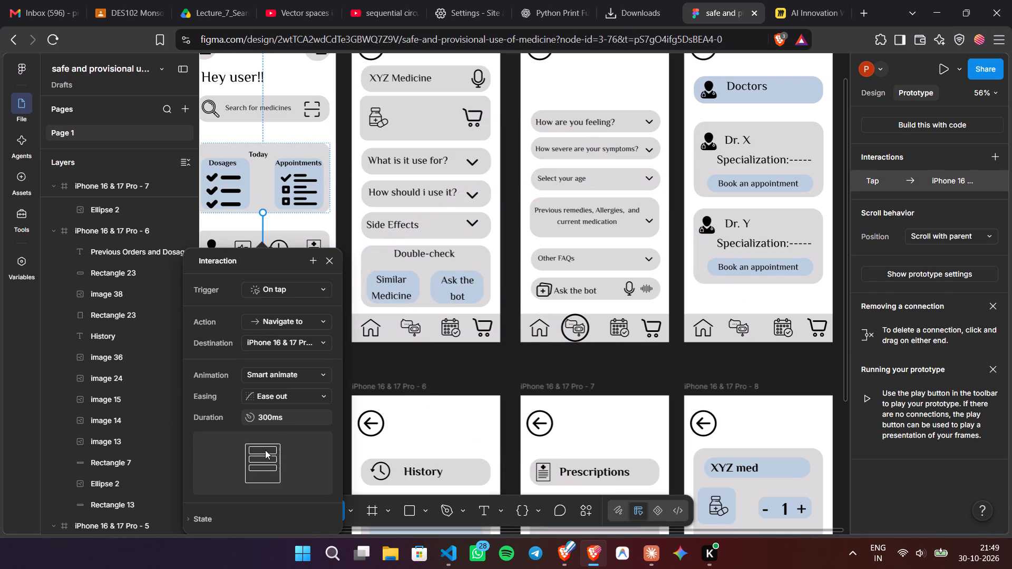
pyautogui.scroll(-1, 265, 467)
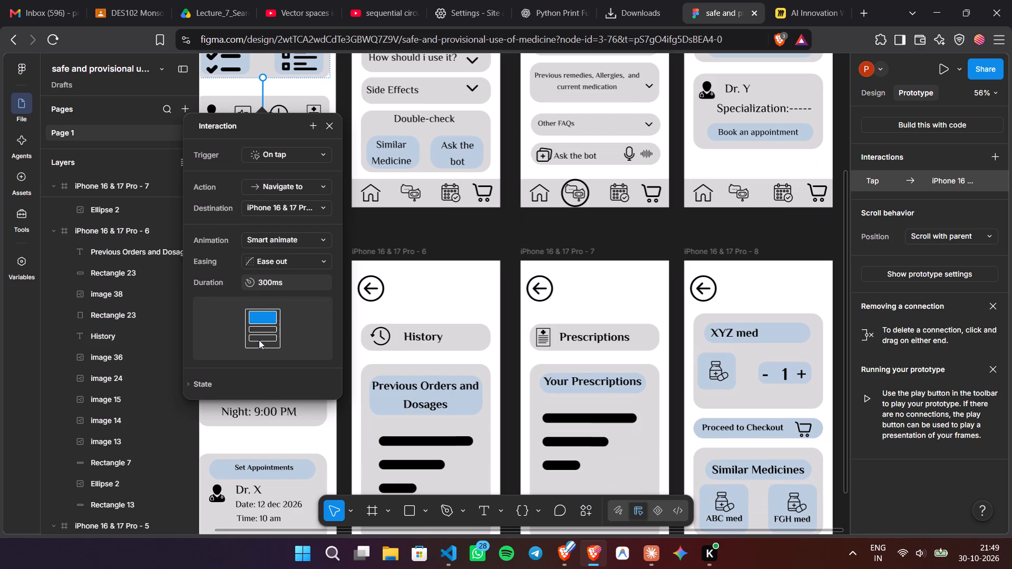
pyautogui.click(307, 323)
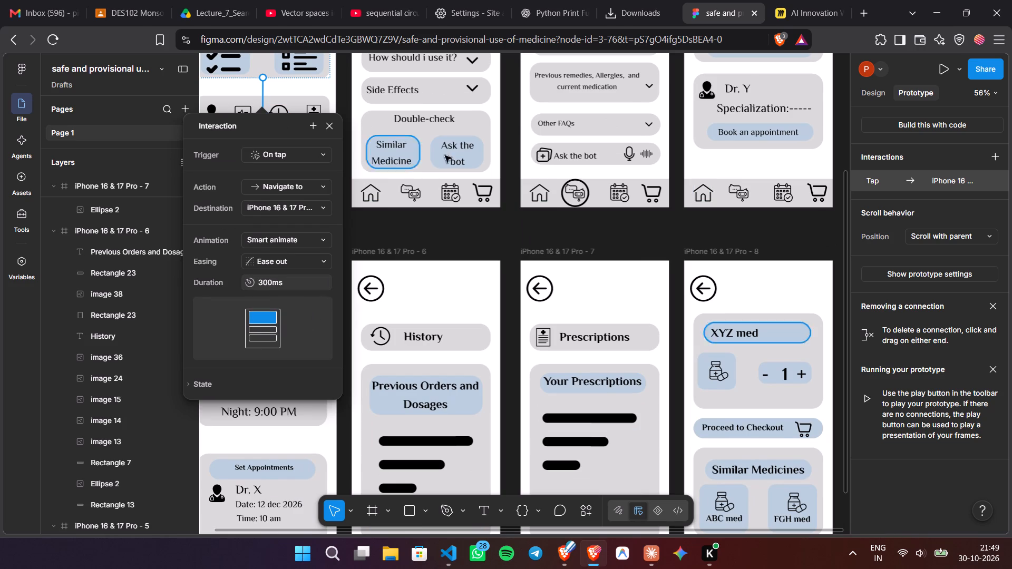
# Preview Flow 1, testing the transition from the Today card to the dosage reminders screen and back several times.
pyautogui.scroll(3, 510, 143)
pyautogui.hscroll(1, 399, 76)
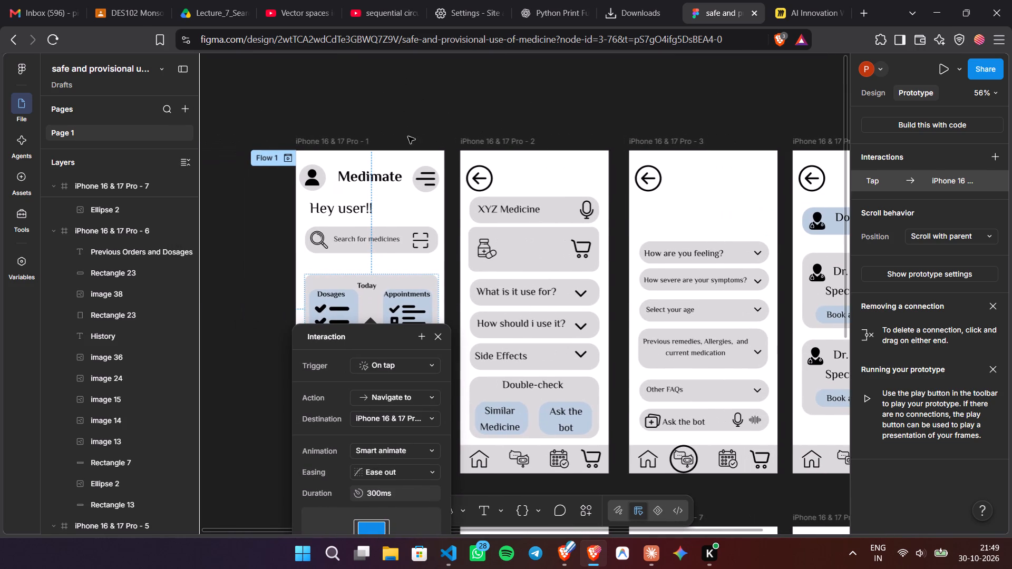
pyautogui.click(287, 162)
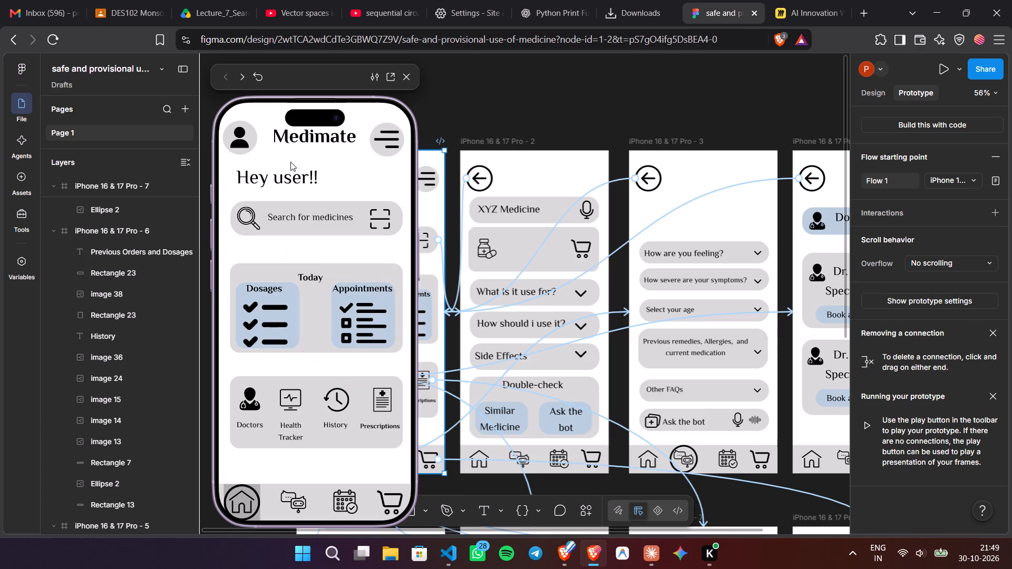
pyautogui.click(308, 314)
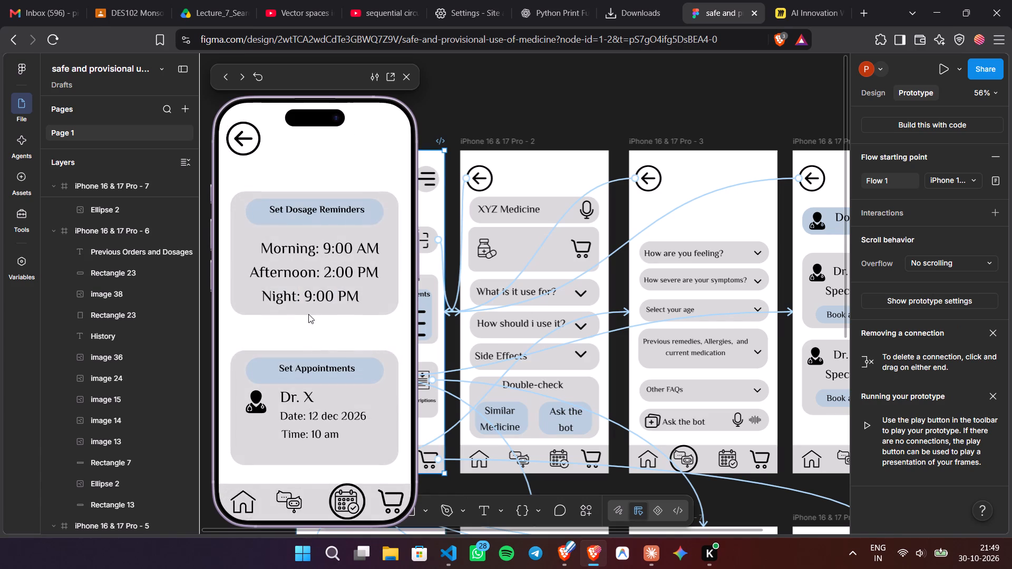
pyautogui.click(244, 131)
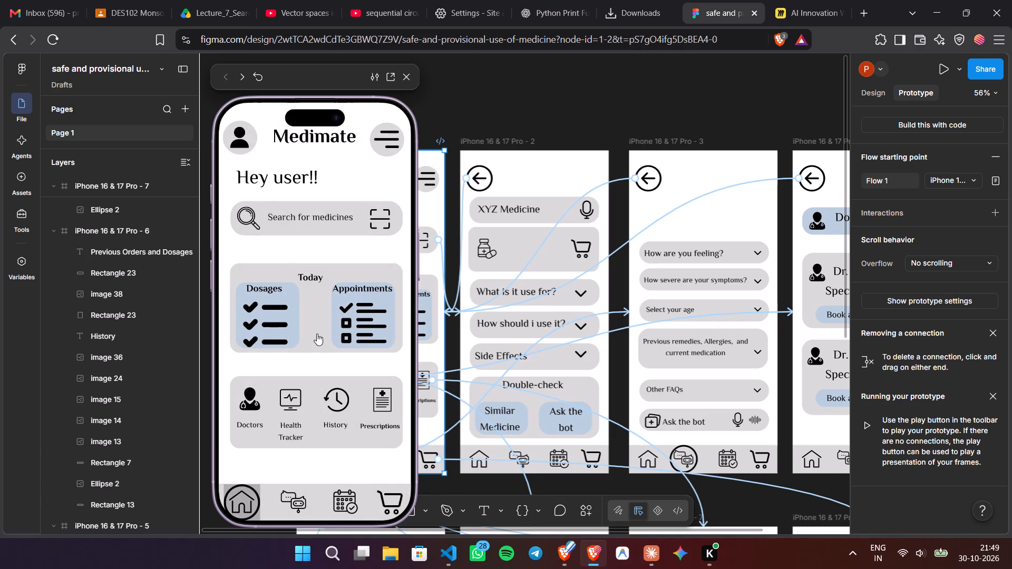
pyautogui.click(317, 333)
pyautogui.click(245, 130)
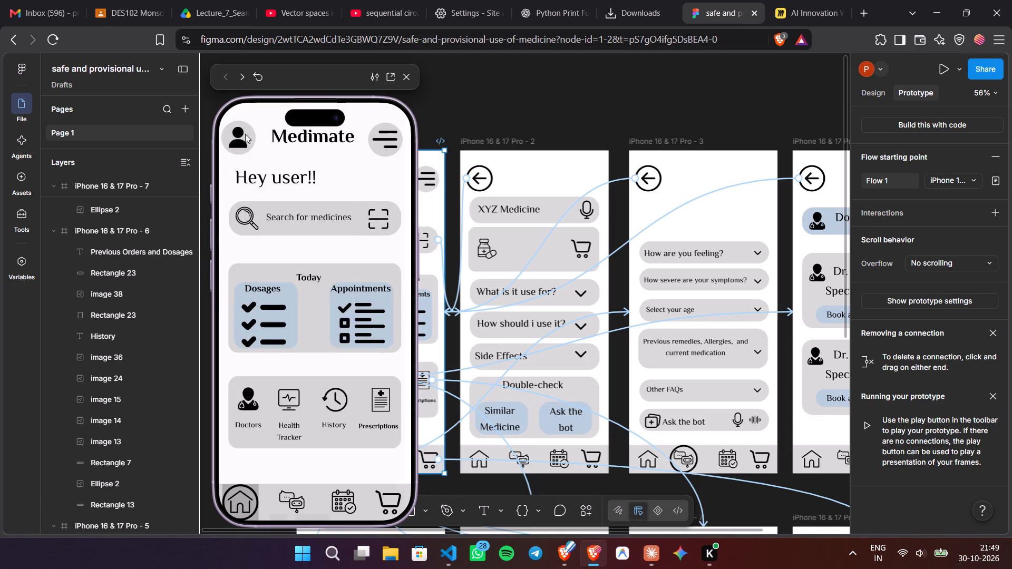
pyautogui.click(306, 309)
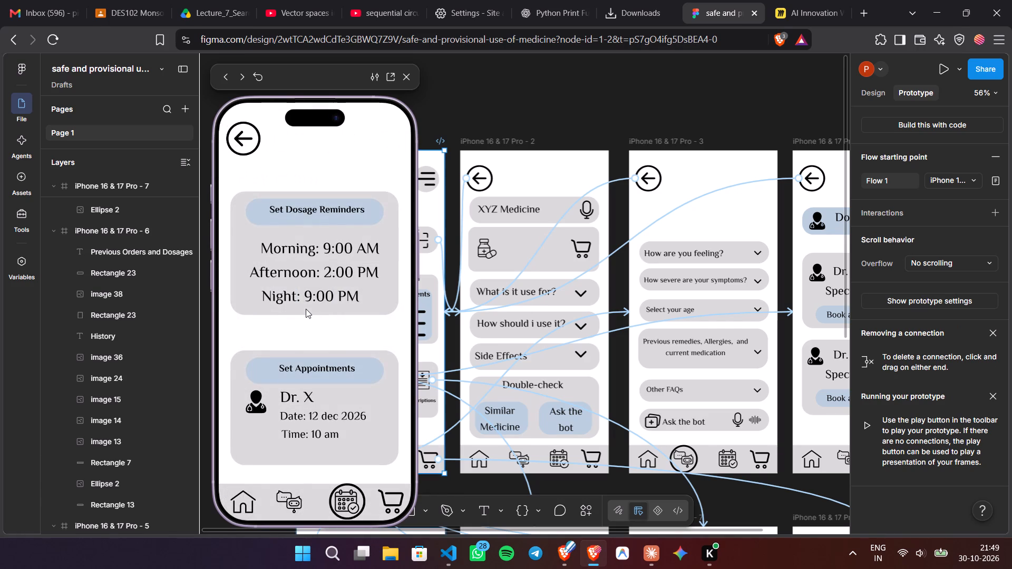
pyautogui.click(245, 127)
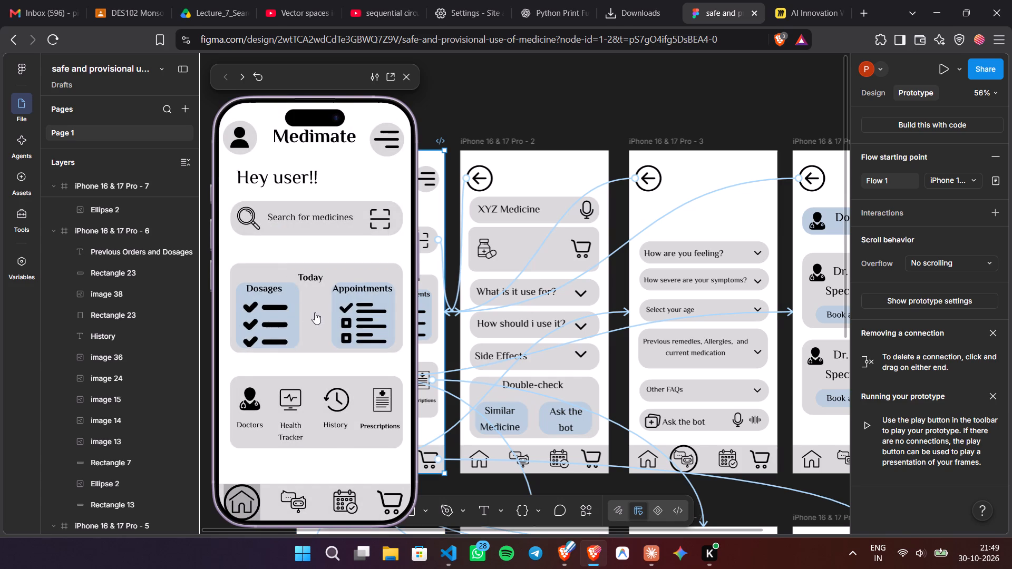
pyautogui.click(316, 312)
pyautogui.click(242, 135)
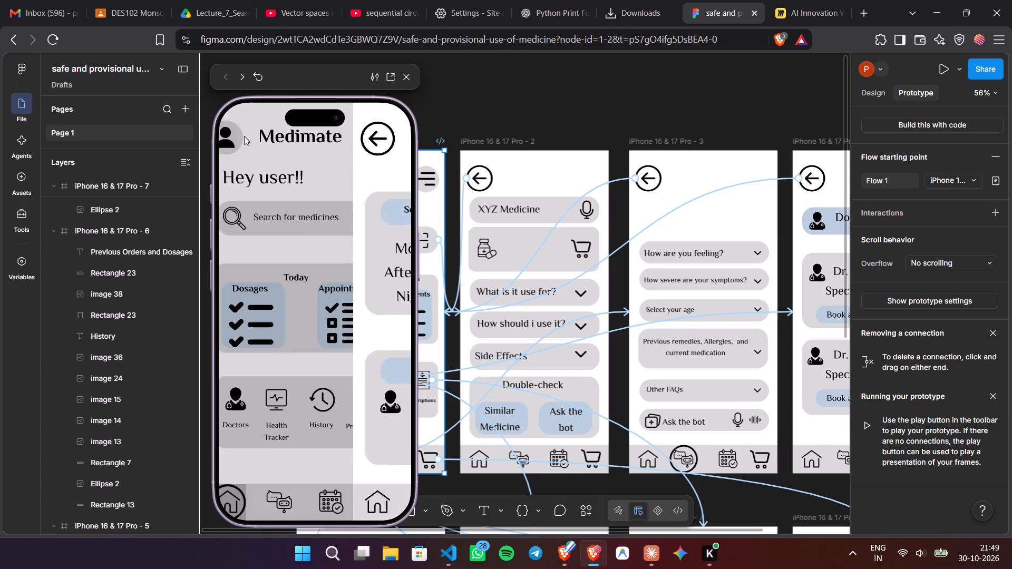
pyautogui.click(314, 303)
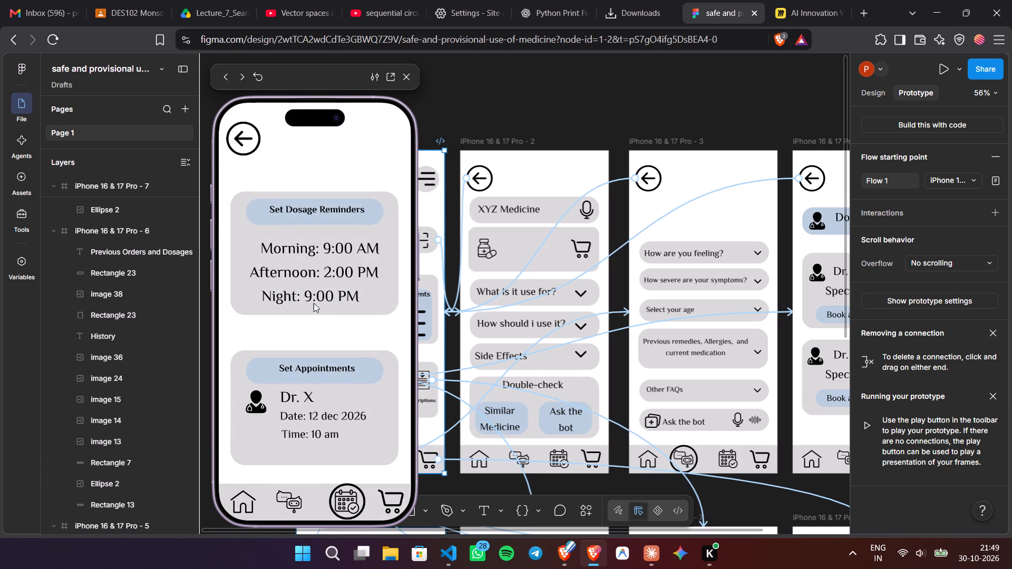
pyautogui.click(243, 143)
pyautogui.click(316, 314)
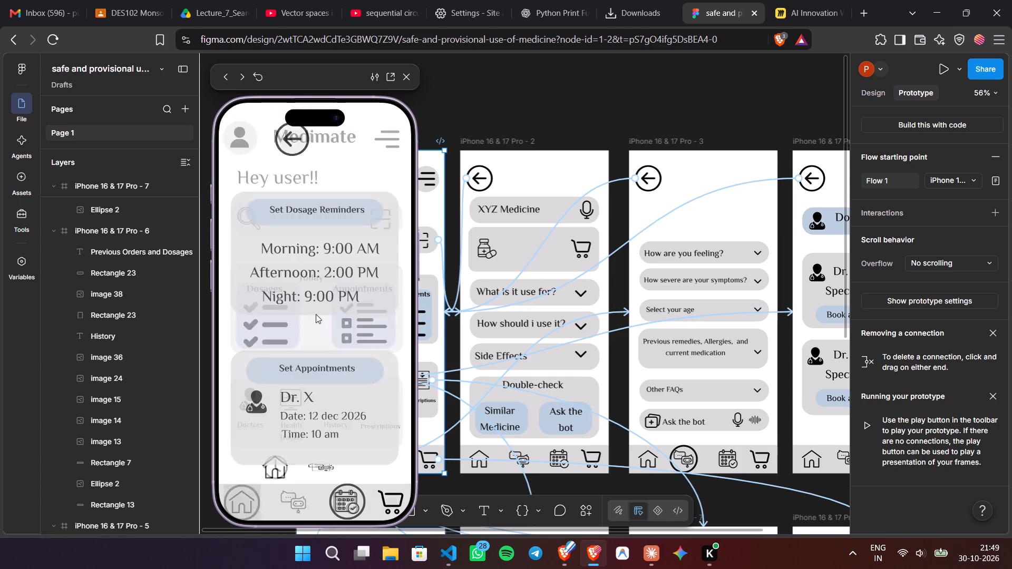
pyautogui.click(233, 148)
pyautogui.click(461, 96)
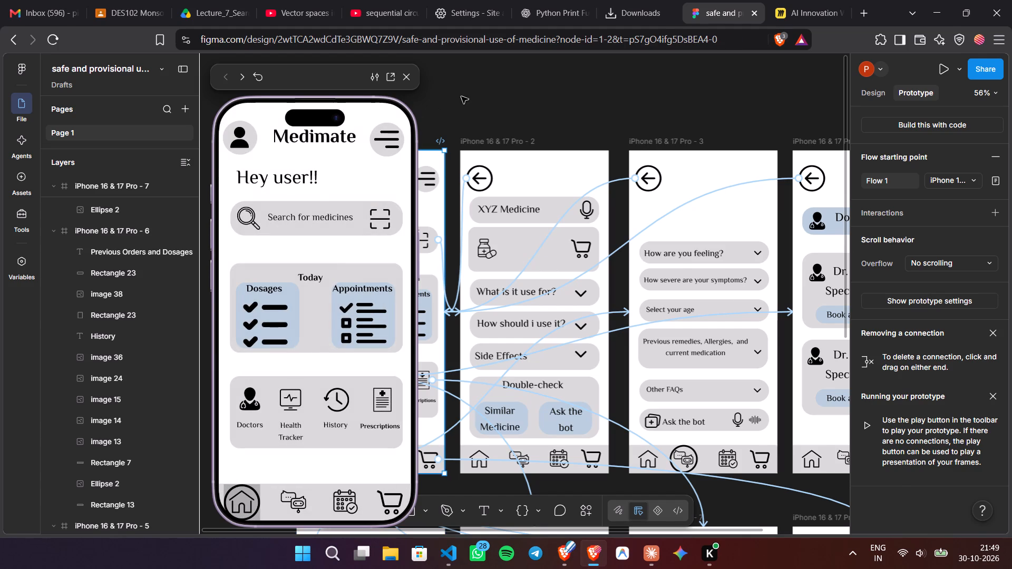
pyautogui.click(407, 80)
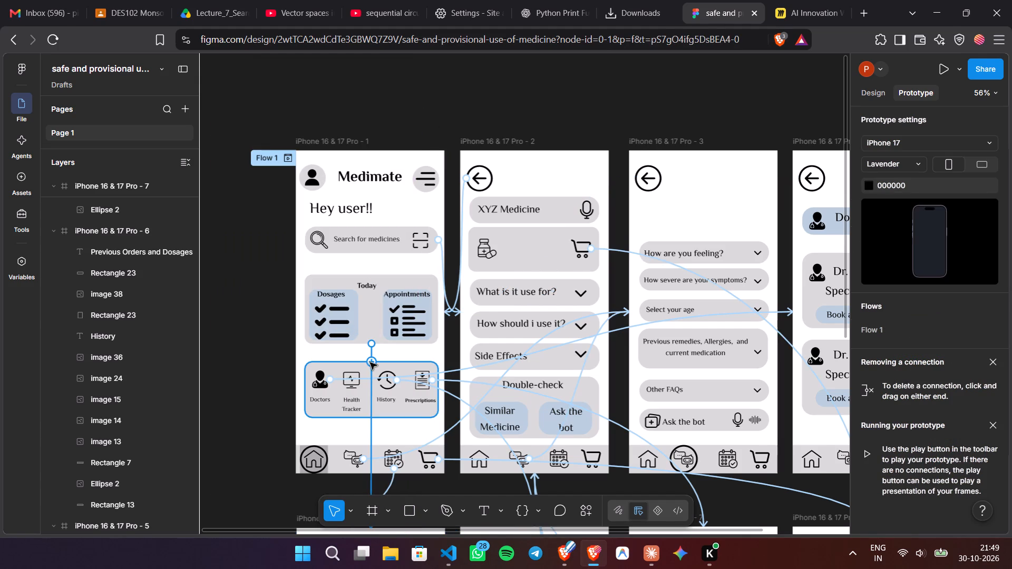
# Try Push on the home screen Today card's link, settling on Slide in with the direction pointing down.
pyautogui.click(370, 362)
pyautogui.click(370, 323)
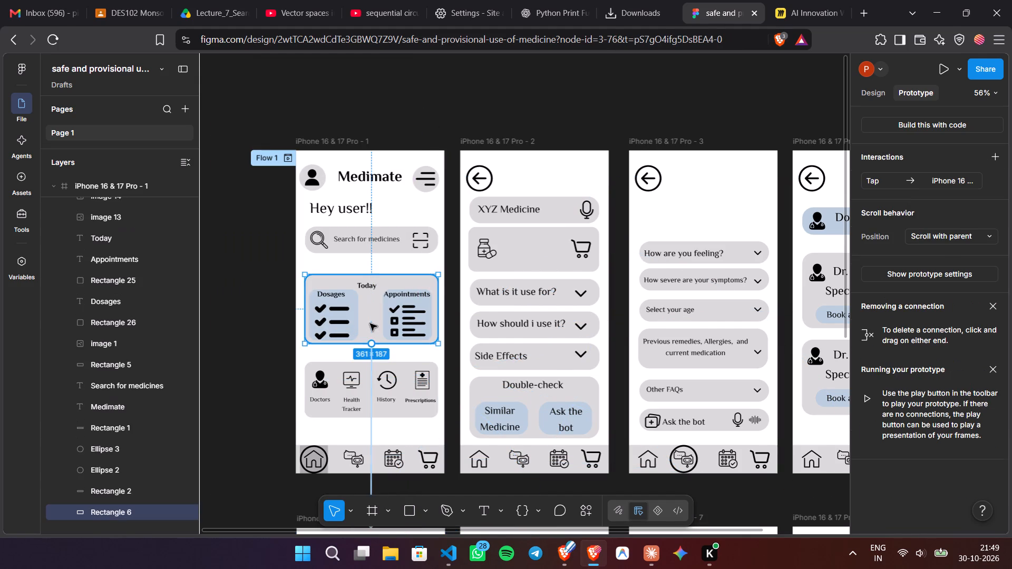
pyautogui.click(369, 417)
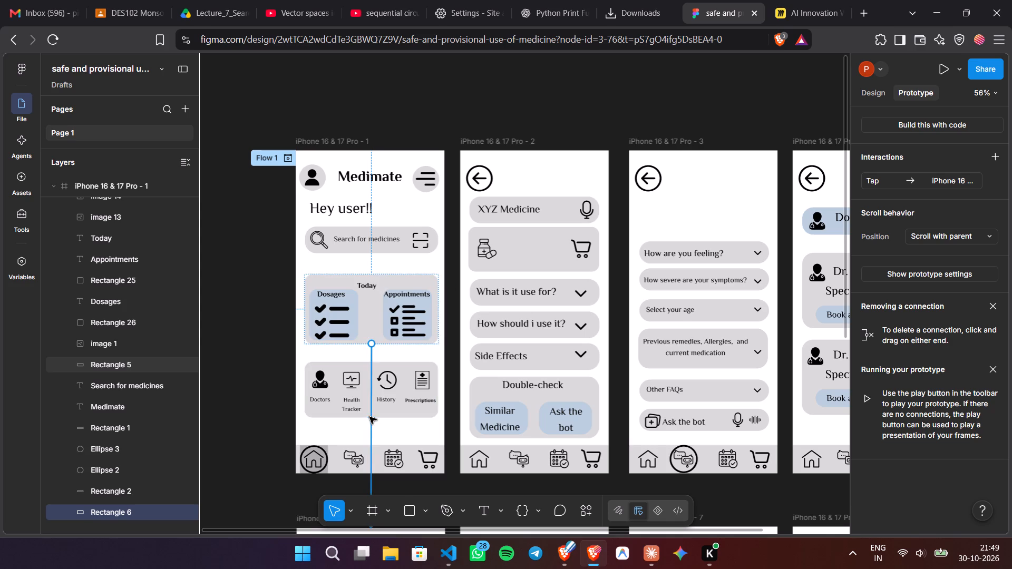
pyautogui.scroll(-1, 375, 431)
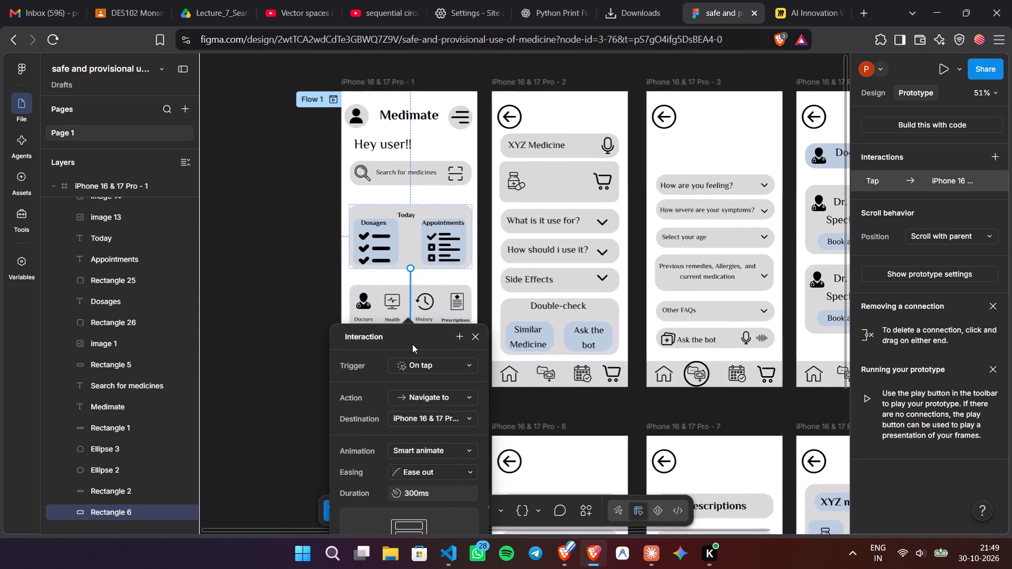
pyautogui.click(435, 450)
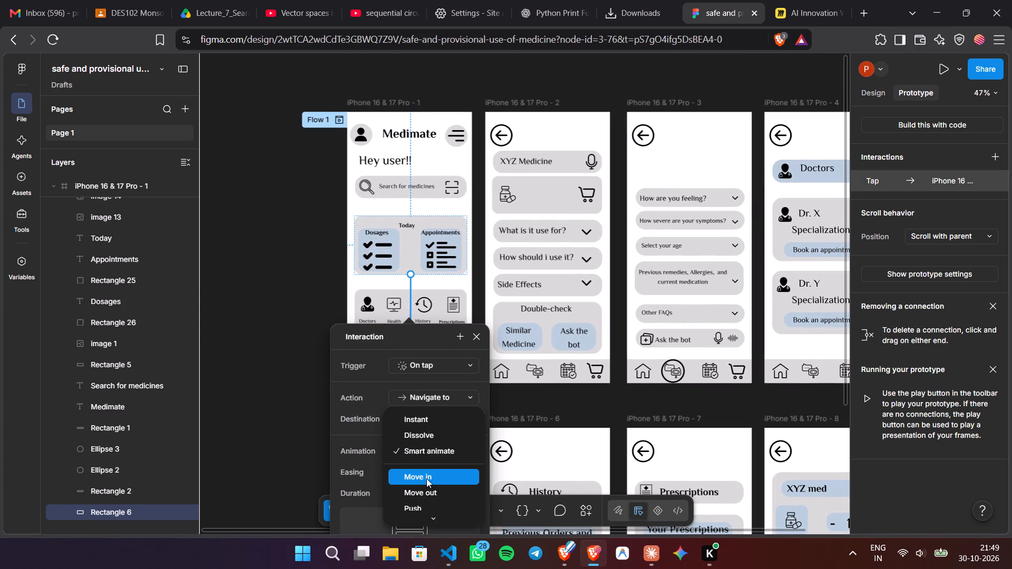
pyautogui.scroll(-1, 422, 490)
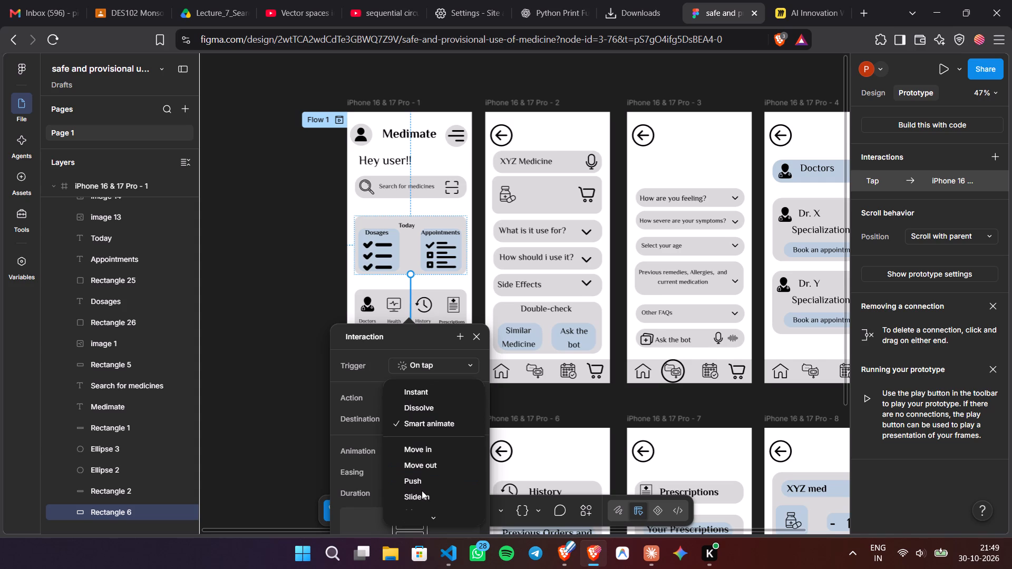
pyautogui.click(426, 476)
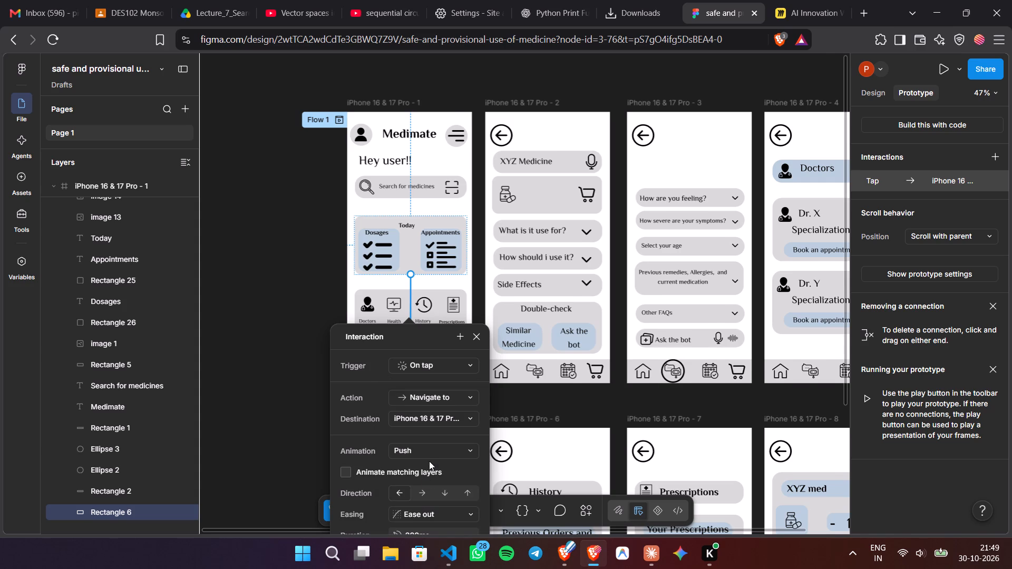
pyautogui.scroll(-1, 429, 461)
pyautogui.click(449, 383)
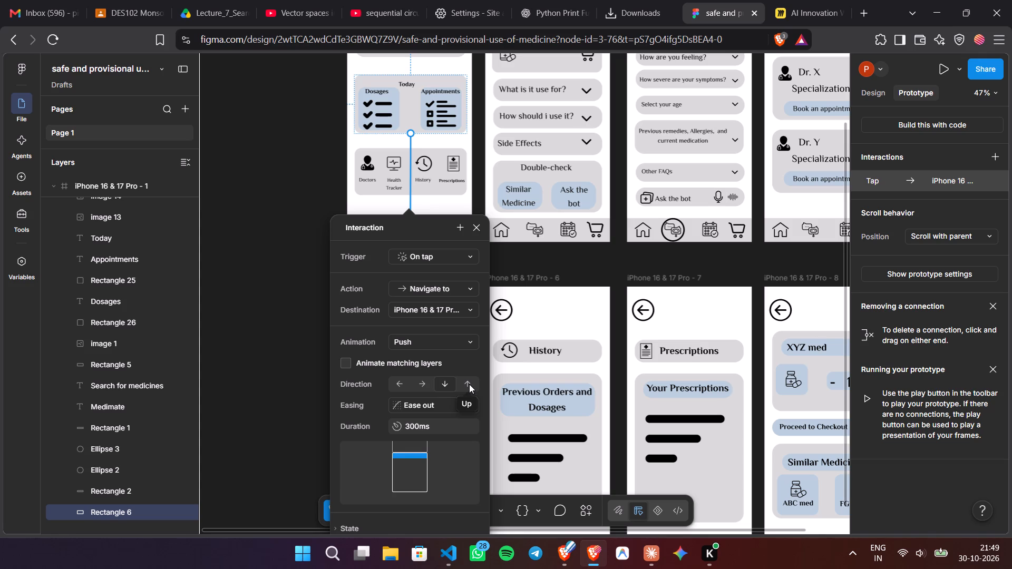
pyautogui.click(468, 345)
pyautogui.click(459, 357)
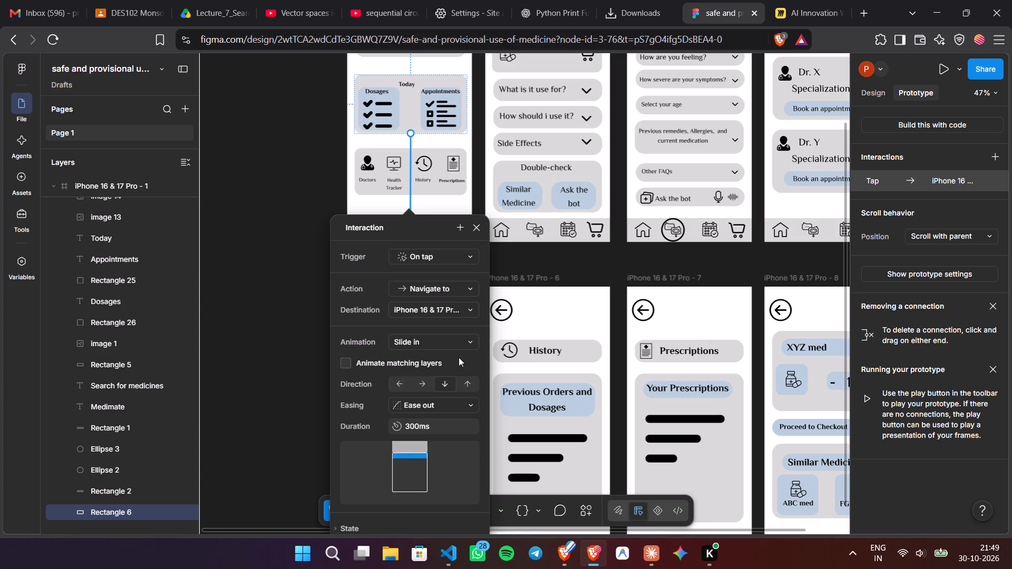
pyautogui.click(299, 384)
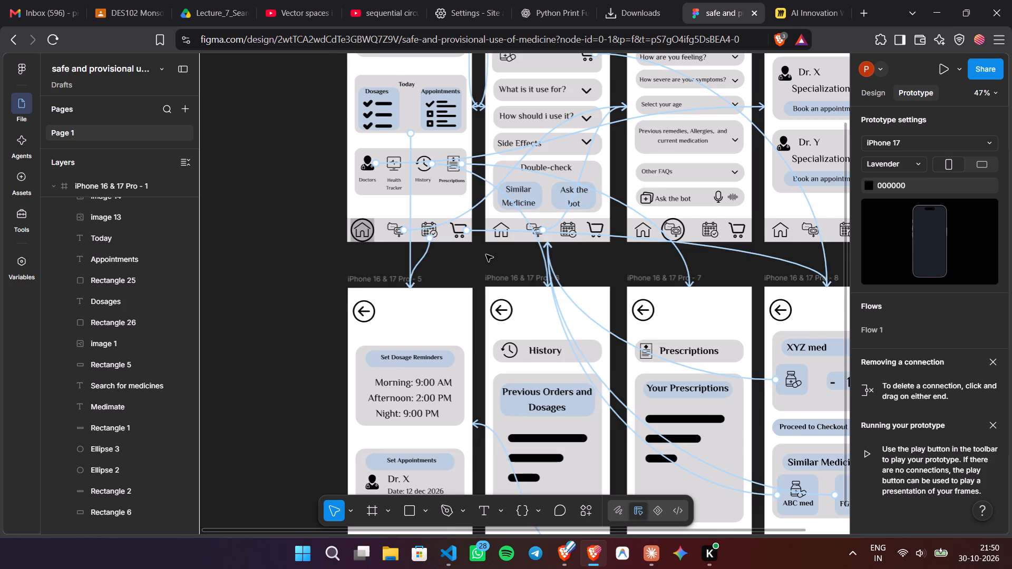
# Preview Flow 1 again, testing the Today card's transition to the dosage reminders screen and the back arrow's return.
pyautogui.scroll(2, 486, 254)
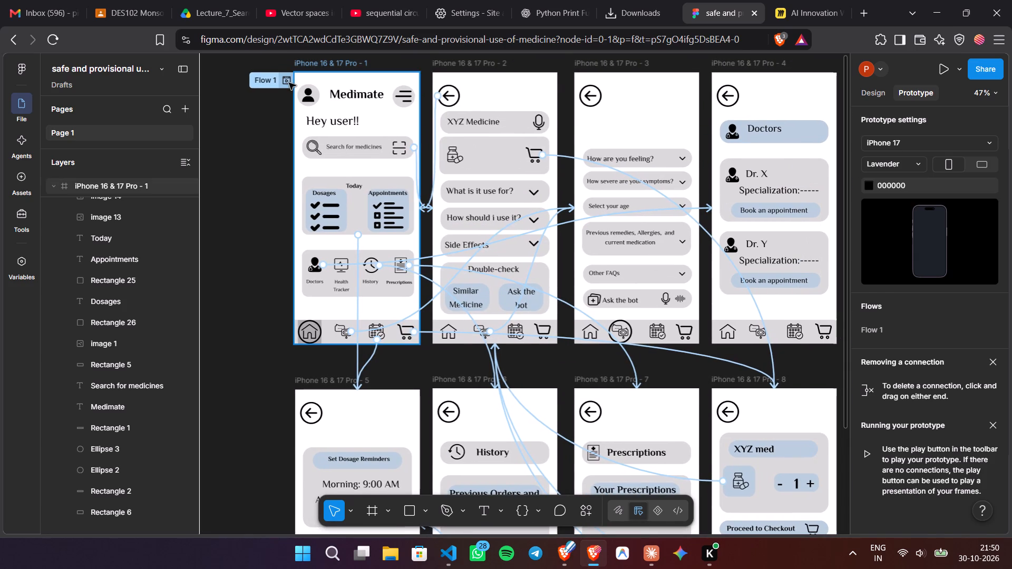
pyautogui.click(286, 83)
pyautogui.click(312, 299)
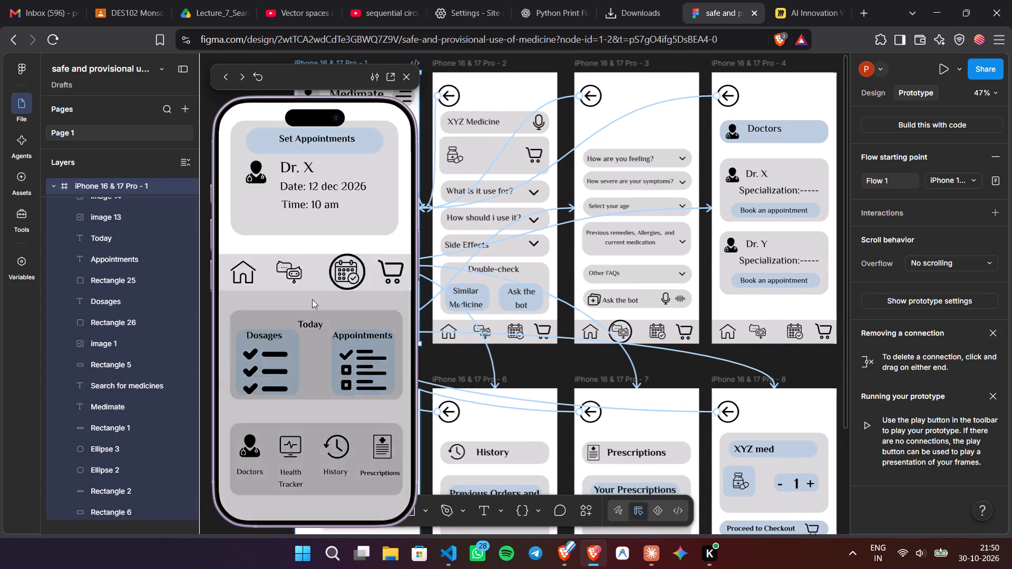
pyautogui.click(241, 146)
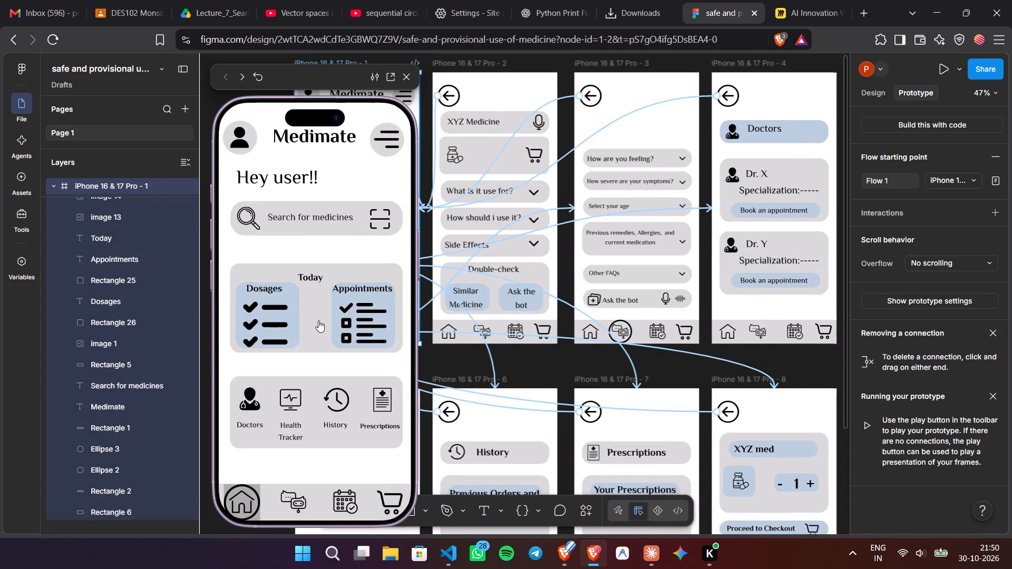
pyautogui.click(318, 321)
pyautogui.click(241, 130)
pyautogui.click(315, 323)
pyautogui.moveTo(246, 120); pyautogui.dragTo(247, 127)
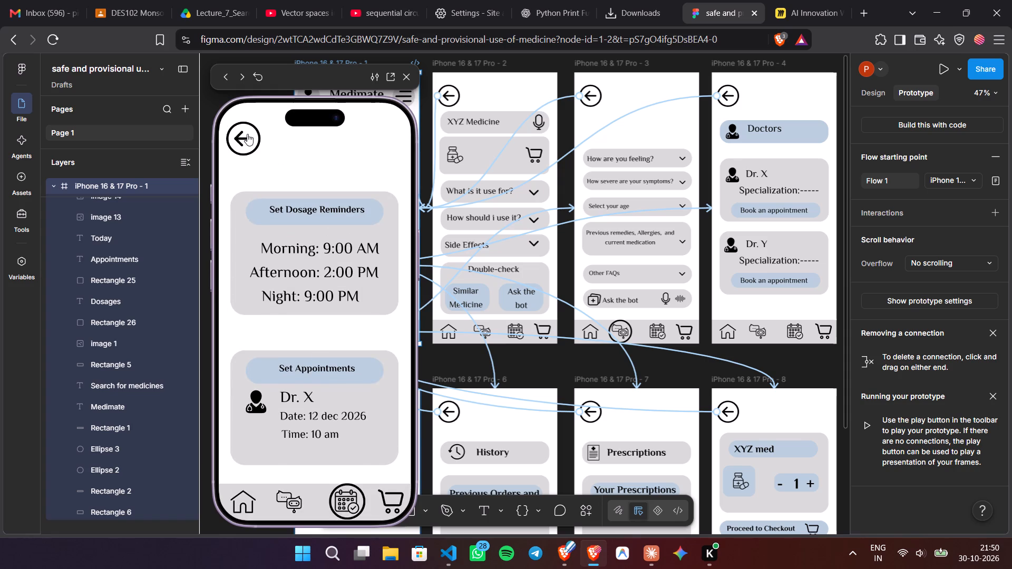
pyautogui.click(247, 134)
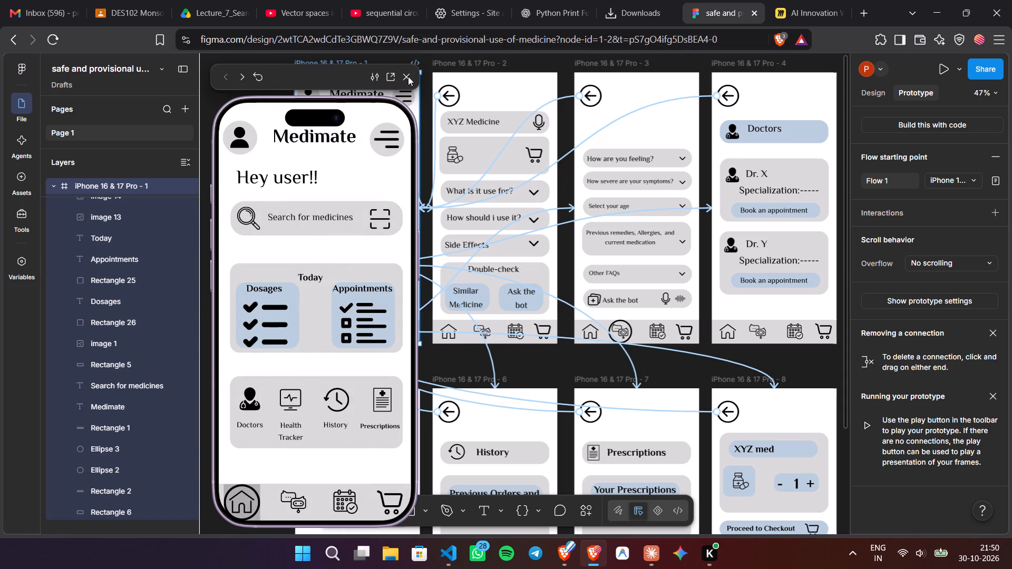
pyautogui.click(403, 82)
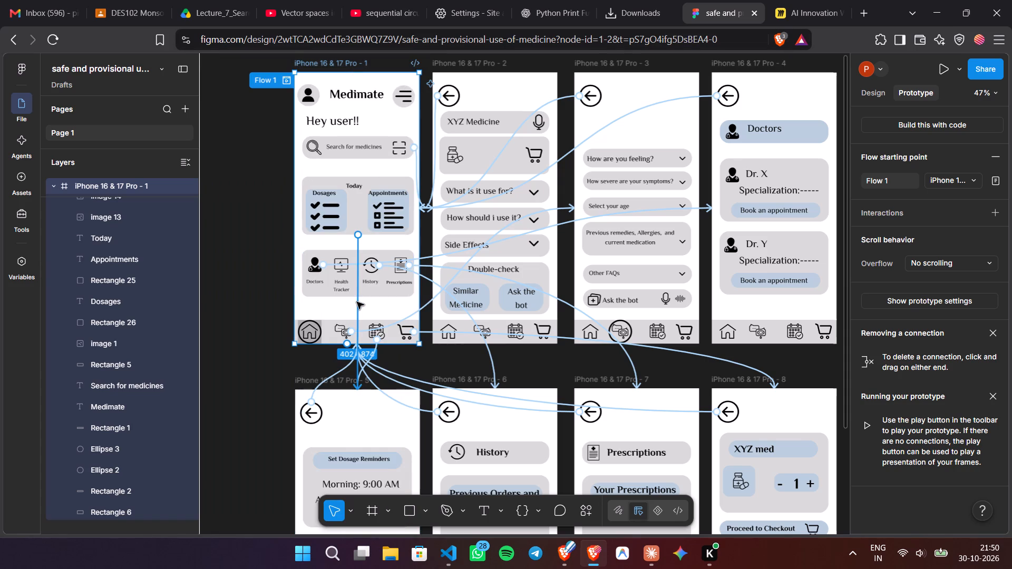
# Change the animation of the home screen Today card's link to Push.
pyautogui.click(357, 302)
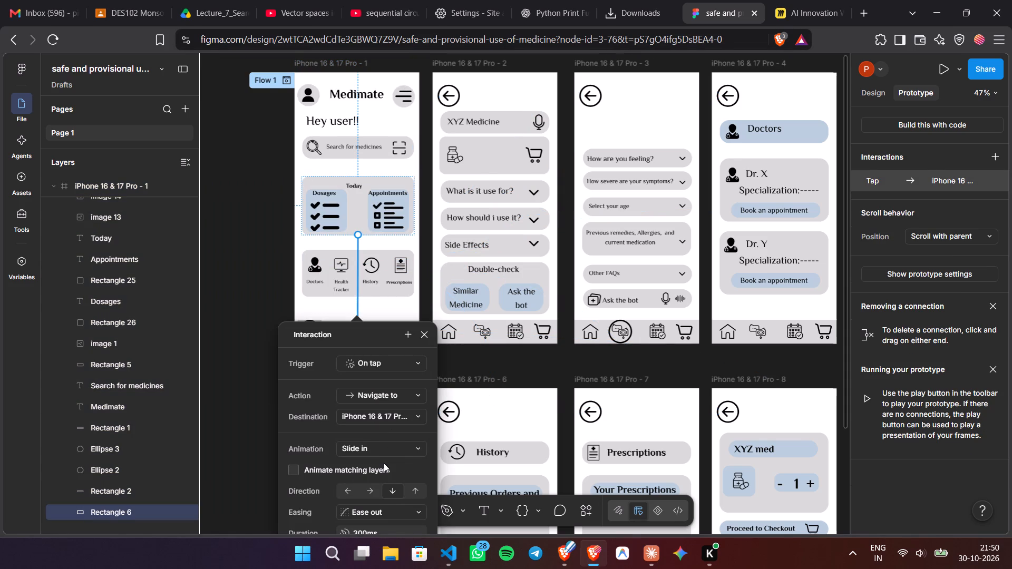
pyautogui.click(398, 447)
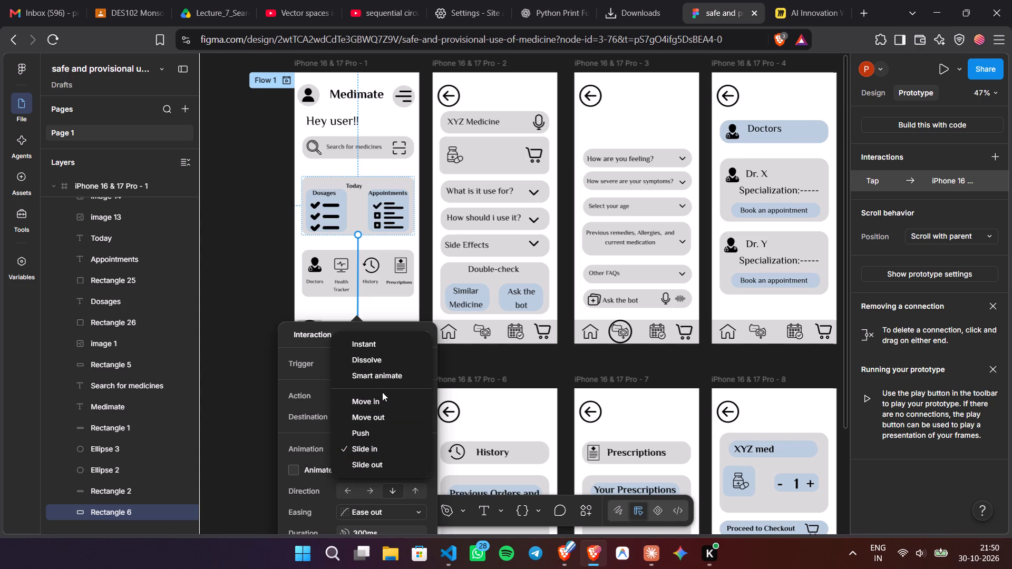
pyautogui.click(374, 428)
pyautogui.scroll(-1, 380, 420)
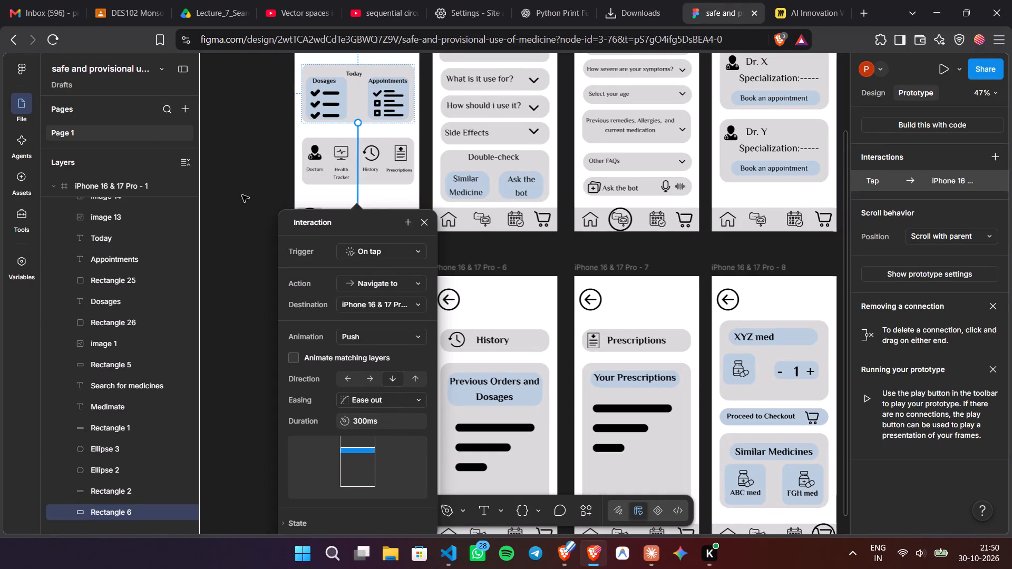
# Preview Flow 1, testing the Today card's Push transition to the dosage reminders screen and the back arrow's return.
pyautogui.scroll(2, 242, 195)
pyautogui.click(286, 91)
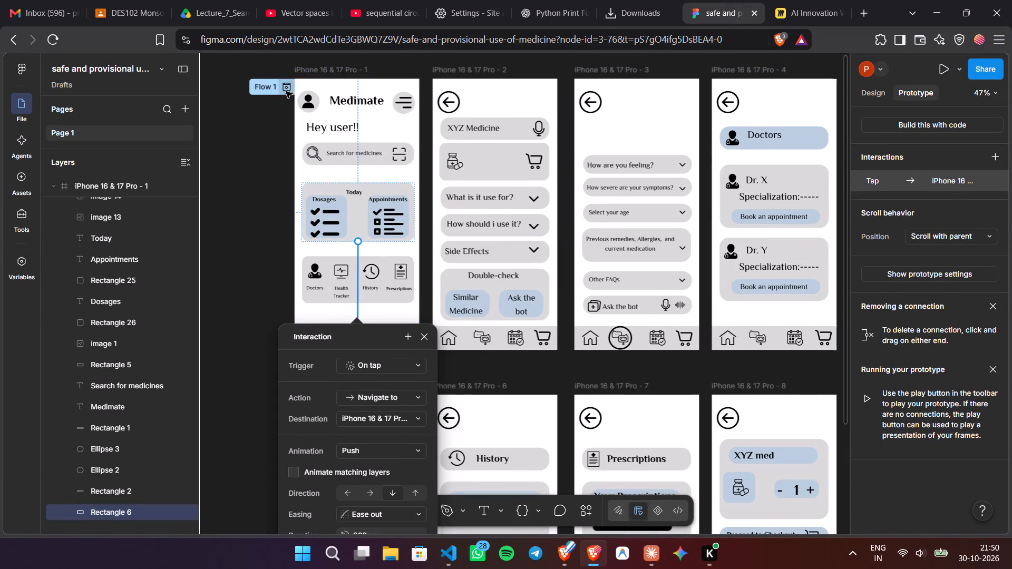
pyautogui.click(315, 317)
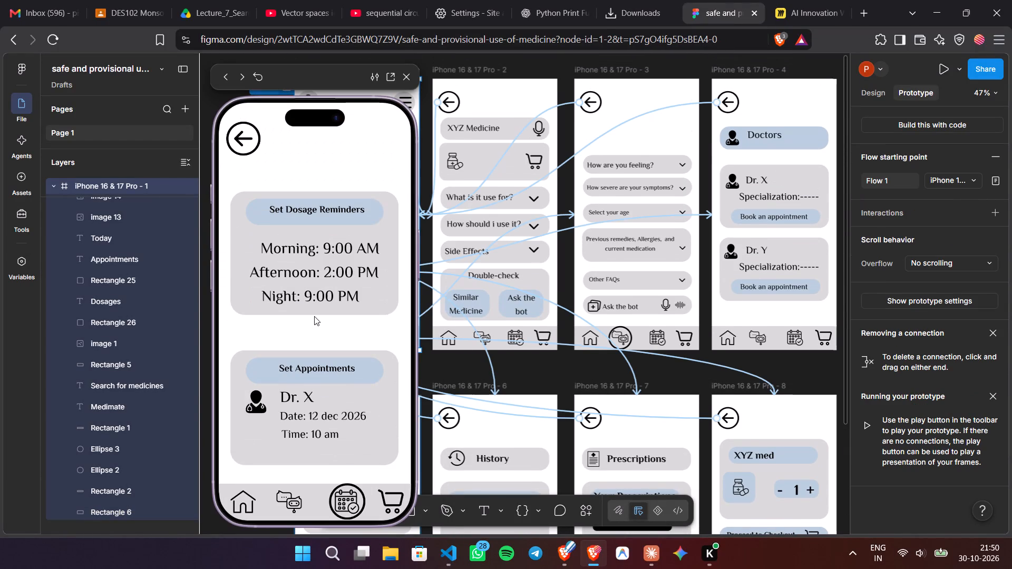
pyautogui.click(244, 139)
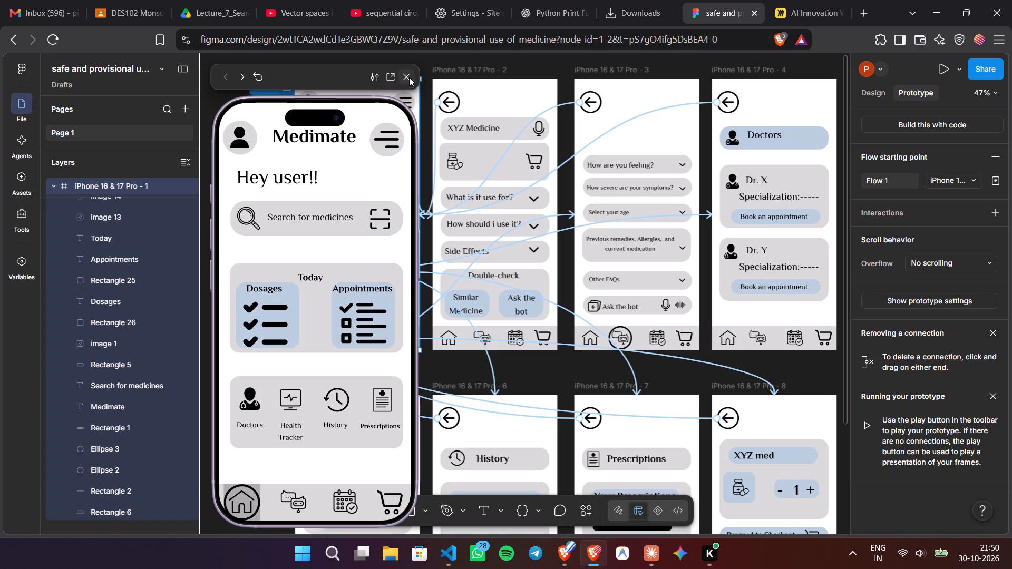
pyautogui.click(412, 76)
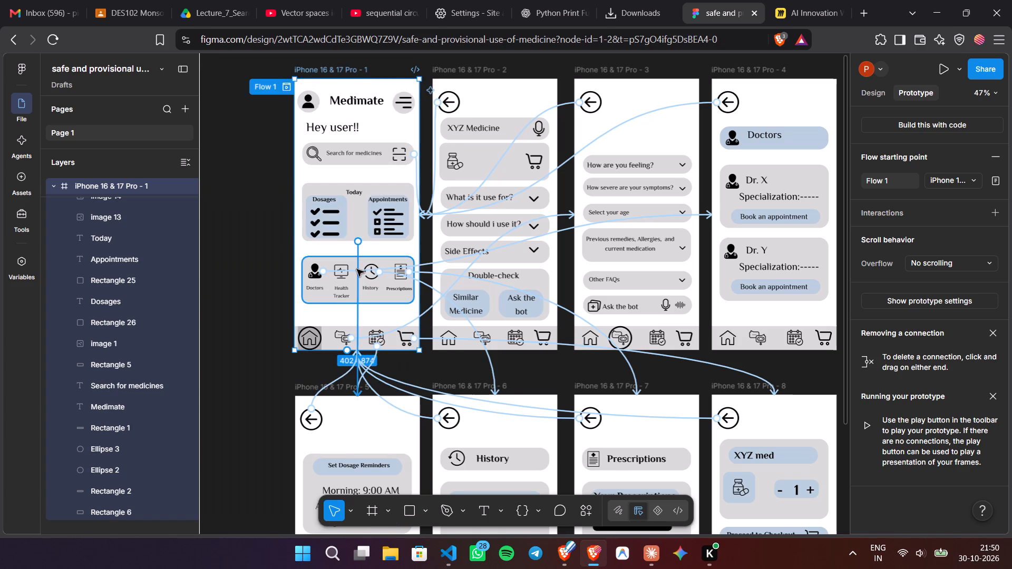
# Set the animation of the home screen Today card's link to Move in.
pyautogui.click(357, 269)
pyautogui.click(375, 414)
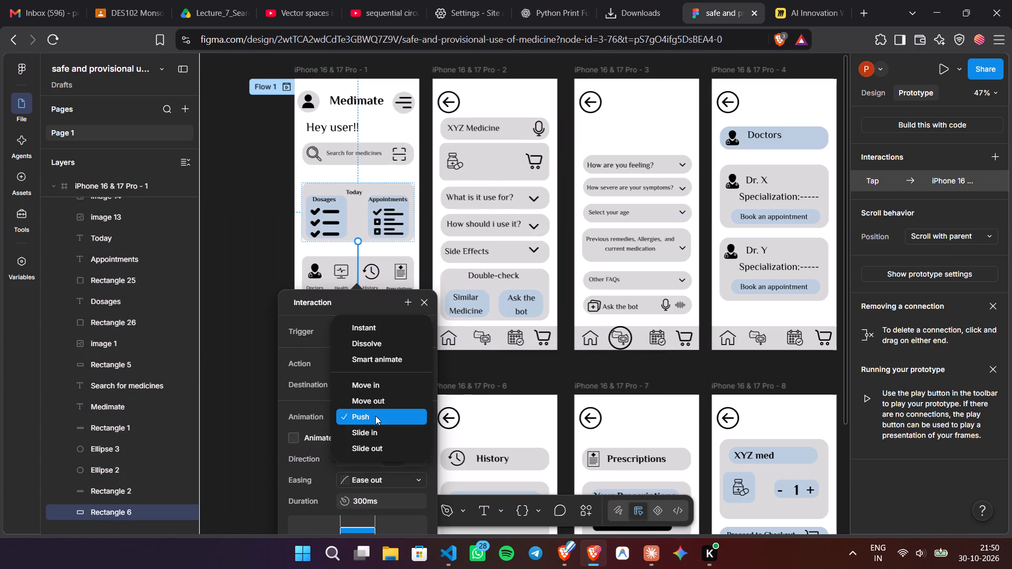
pyautogui.click(390, 380)
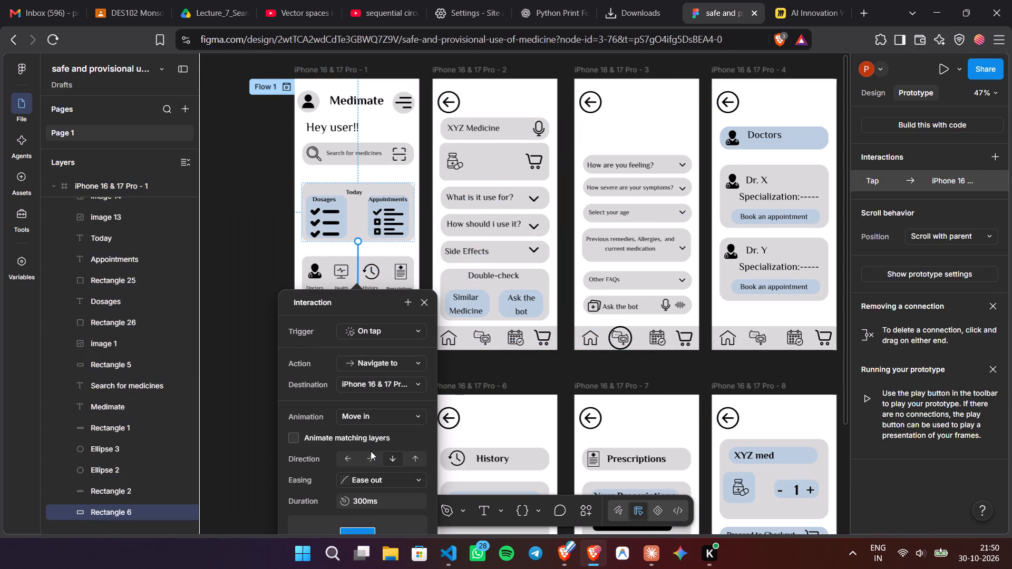
pyautogui.scroll(-1, 371, 451)
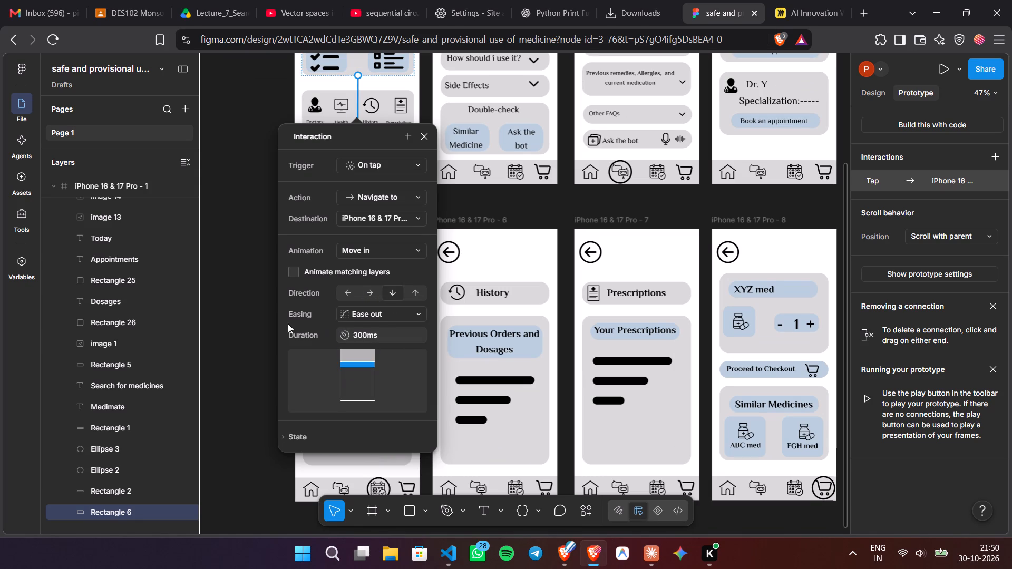
pyautogui.click(254, 280)
# Preview Flow 1, testing the Today card and back arrow transitions repeatedly, plus the chatbot icon on the dosage reminders screen.
pyautogui.scroll(2, 279, 247)
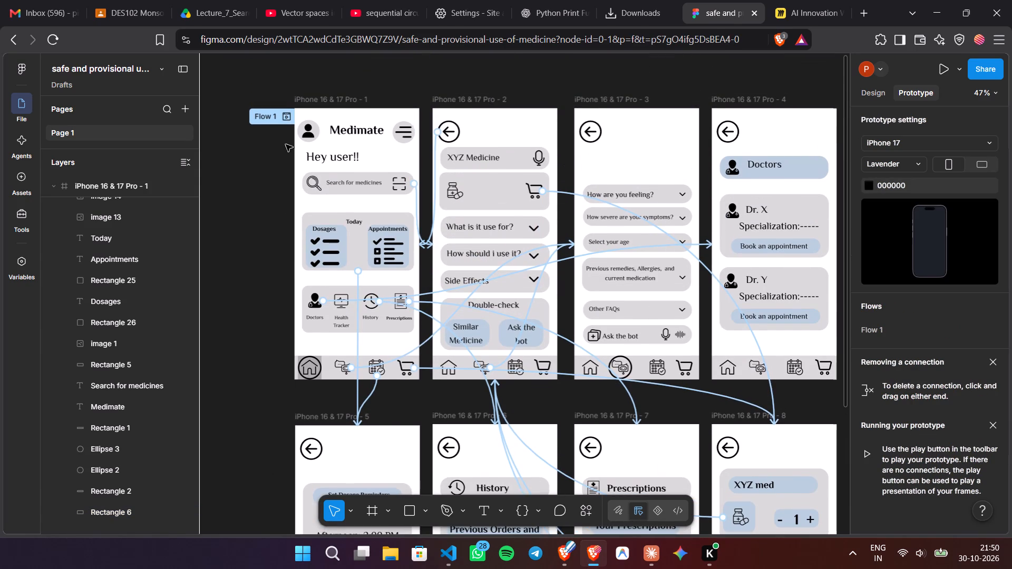
pyautogui.click(287, 114)
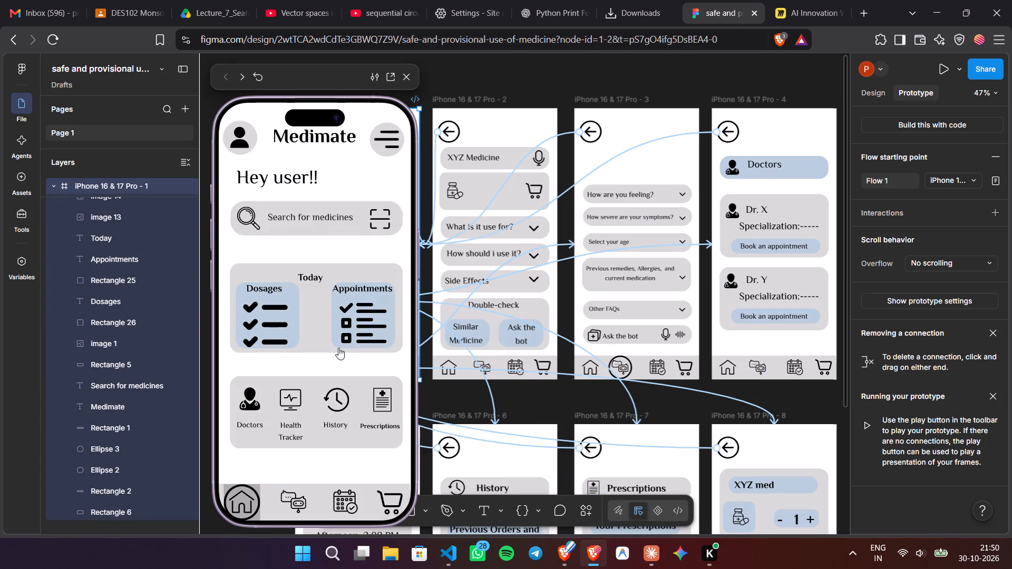
pyautogui.click(322, 330)
pyautogui.click(249, 151)
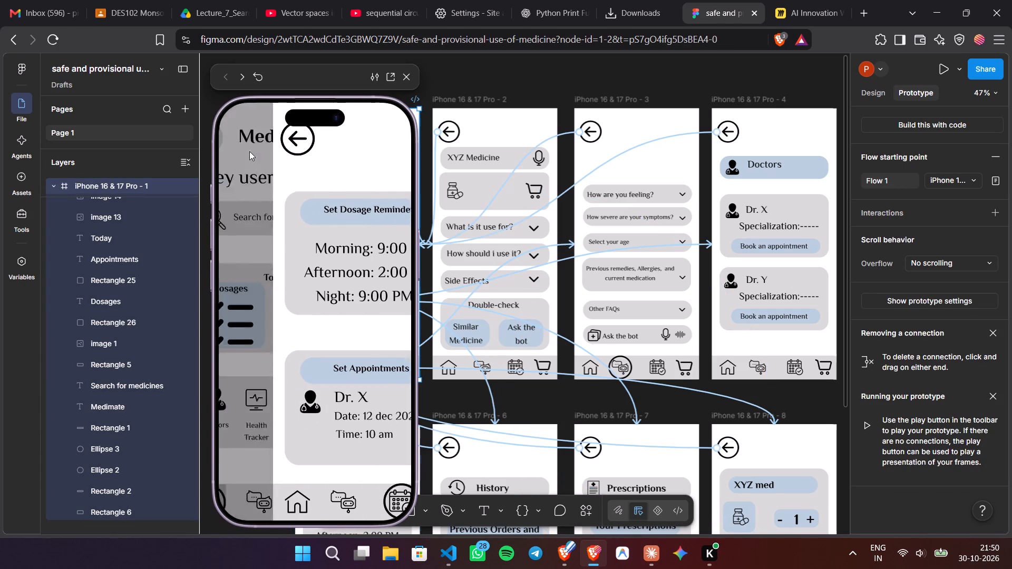
pyautogui.click(312, 313)
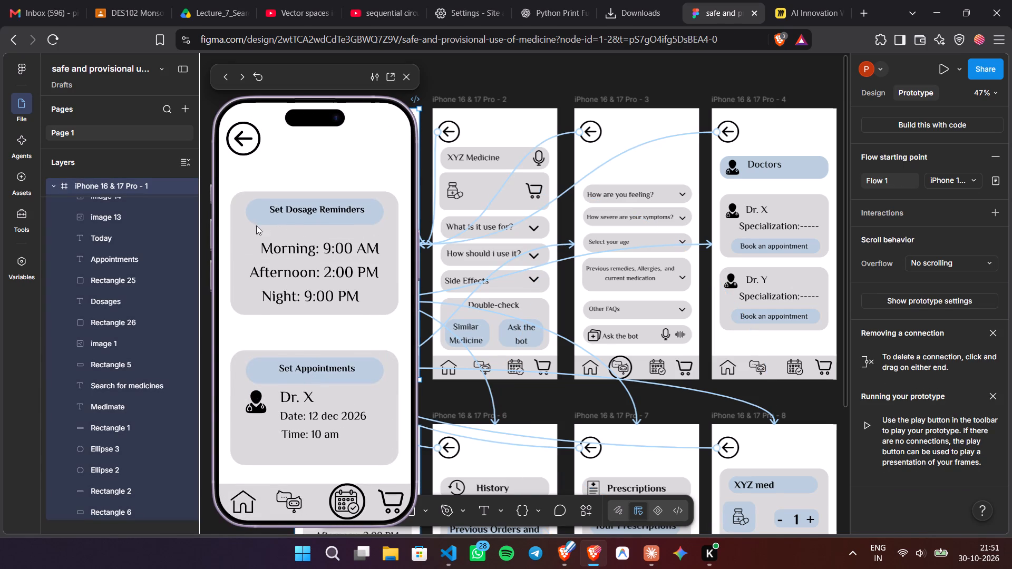
pyautogui.click(230, 148)
pyautogui.click(317, 319)
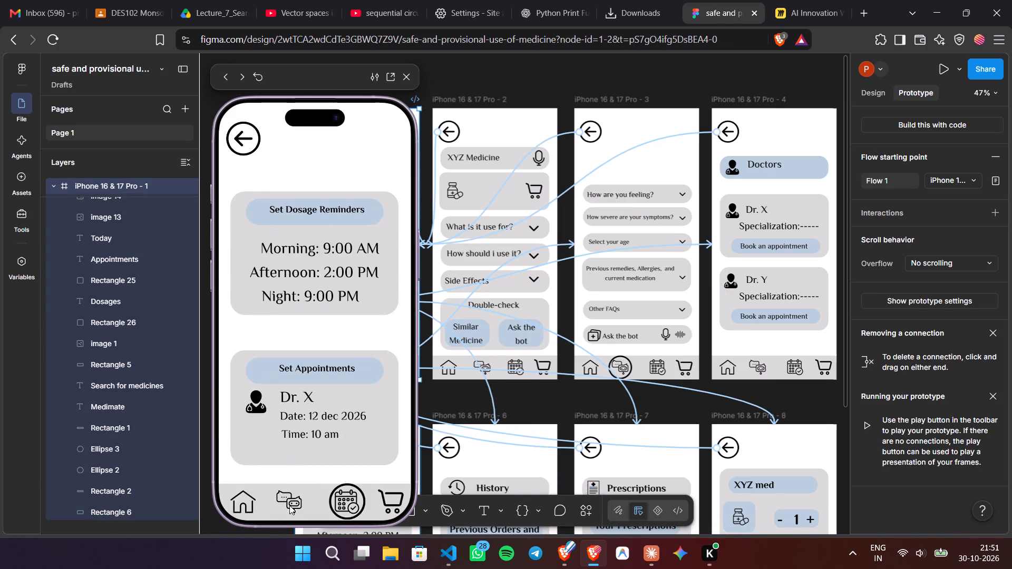
pyautogui.click(294, 497)
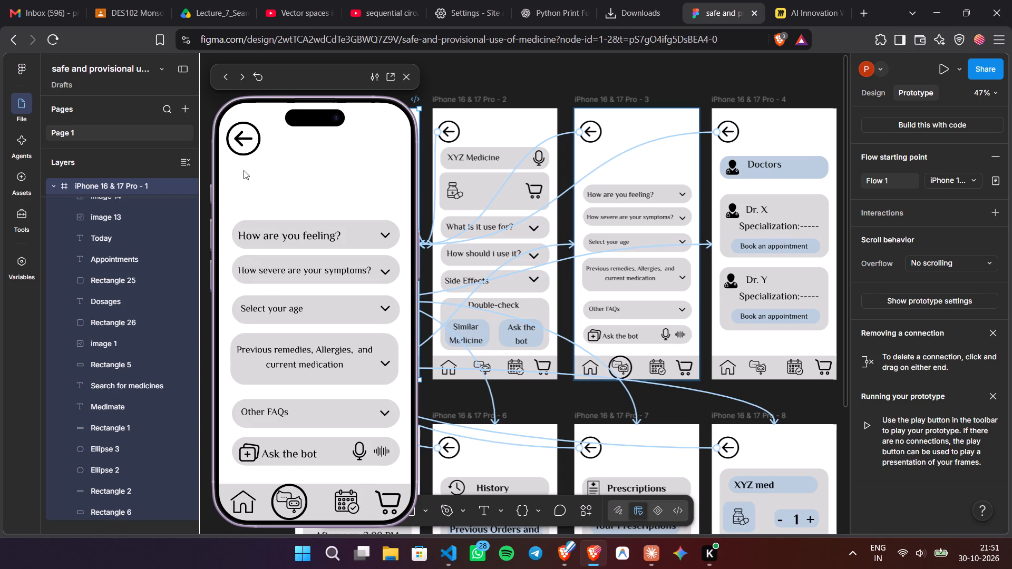
pyautogui.click(407, 81)
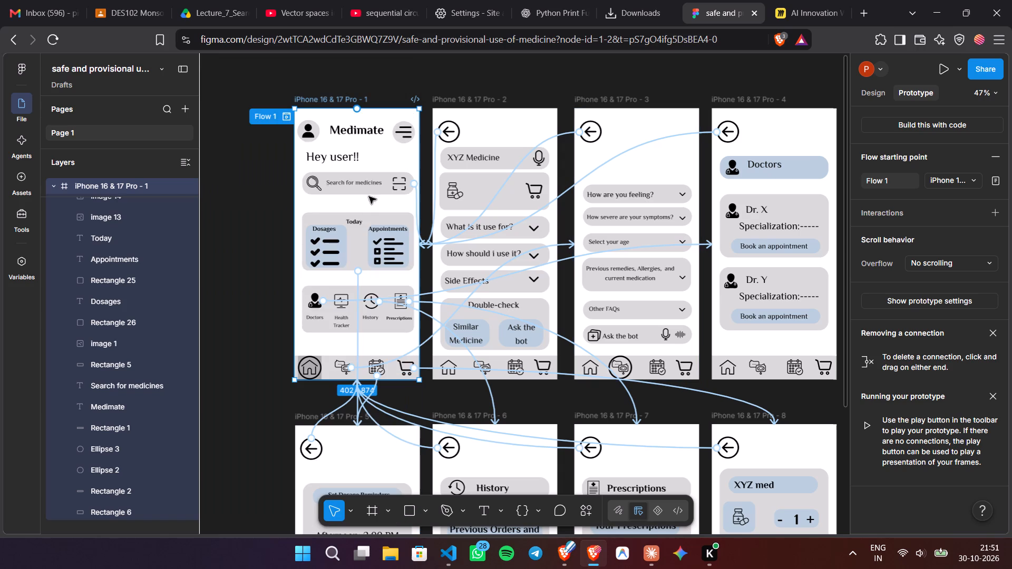
# Set the animation of the home screen Doctors icon's link to Smart animate.
pyautogui.click(337, 299)
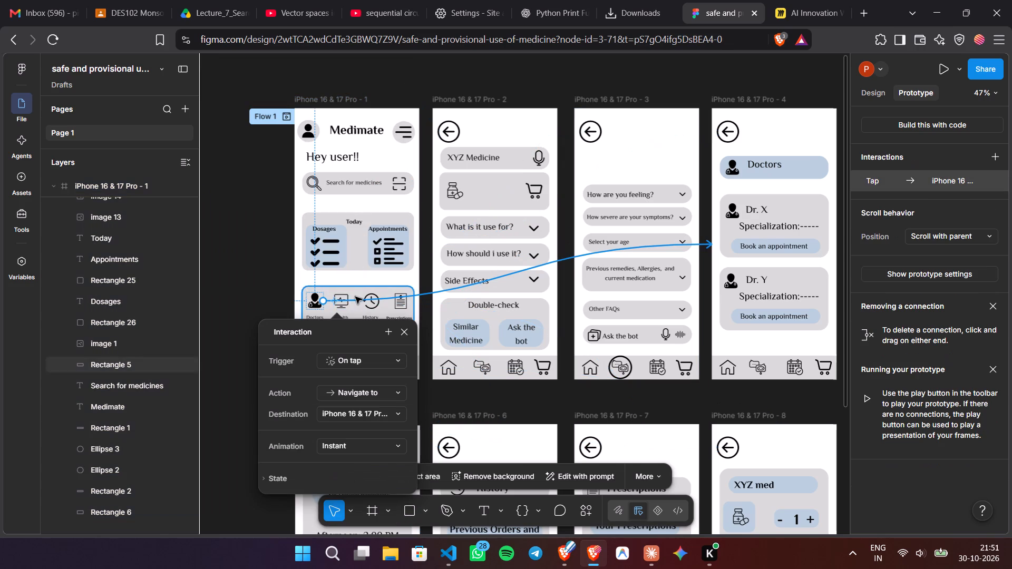
pyautogui.click(358, 300)
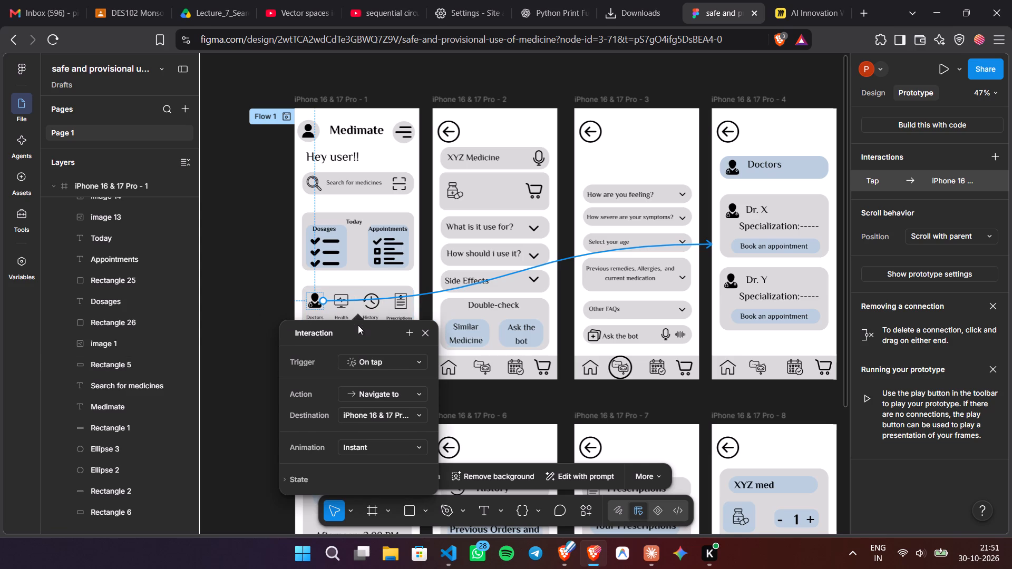
pyautogui.click(383, 444)
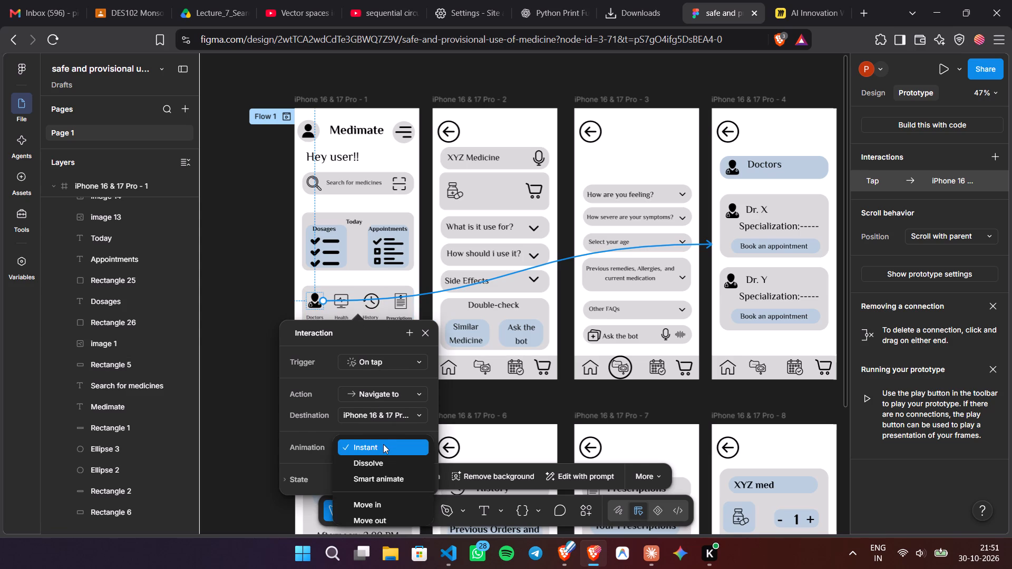
pyautogui.click(384, 477)
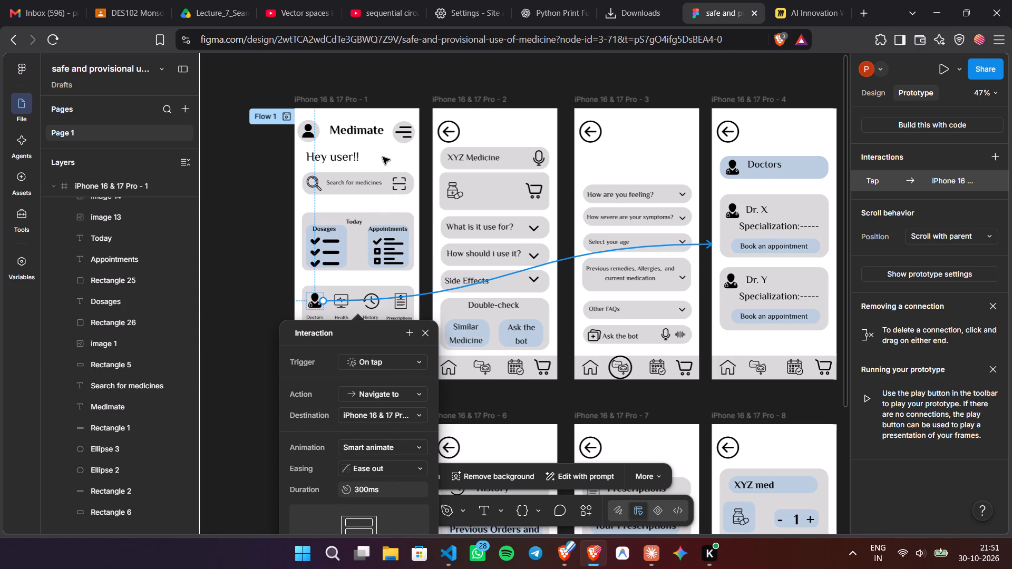
pyautogui.click(384, 157)
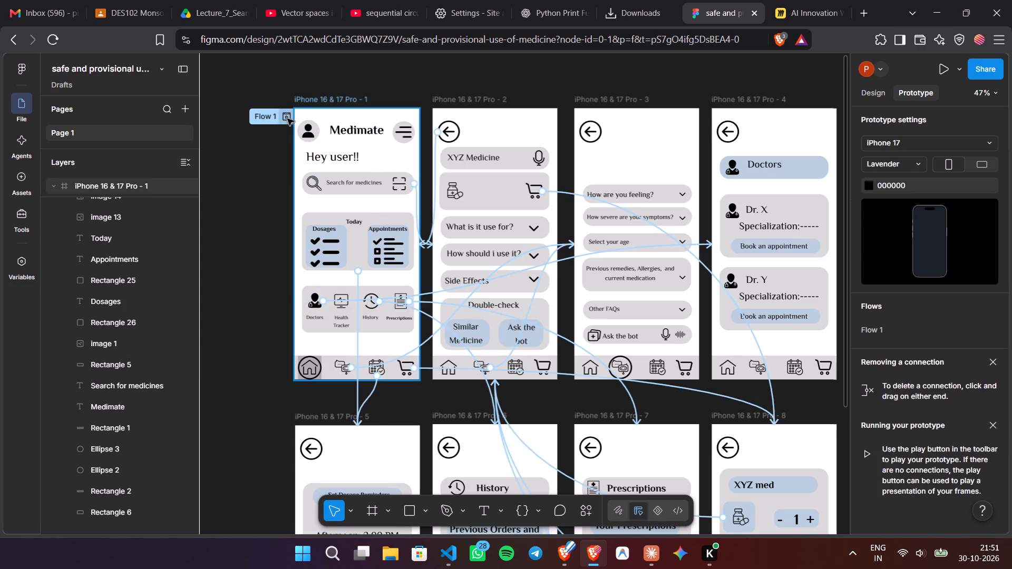
# Preview Flow 1, testing the transition from the Doctors icon to the Doctors screen and back several times.
pyautogui.click(287, 119)
pyautogui.click(246, 401)
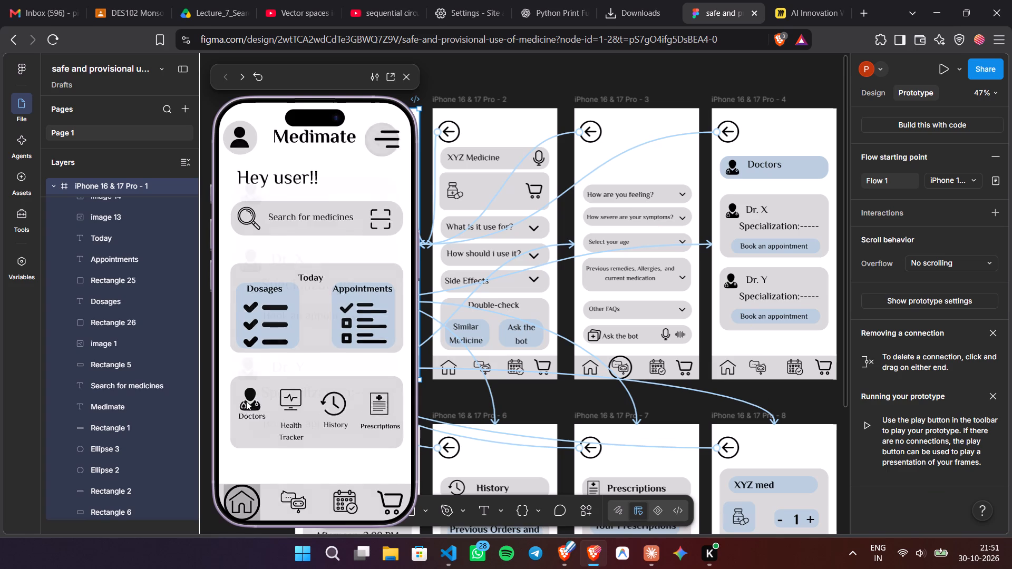
pyautogui.click(246, 401)
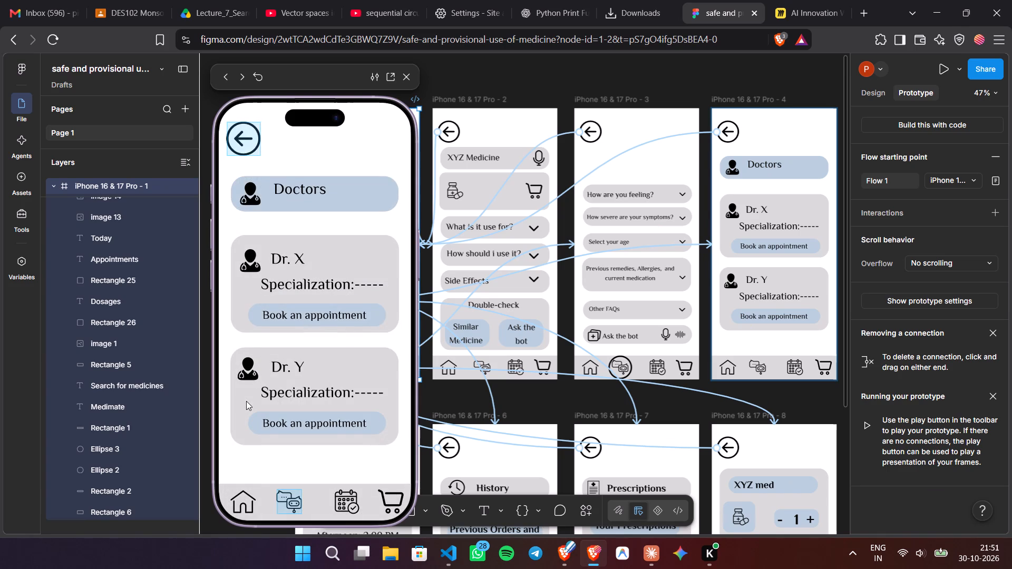
pyautogui.click(252, 133)
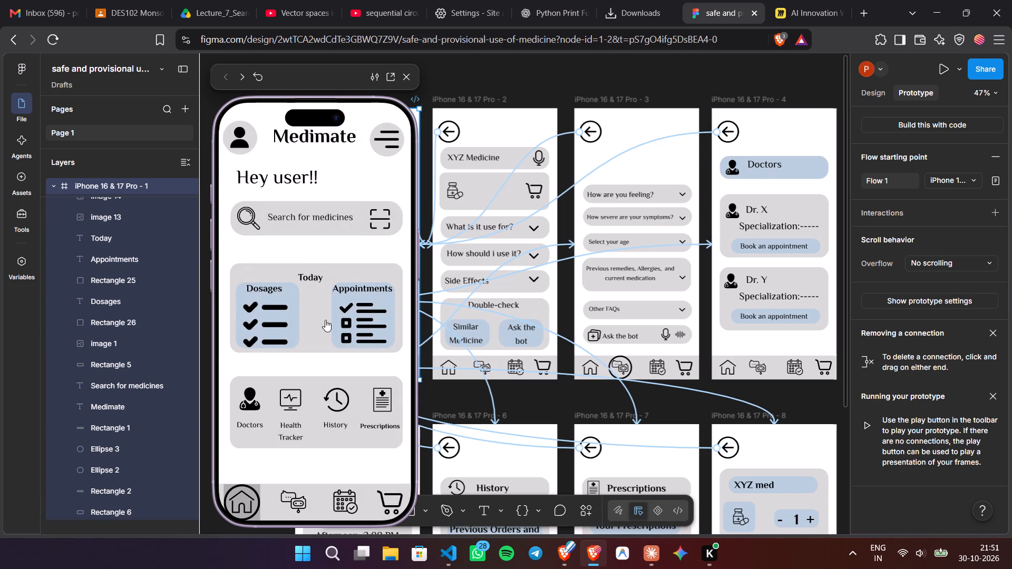
pyautogui.click(256, 398)
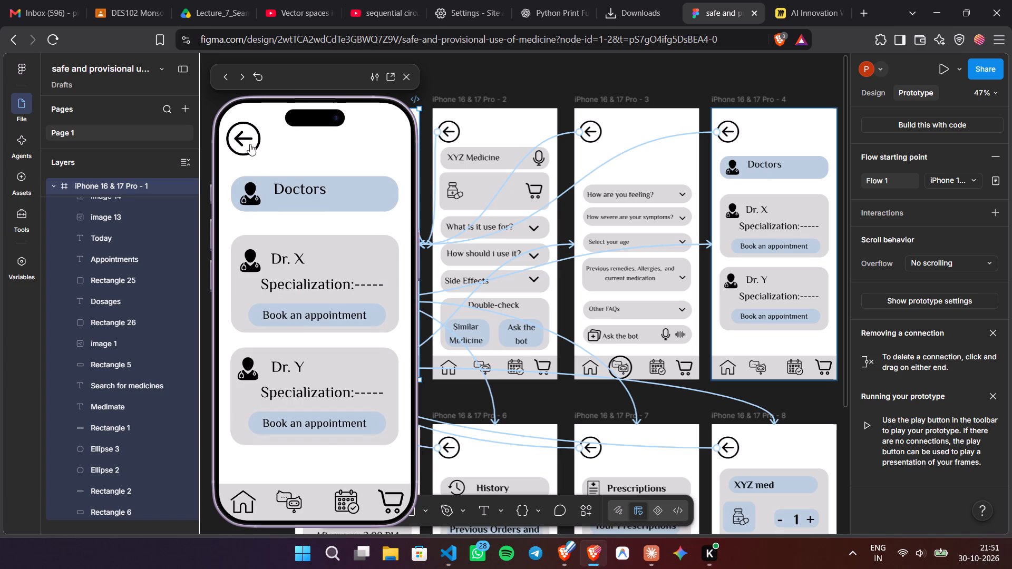
pyautogui.click(249, 144)
pyautogui.click(252, 396)
pyautogui.click(244, 145)
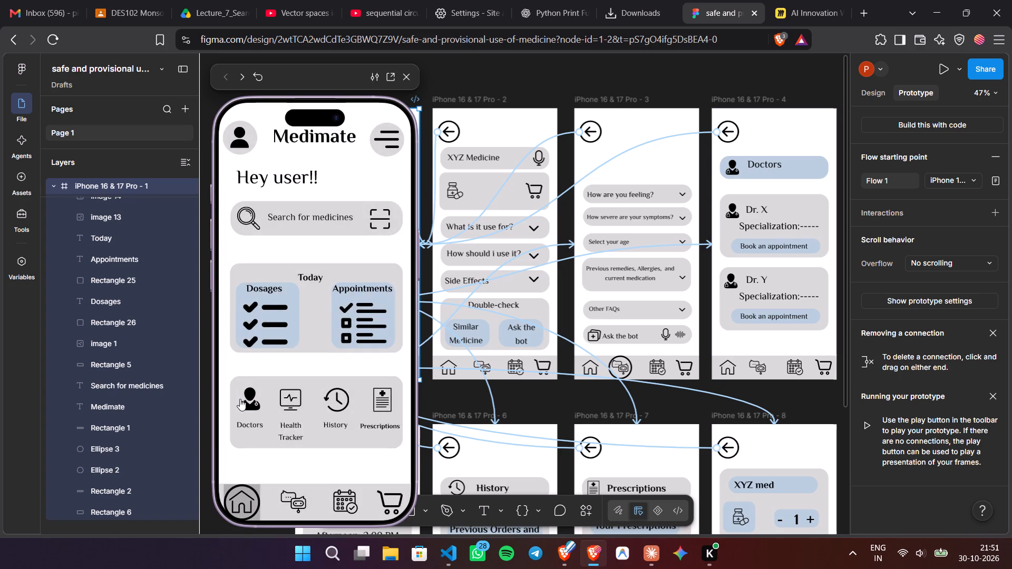
pyautogui.click(240, 399)
pyautogui.click(241, 133)
pyautogui.click(250, 397)
pyautogui.click(240, 137)
pyautogui.click(405, 72)
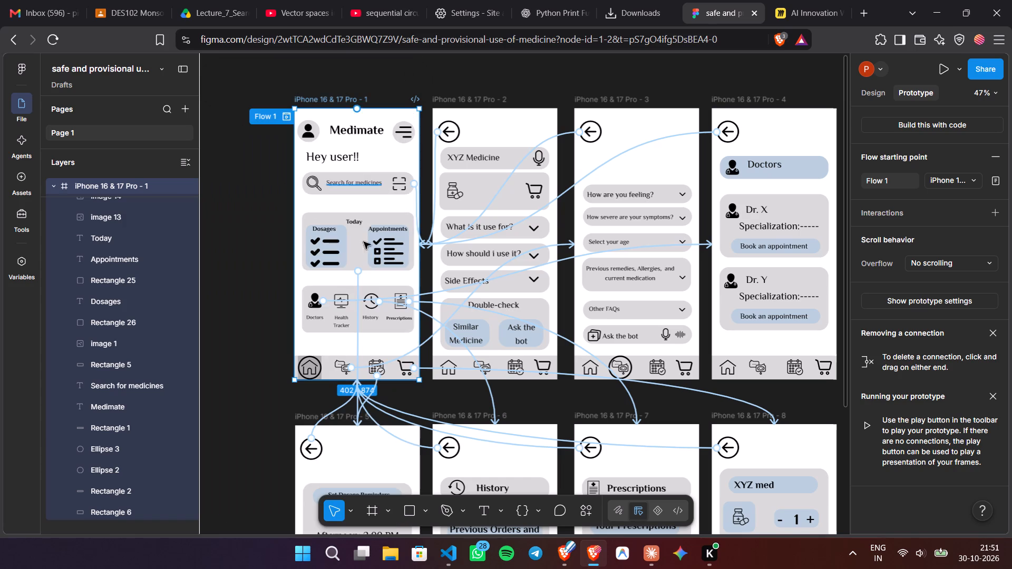
# Set the animation of the home screen Doctors icon's link to Move in with direction left, after trying Move out with direction right.
pyautogui.click(347, 302)
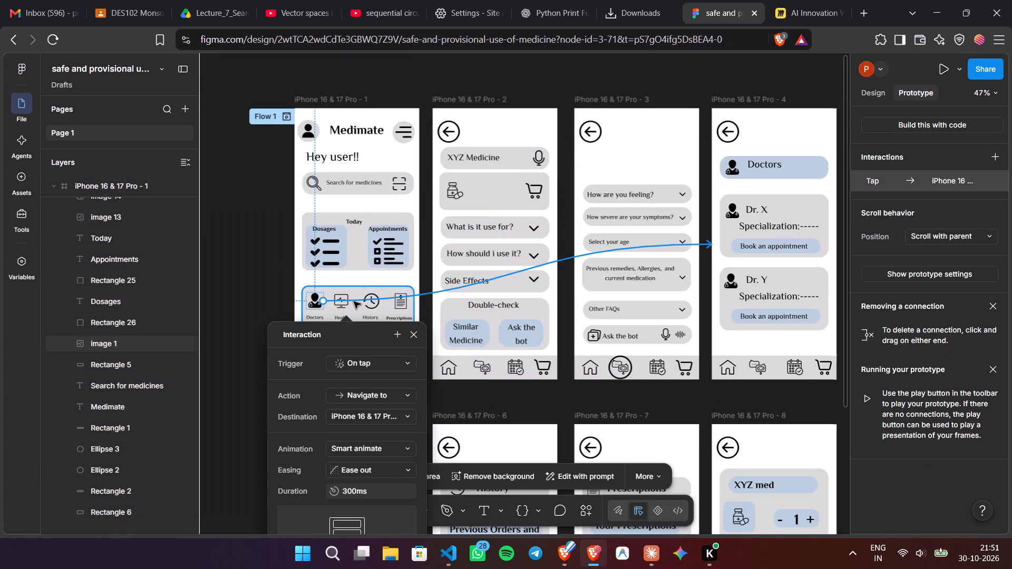
pyautogui.click(356, 301)
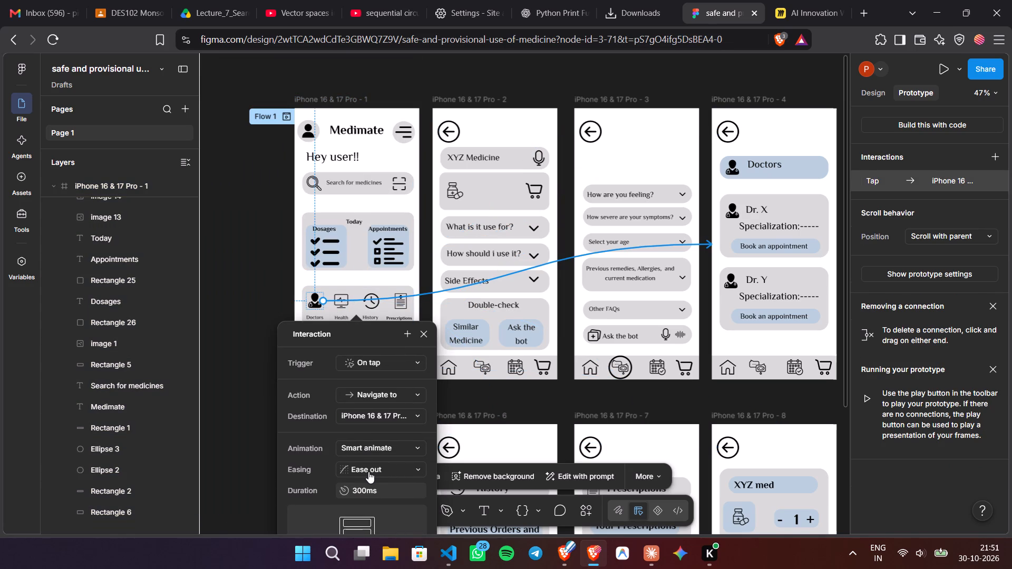
pyautogui.click(384, 443)
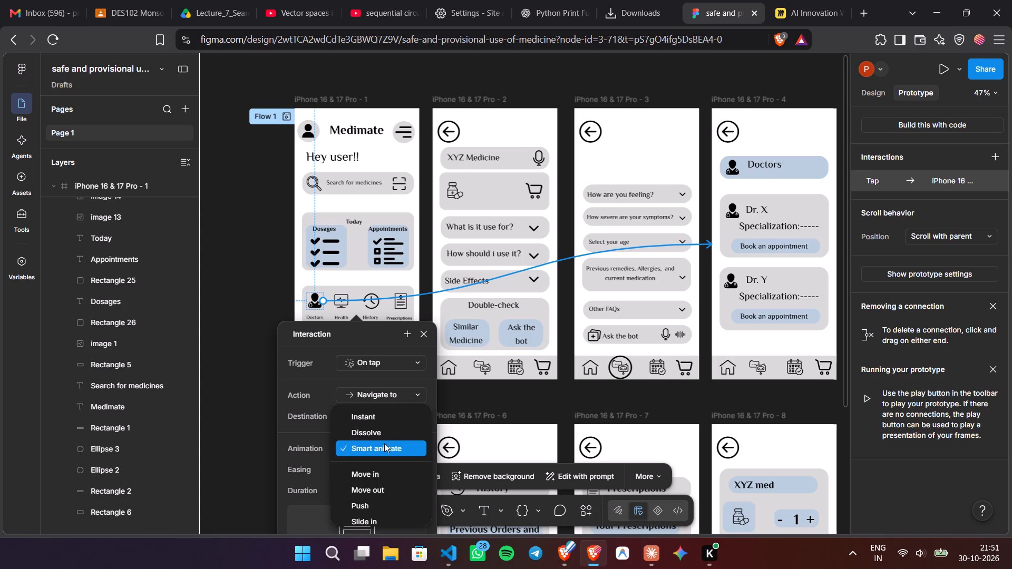
pyautogui.scroll(-1, 369, 487)
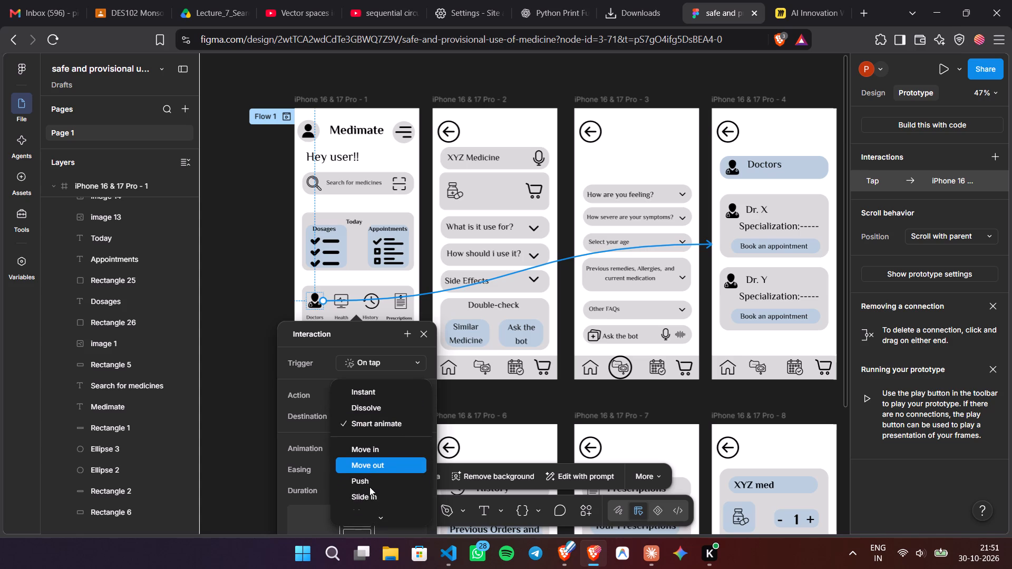
pyautogui.scroll(-1, 369, 487)
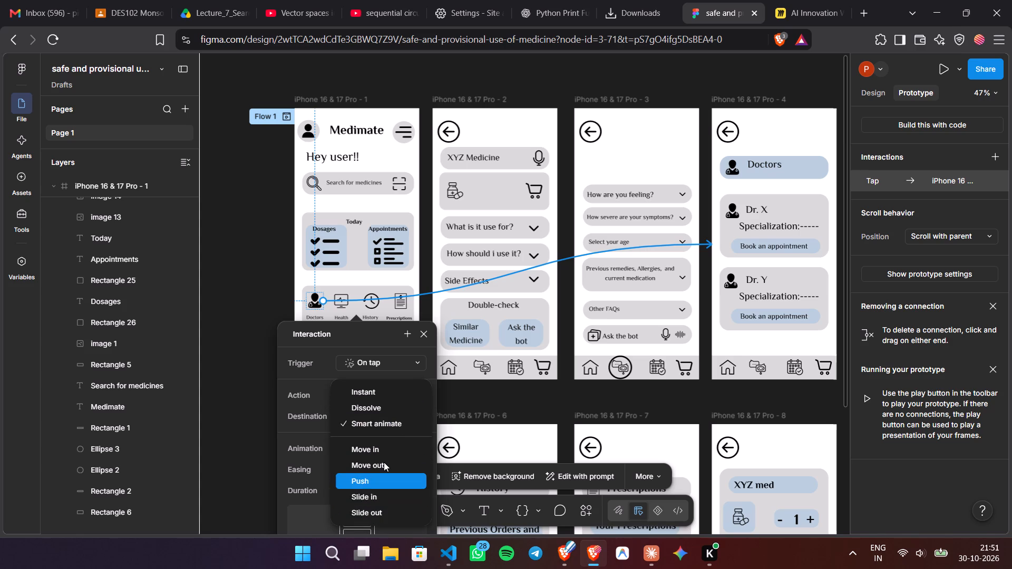
pyautogui.click(384, 462)
pyautogui.scroll(-1, 384, 462)
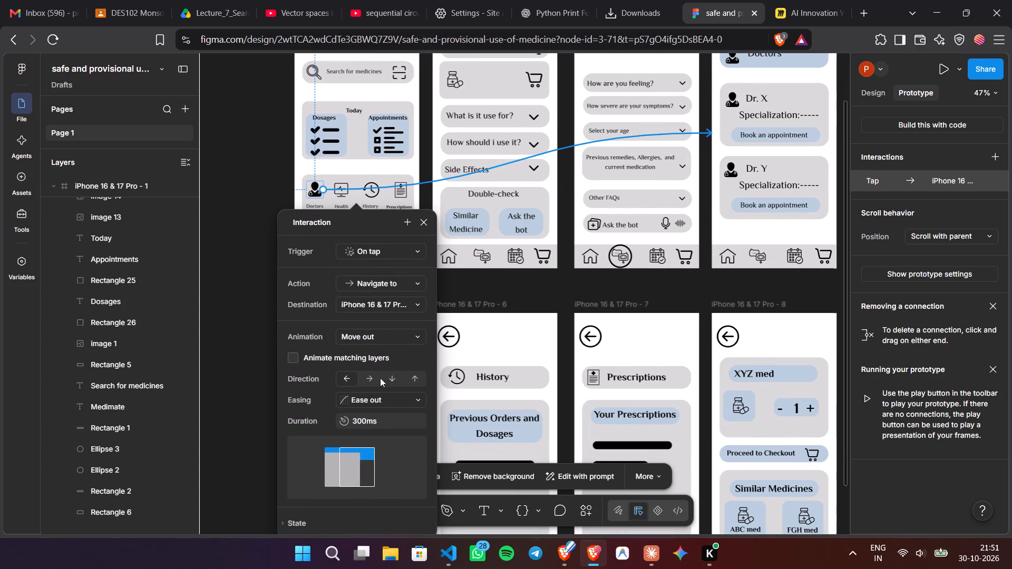
pyautogui.click(367, 380)
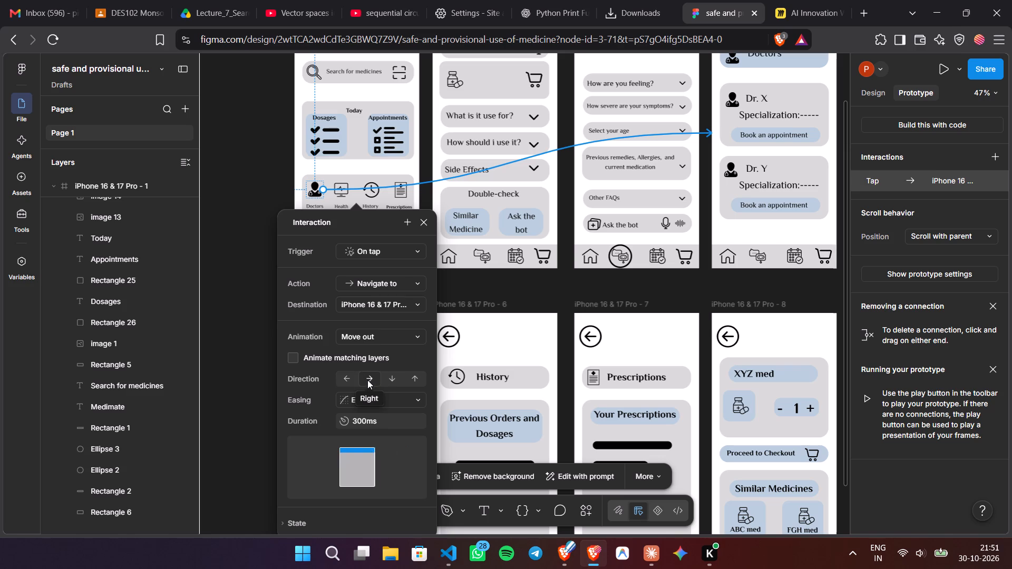
pyautogui.click(376, 332)
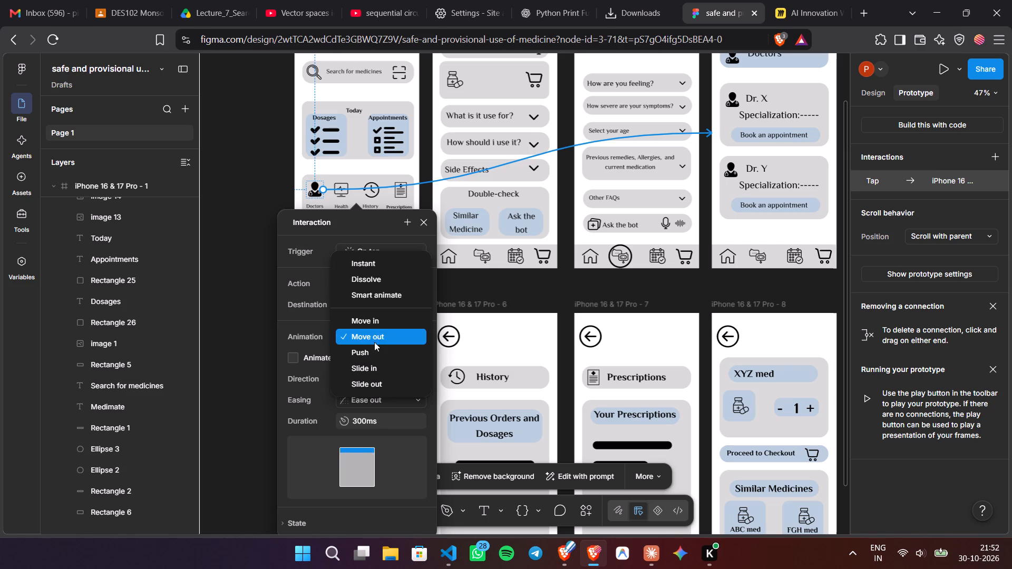
pyautogui.click(390, 320)
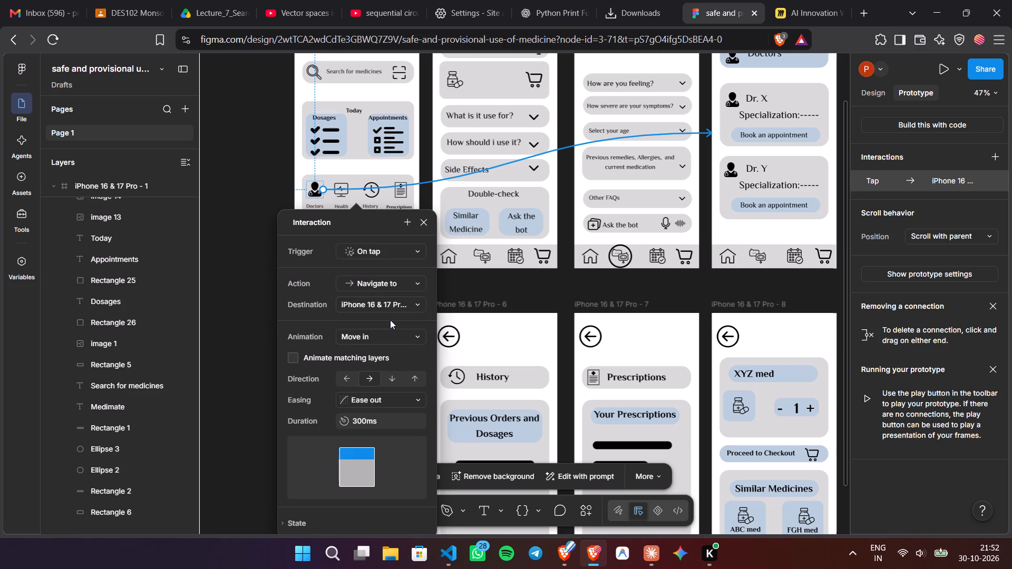
pyautogui.click(347, 376)
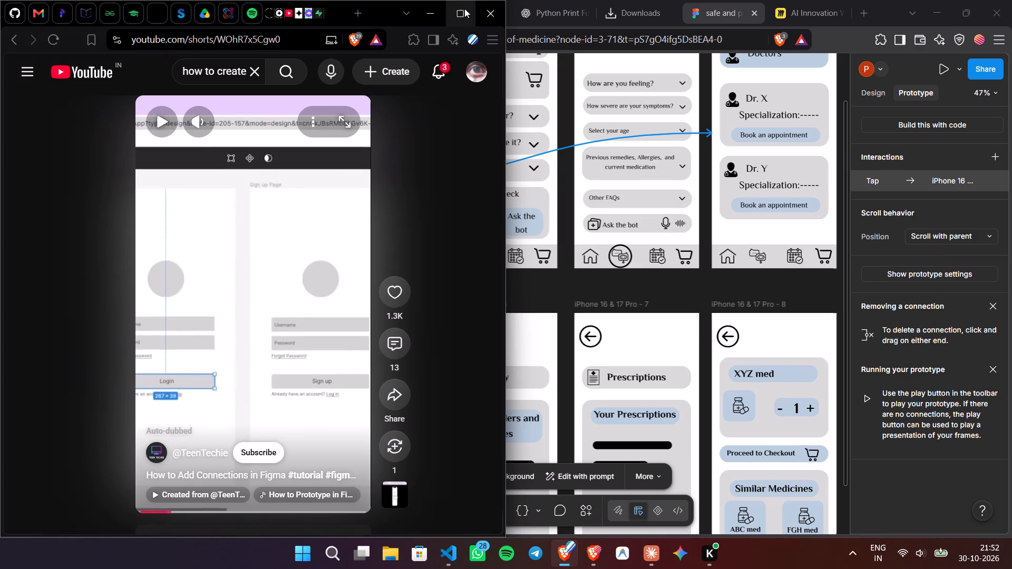
pyautogui.click(464, 8)
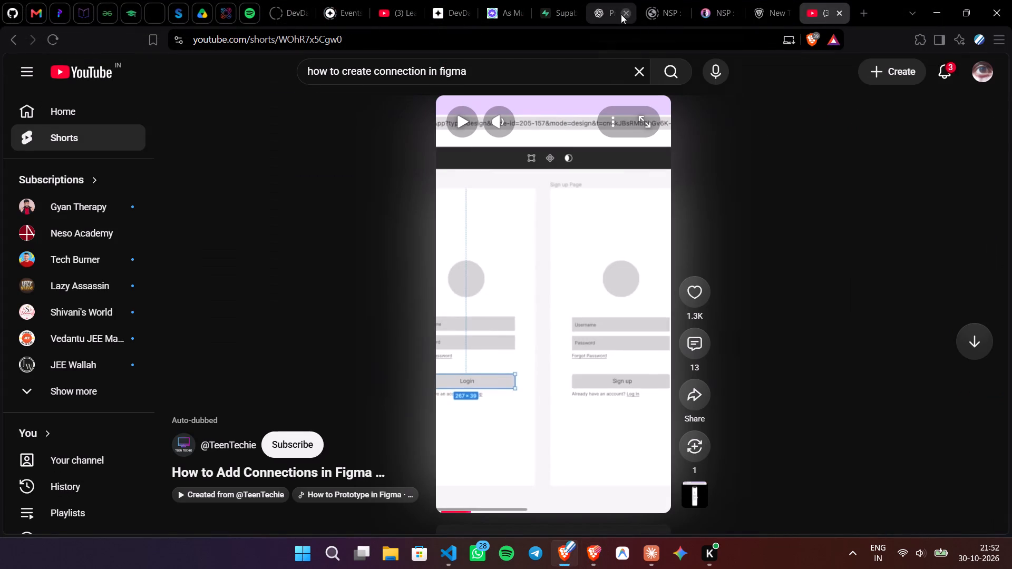
pyautogui.click(599, 14)
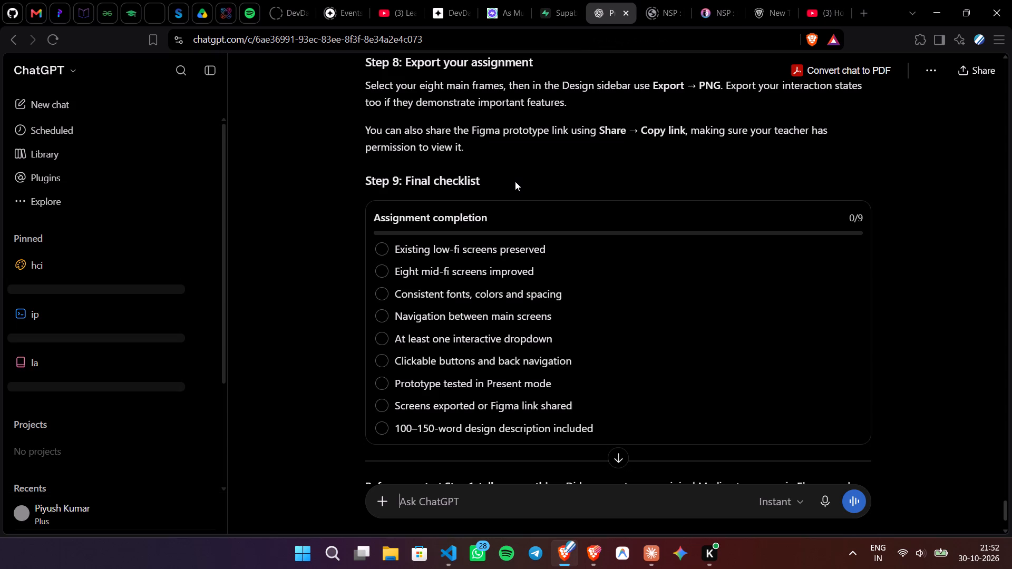
pyautogui.click(492, 501)
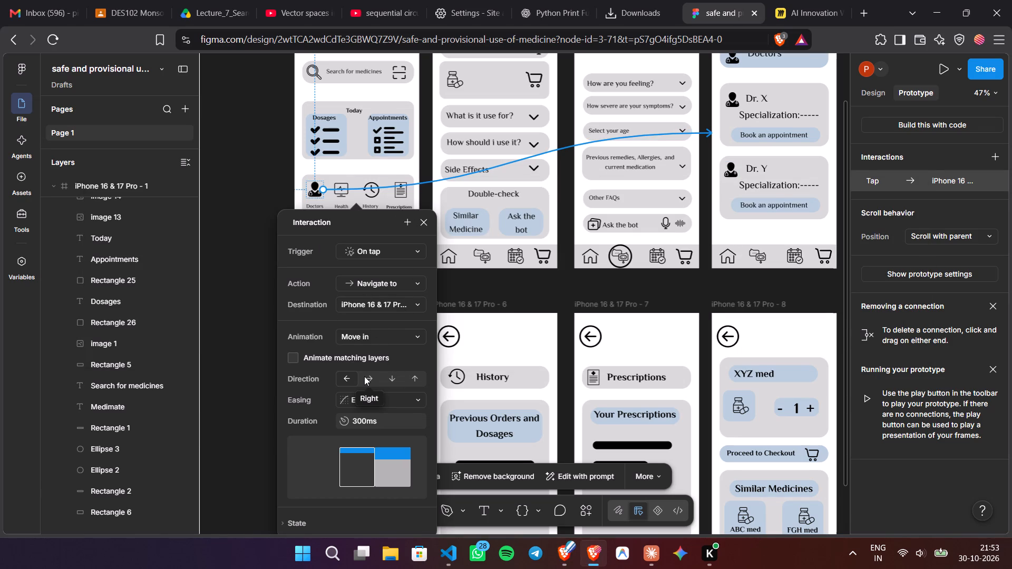
# Set the iPhone 17 prototype device's color to Sage.
pyautogui.click(246, 222)
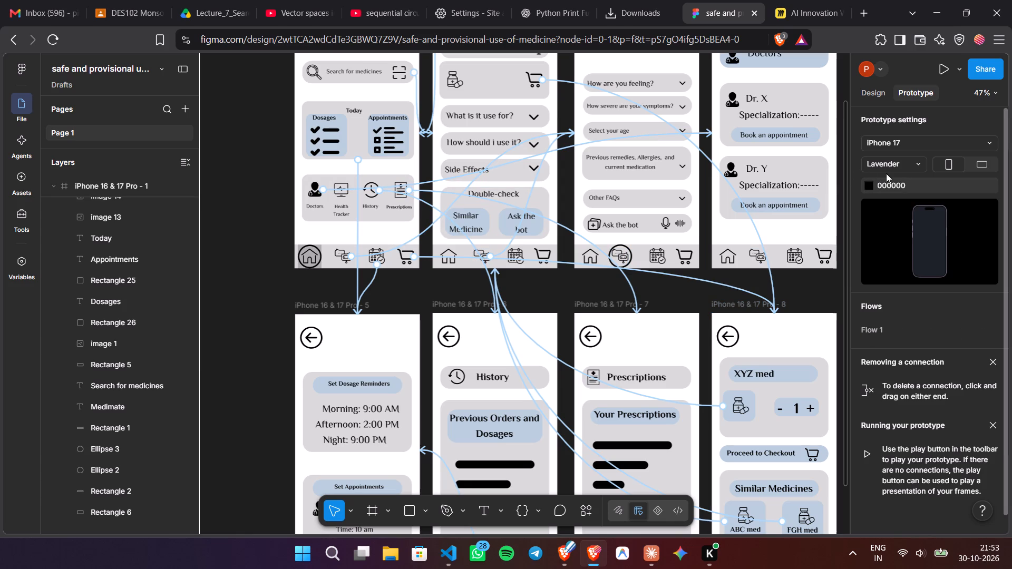
pyautogui.click(912, 162)
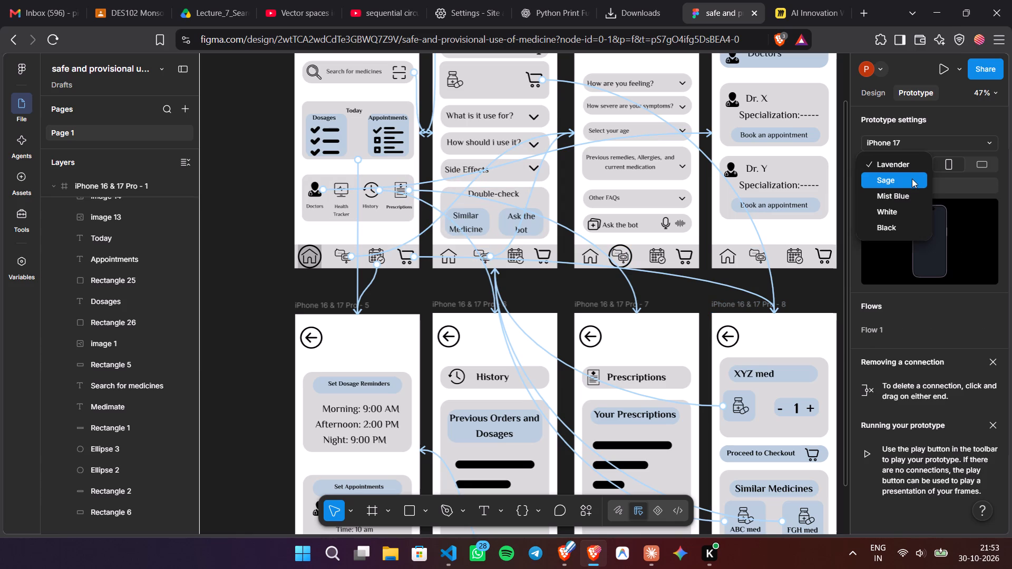
pyautogui.click(911, 185)
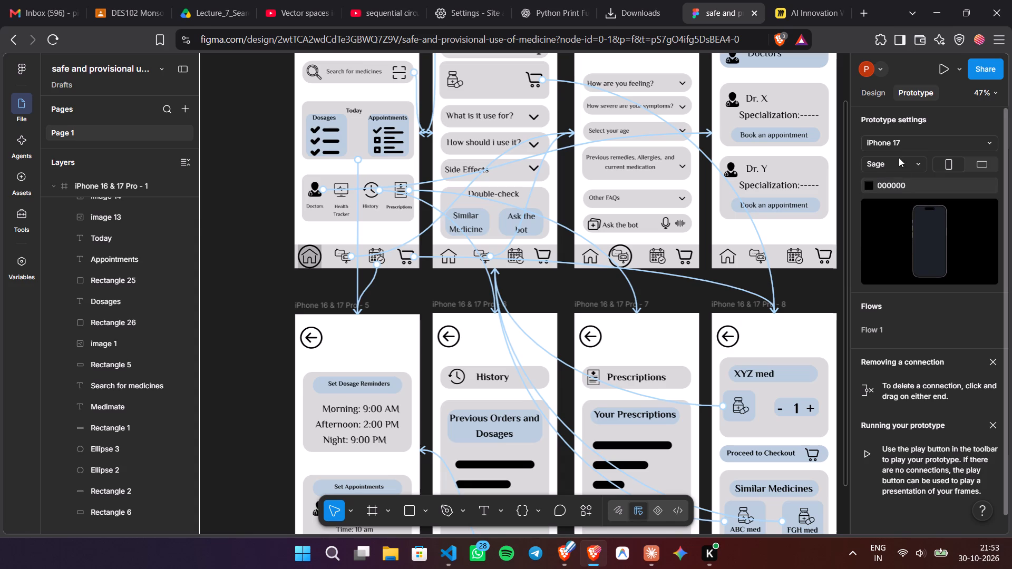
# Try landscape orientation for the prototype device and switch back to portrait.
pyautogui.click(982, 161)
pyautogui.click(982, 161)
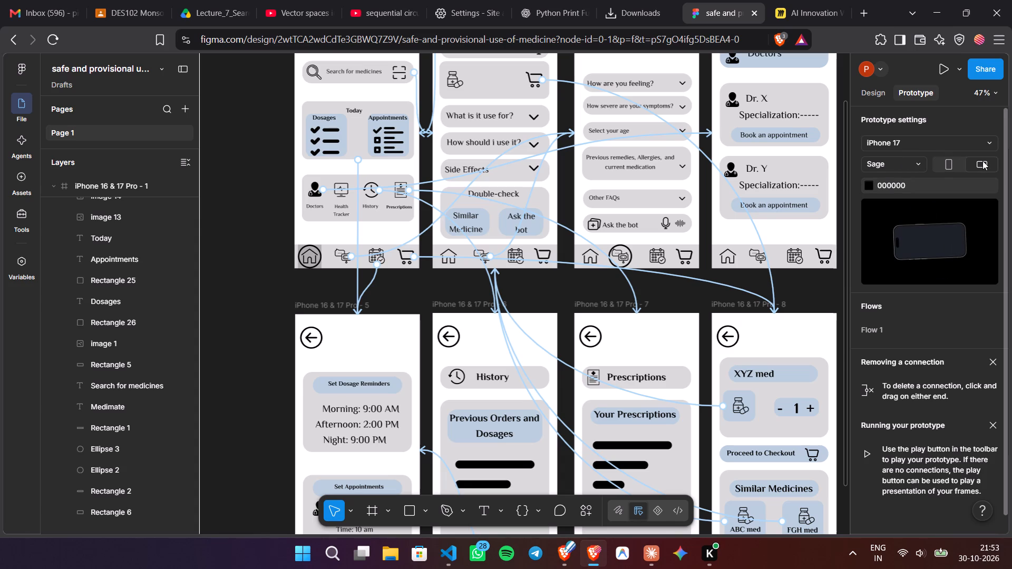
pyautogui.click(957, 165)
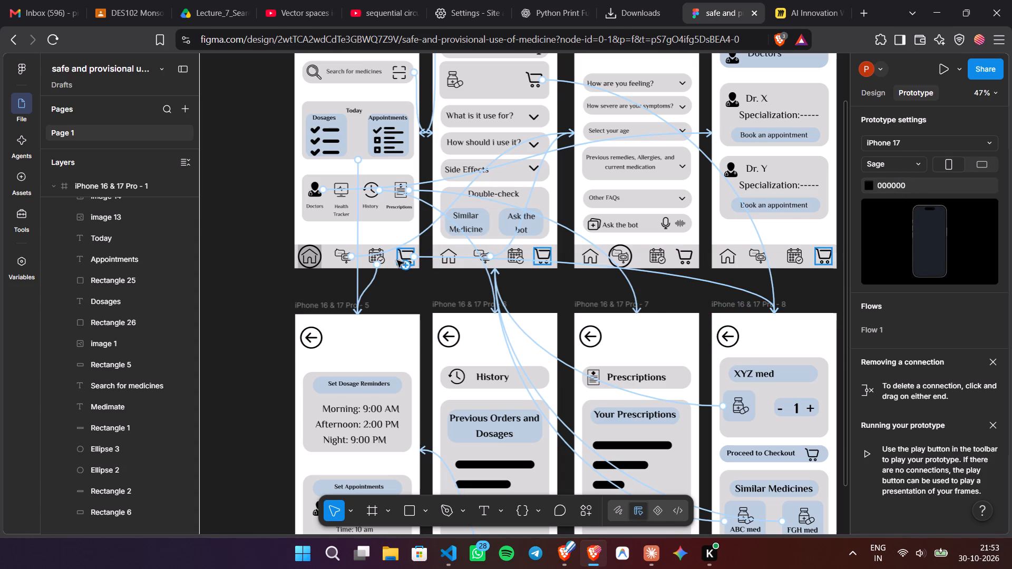
# Set the animation of the link from the home screen's bottom-bar calendar icon to Smart animate.
pyautogui.click(375, 274)
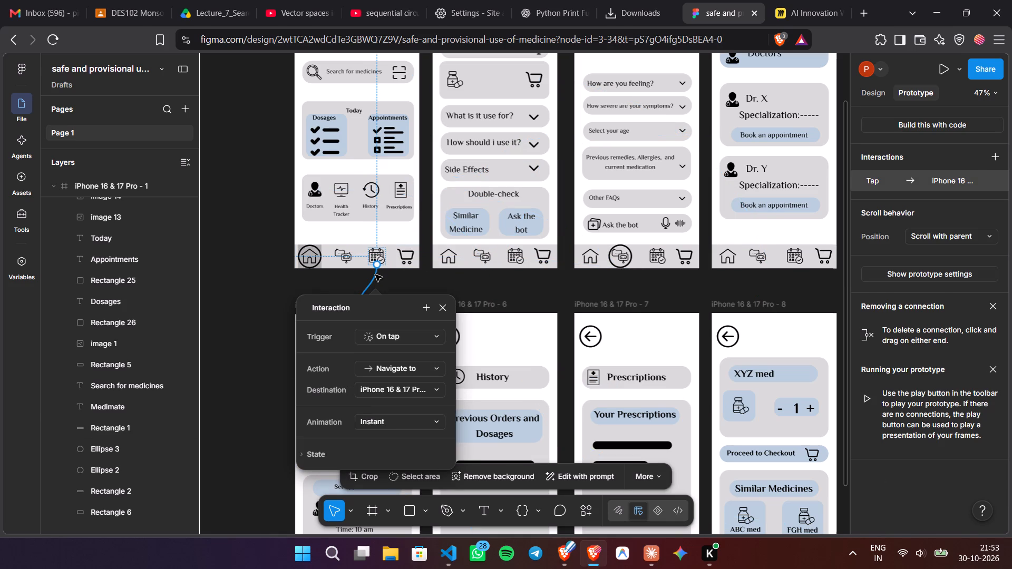
pyautogui.click(402, 420)
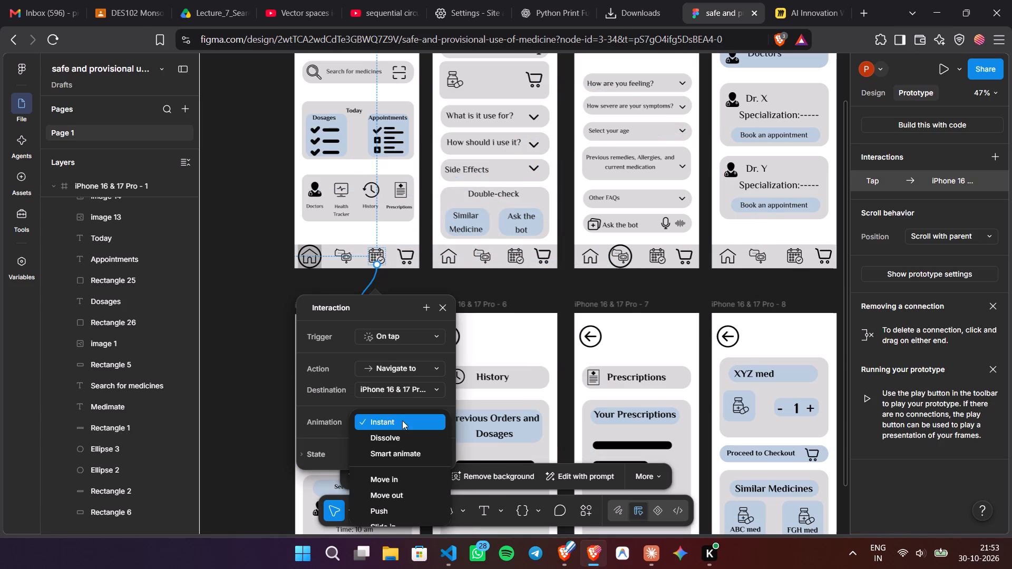
pyautogui.click(400, 452)
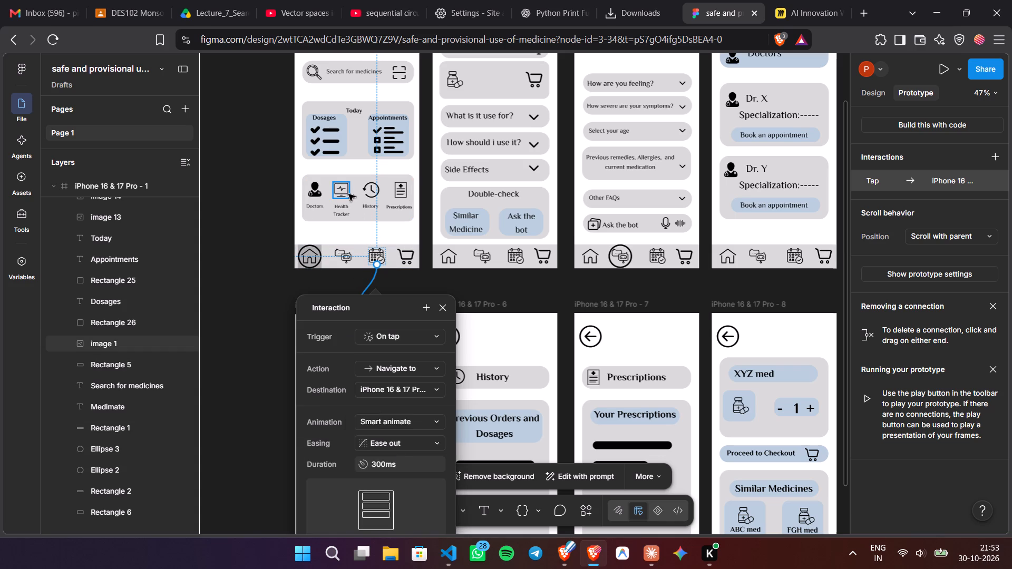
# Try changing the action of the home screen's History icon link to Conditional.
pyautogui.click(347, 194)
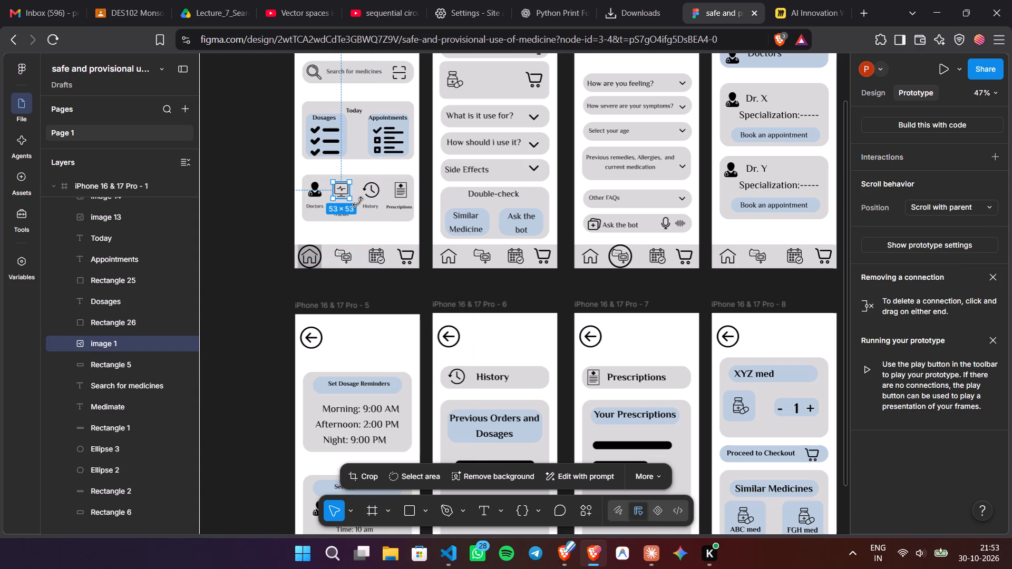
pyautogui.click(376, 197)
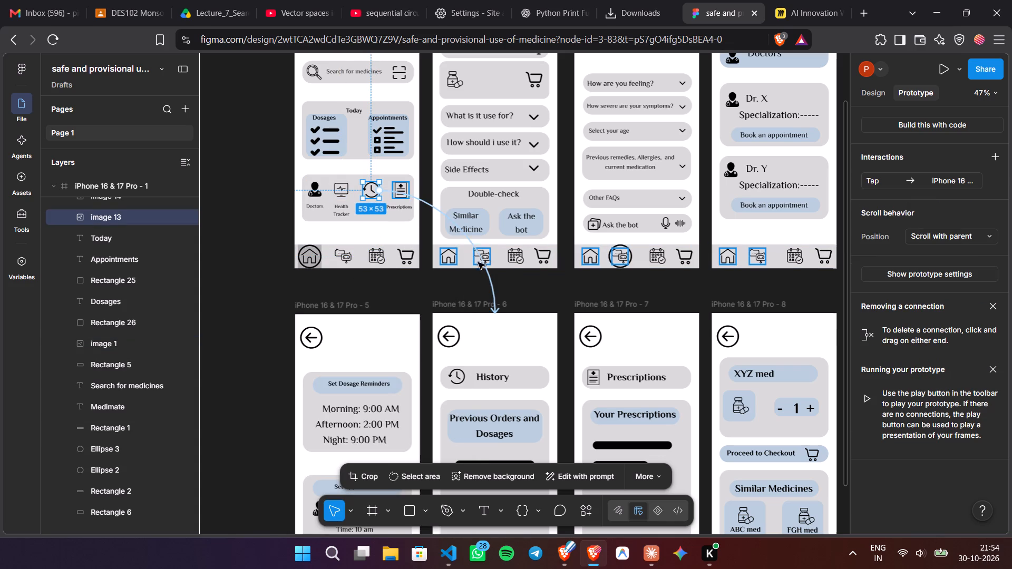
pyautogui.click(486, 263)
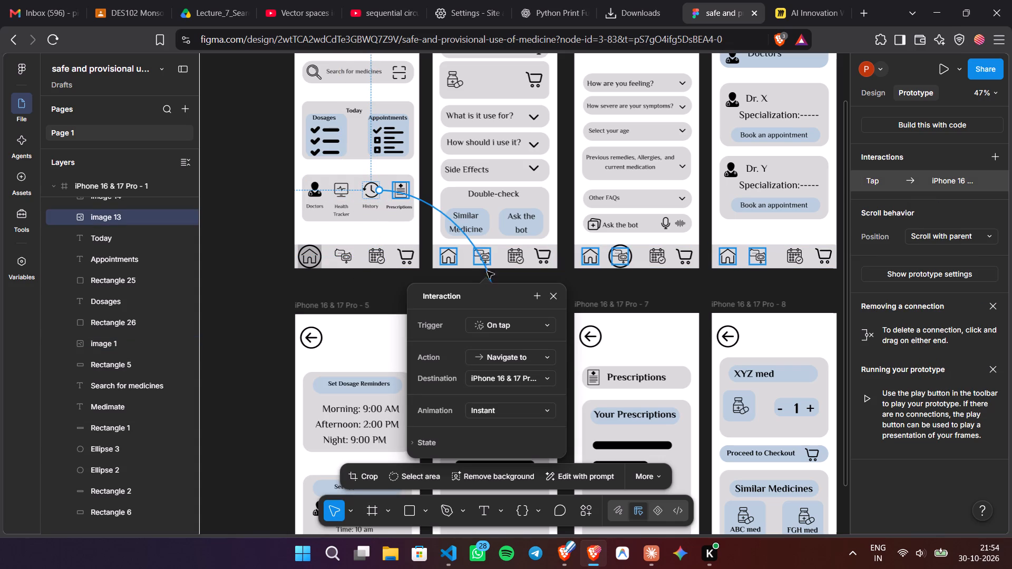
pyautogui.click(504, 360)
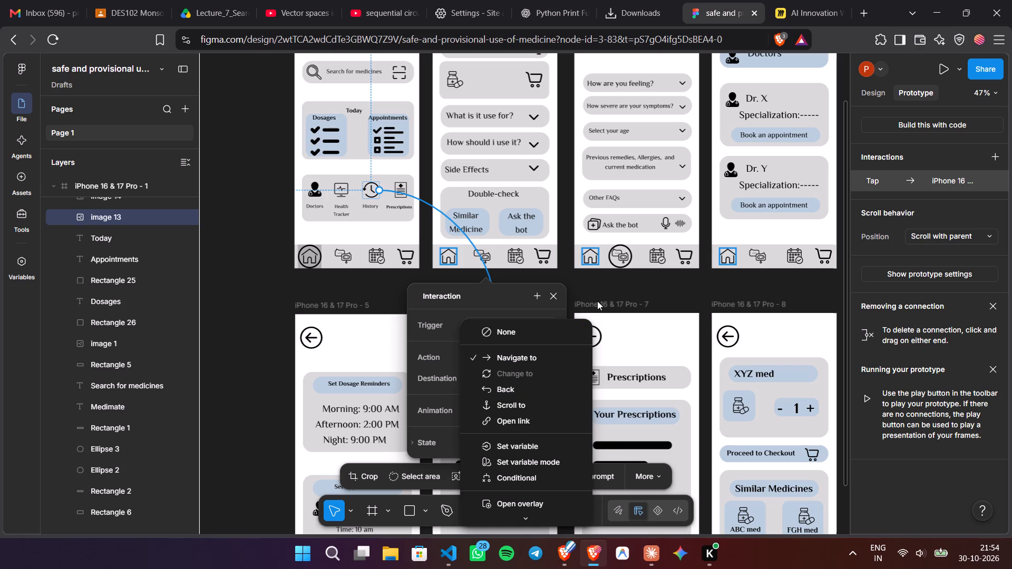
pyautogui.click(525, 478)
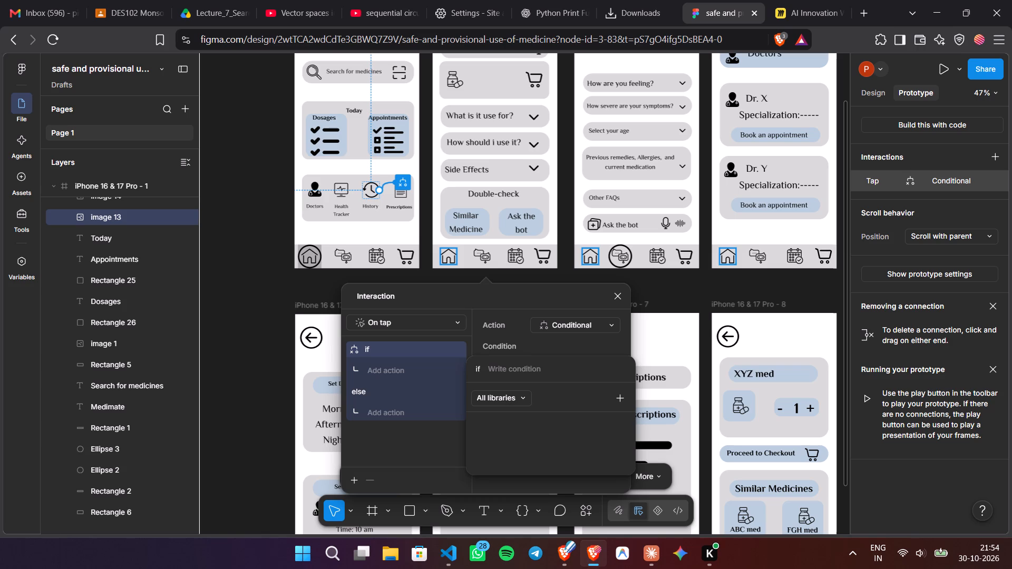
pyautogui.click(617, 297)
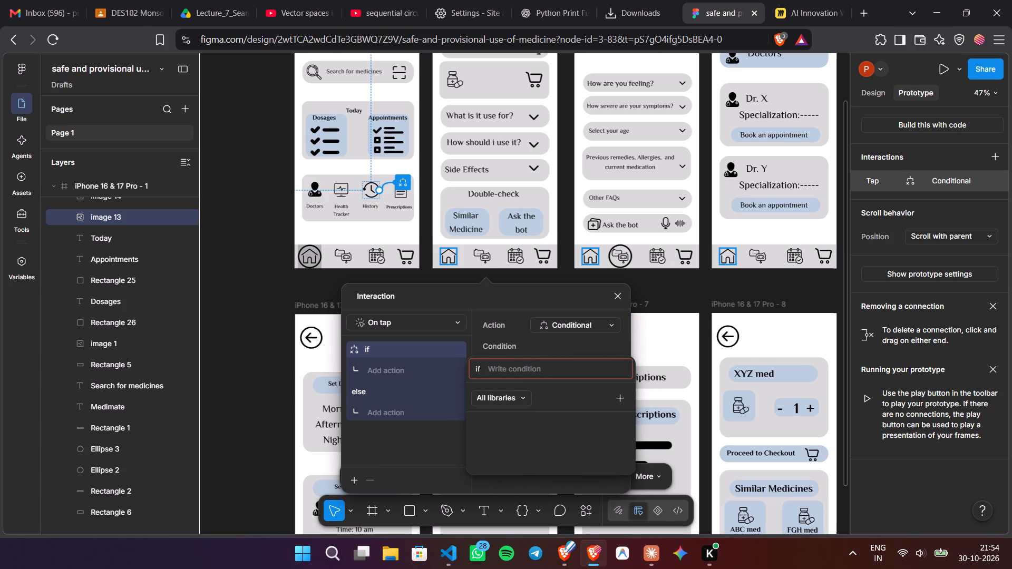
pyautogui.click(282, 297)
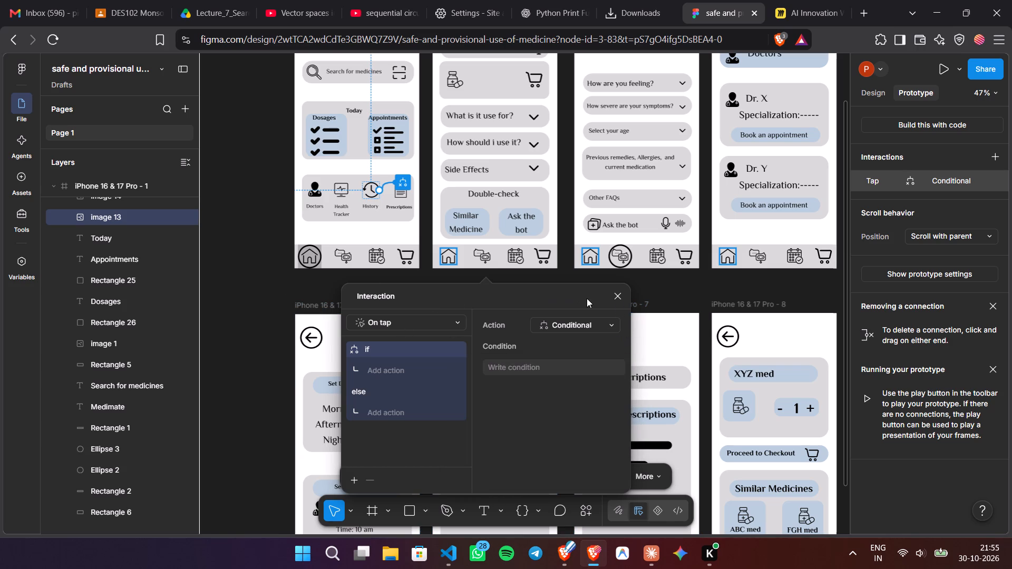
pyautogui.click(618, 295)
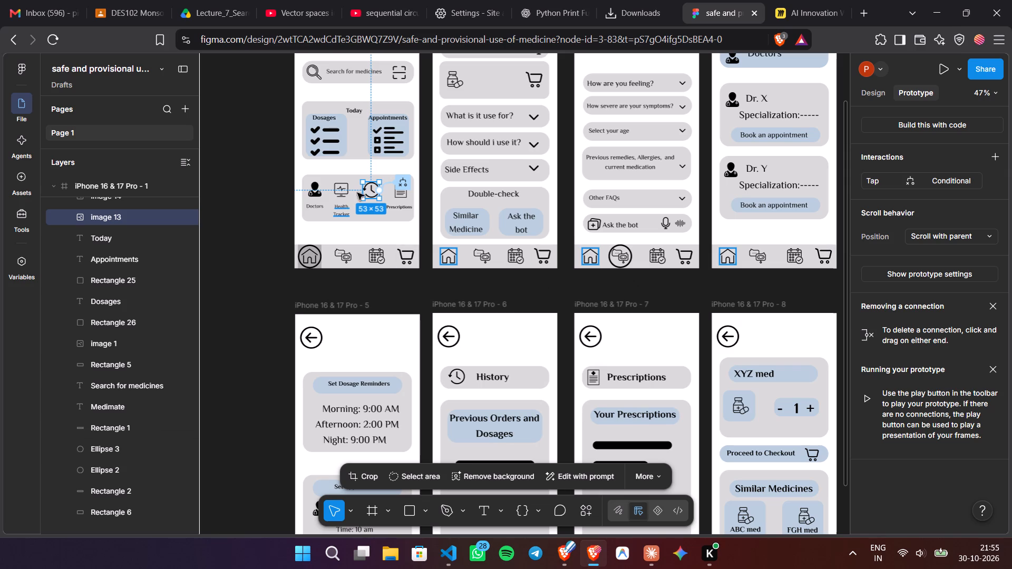
# Delete the tap interaction from the home screen's History icon.
pyautogui.click(404, 180)
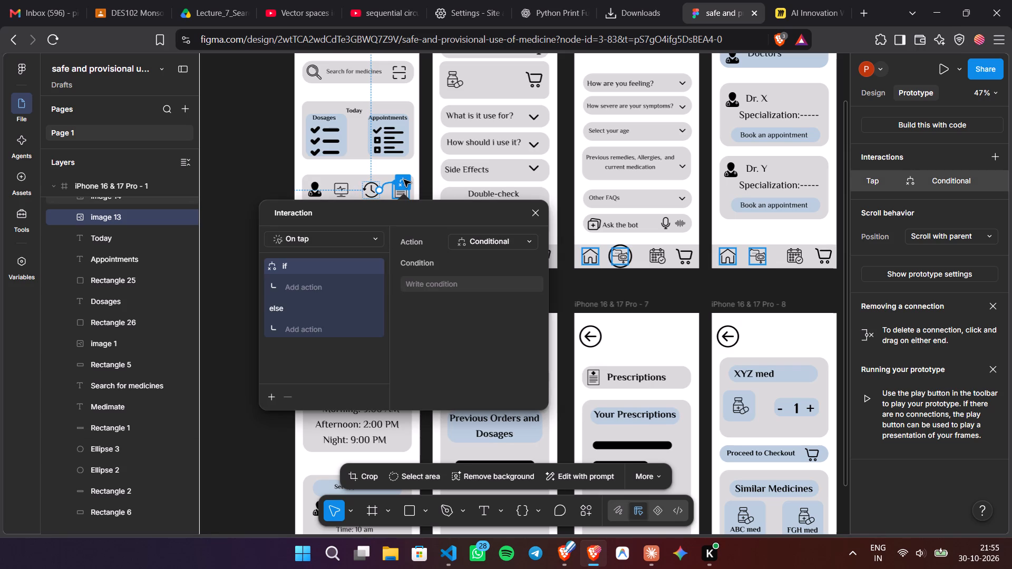
pyautogui.press('Delete')
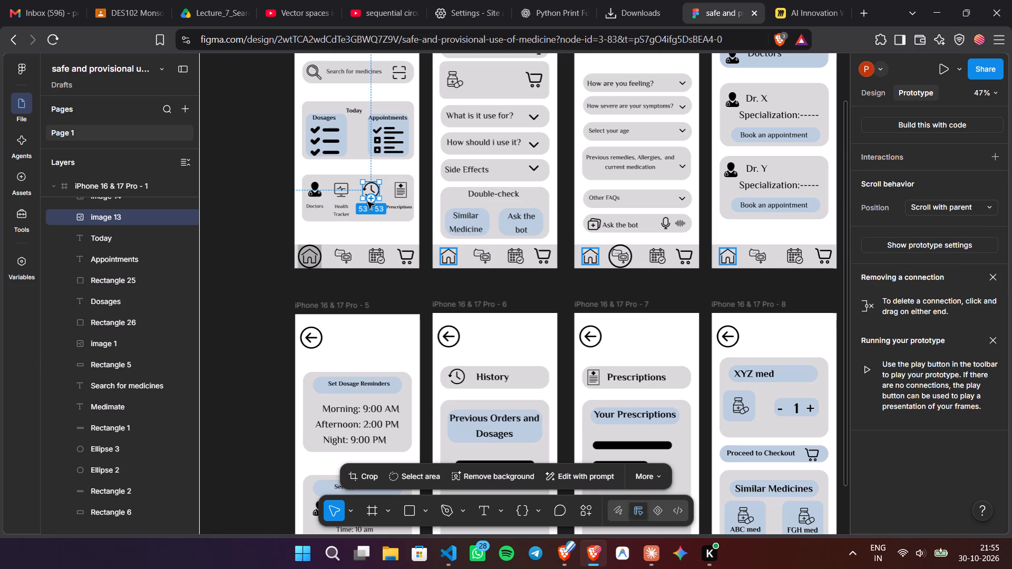
# Link the home screen's History icon to the History screen with an On tap, Navigate to interaction using Smart animate.
pyautogui.click(369, 190)
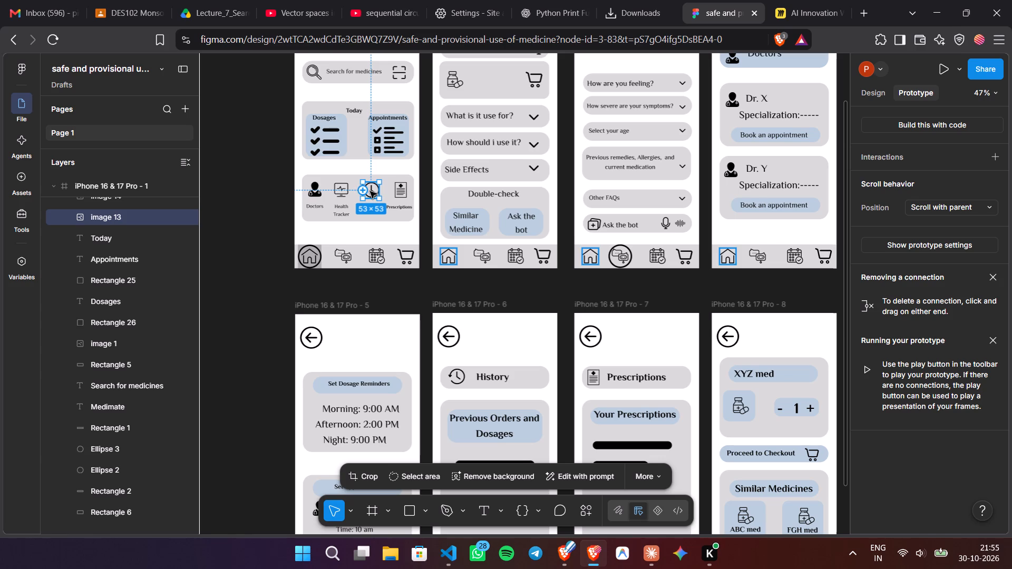
pyautogui.click(370, 191)
pyautogui.click(280, 205)
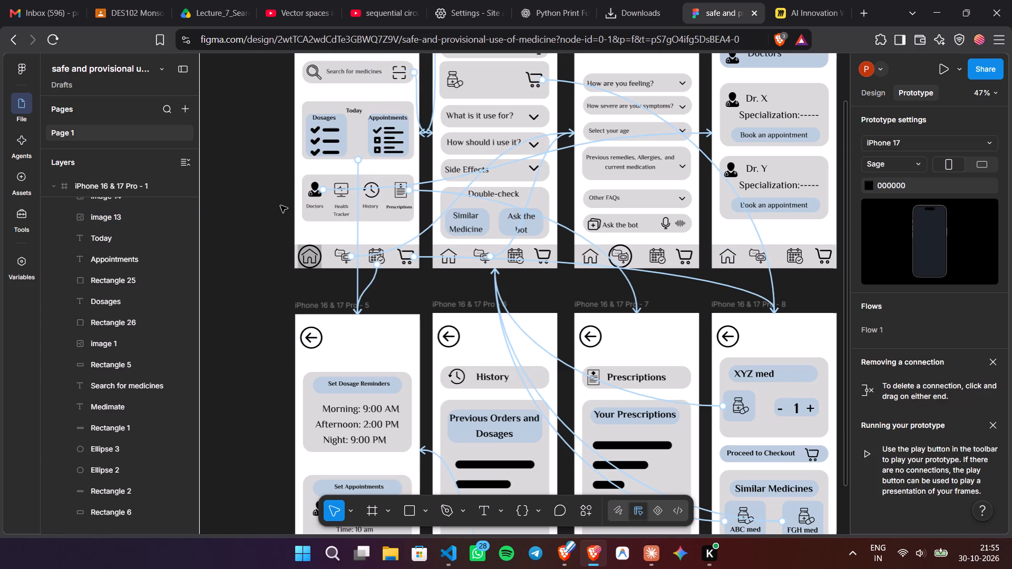
pyautogui.click(371, 197)
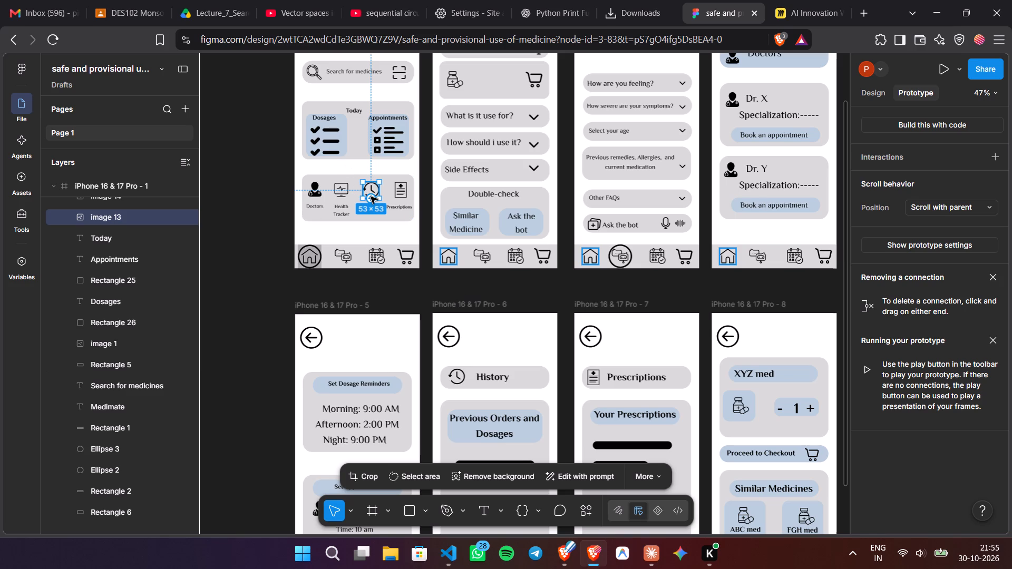
pyautogui.moveTo(371, 197); pyautogui.dragTo(548, 358)
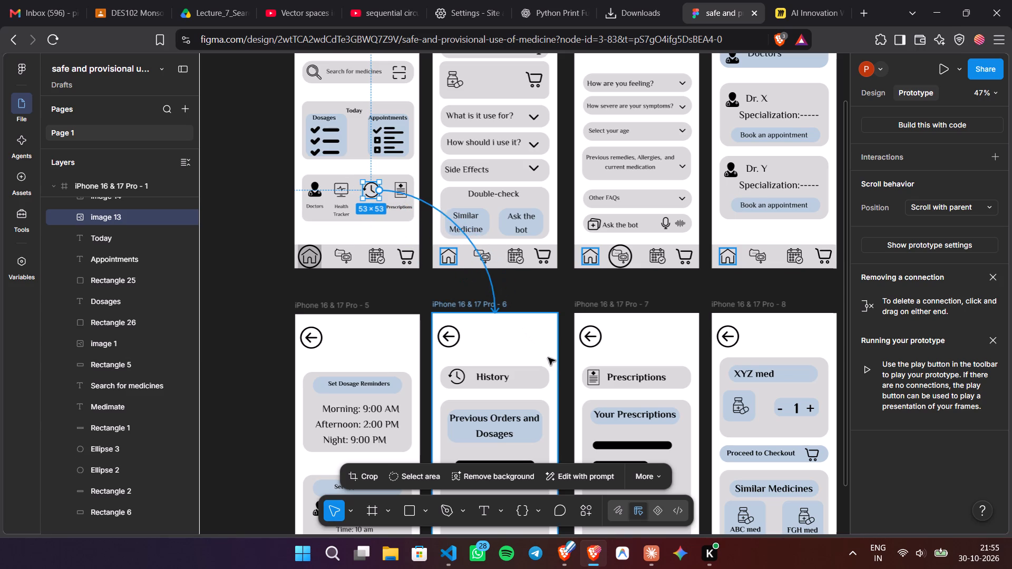
pyautogui.moveTo(548, 358); pyautogui.dragTo(560, 371)
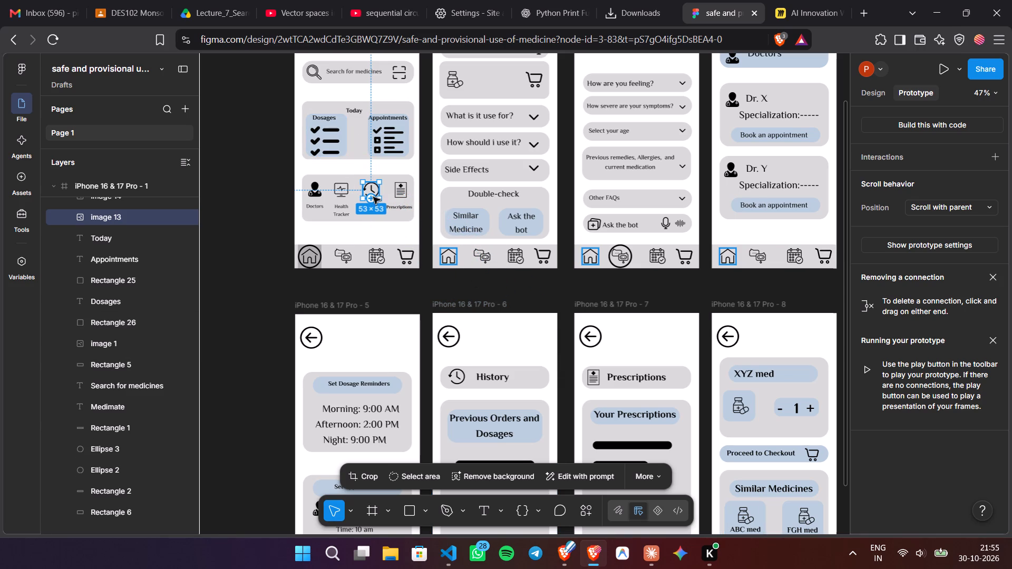
pyautogui.moveTo(372, 198); pyautogui.dragTo(449, 358)
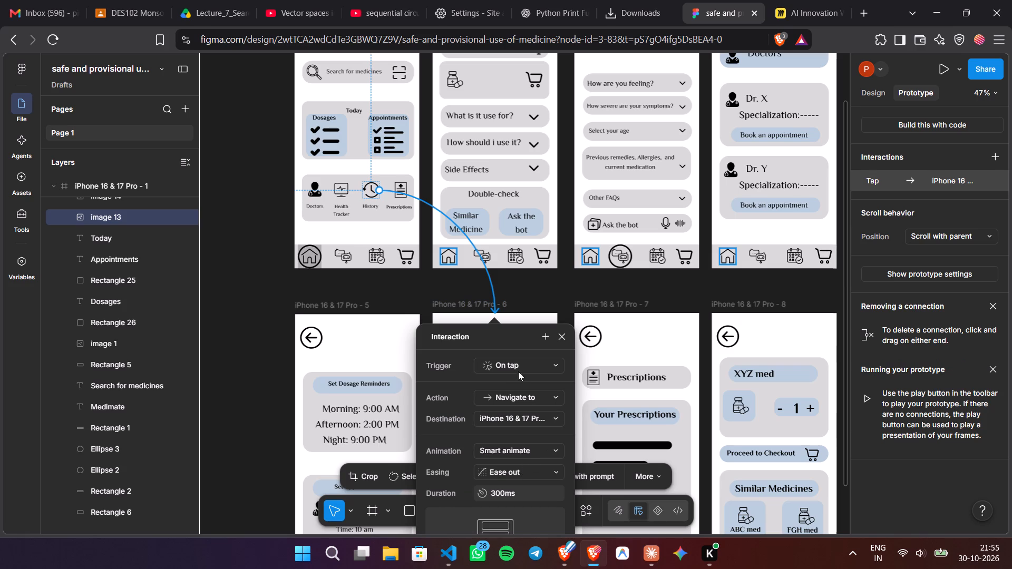
pyautogui.click(398, 296)
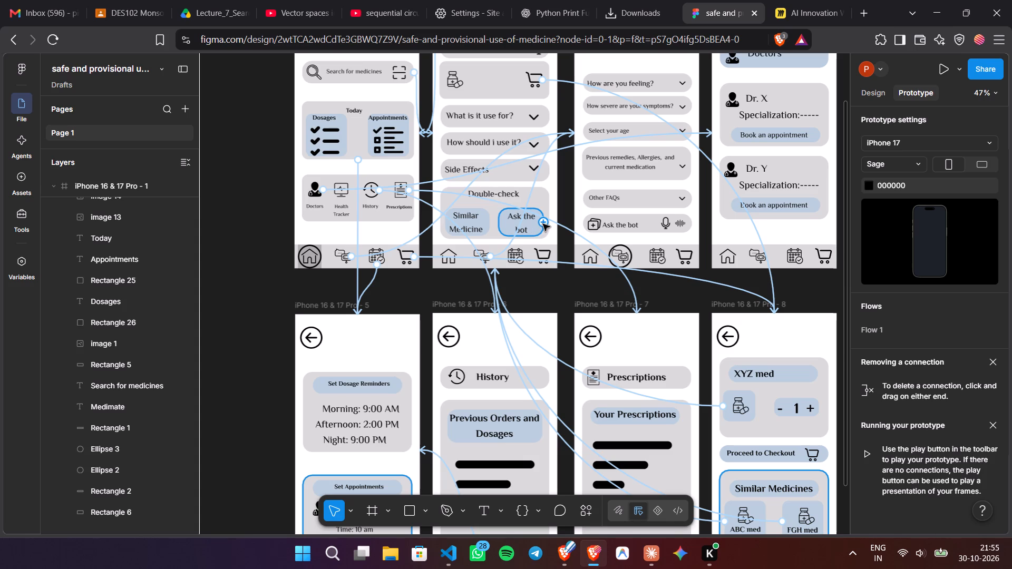
# Link the "Ask the bot" button on the XYZ Medicine screen to the symptom questions screen, on tap with Smart animate and Ease out.
pyautogui.scroll(1, 543, 224)
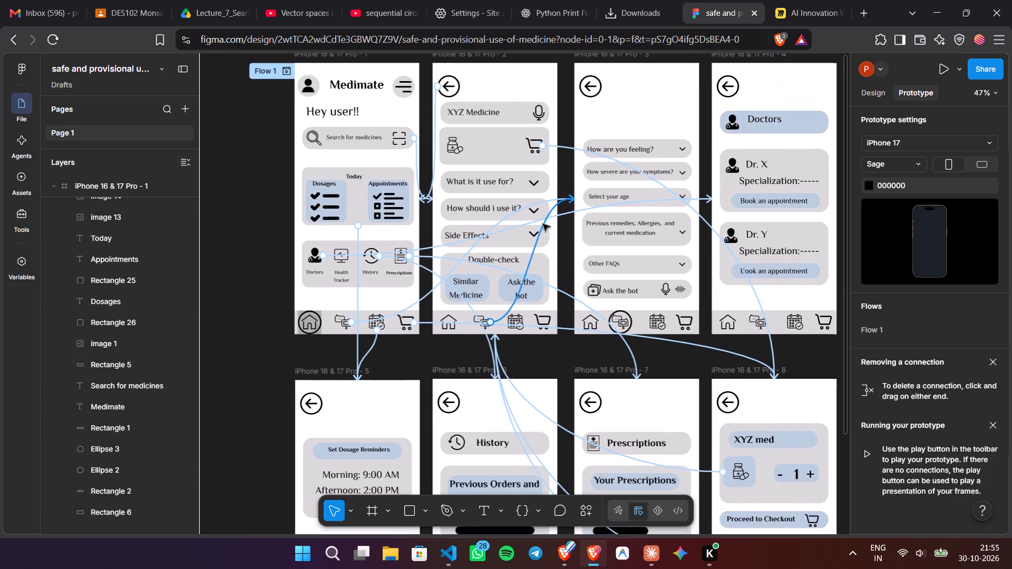
pyautogui.scroll(1, 543, 224)
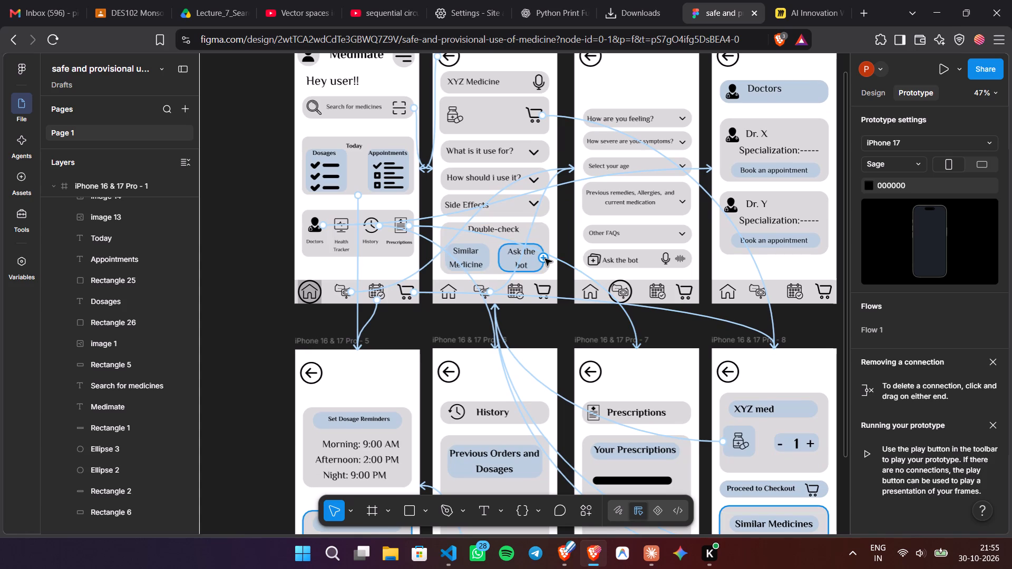
pyautogui.moveTo(545, 259); pyautogui.dragTo(571, 230)
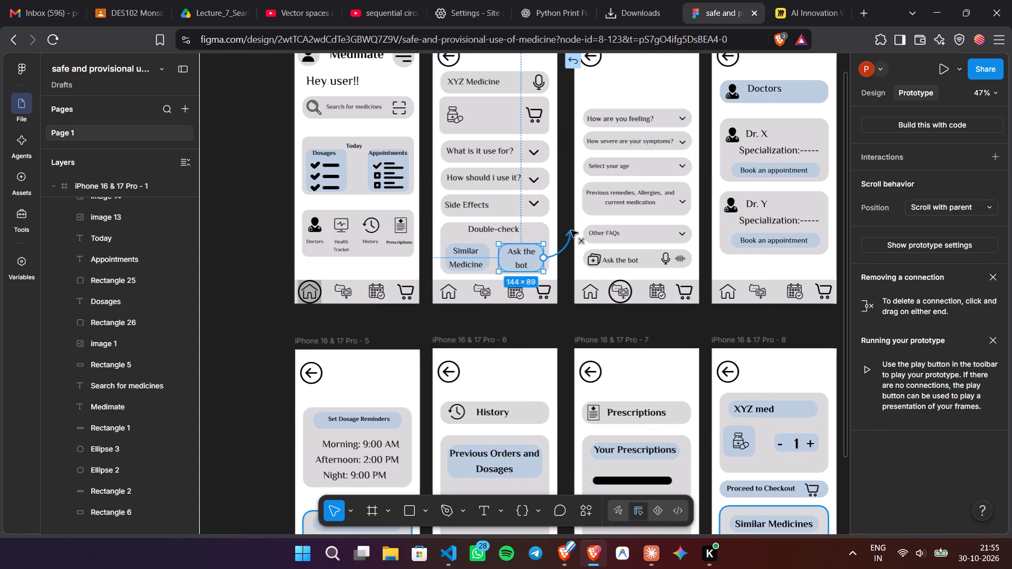
pyautogui.moveTo(571, 230); pyautogui.dragTo(581, 228)
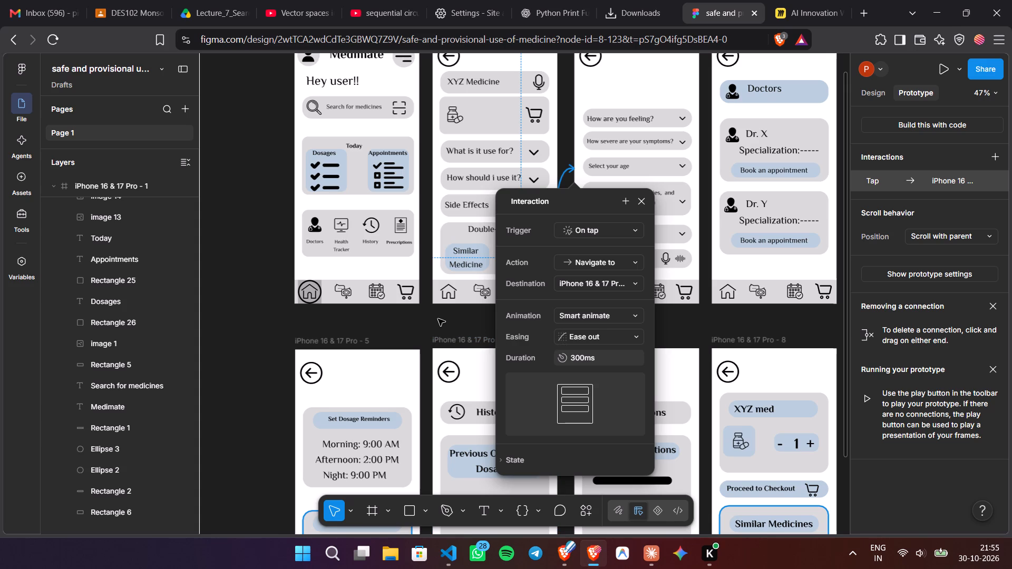
pyautogui.click(637, 336)
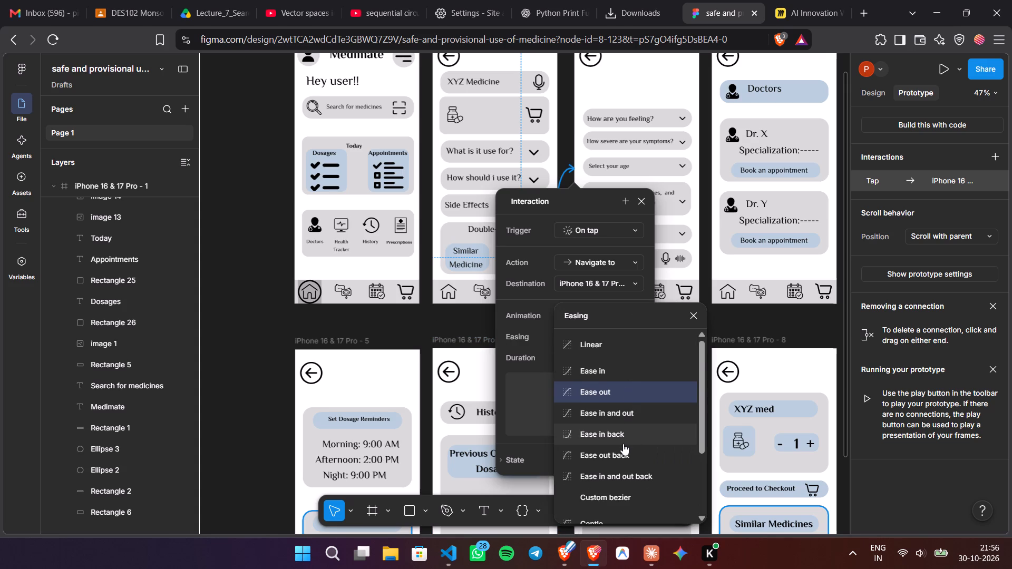
pyautogui.scroll(-3, 623, 444)
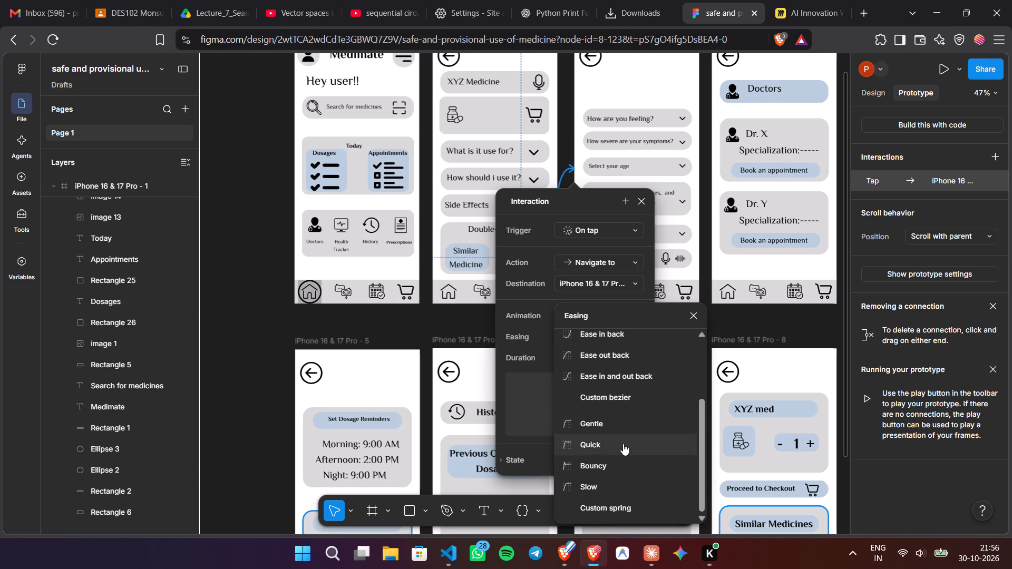
pyautogui.scroll(4, 623, 444)
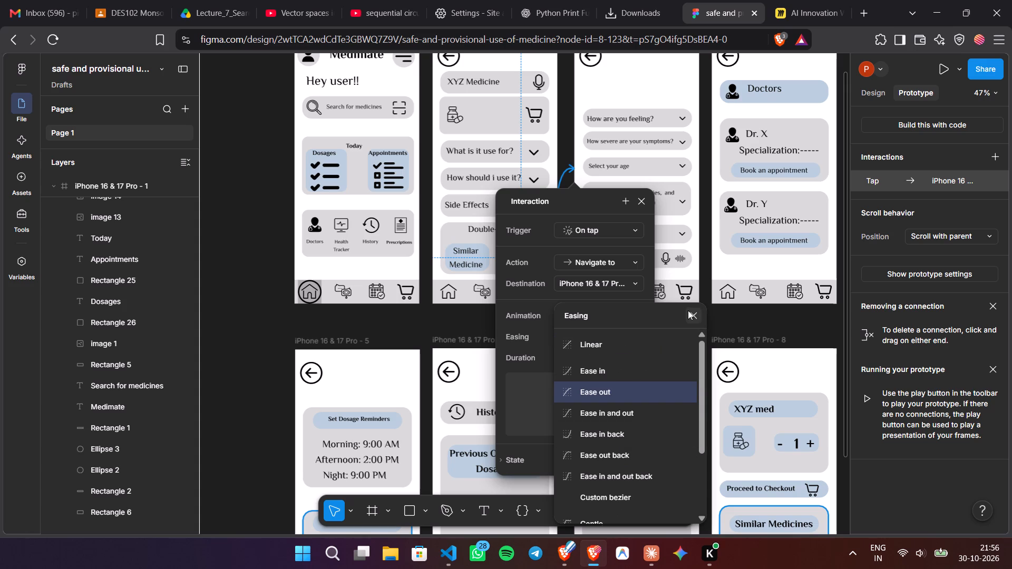
pyautogui.click(688, 310)
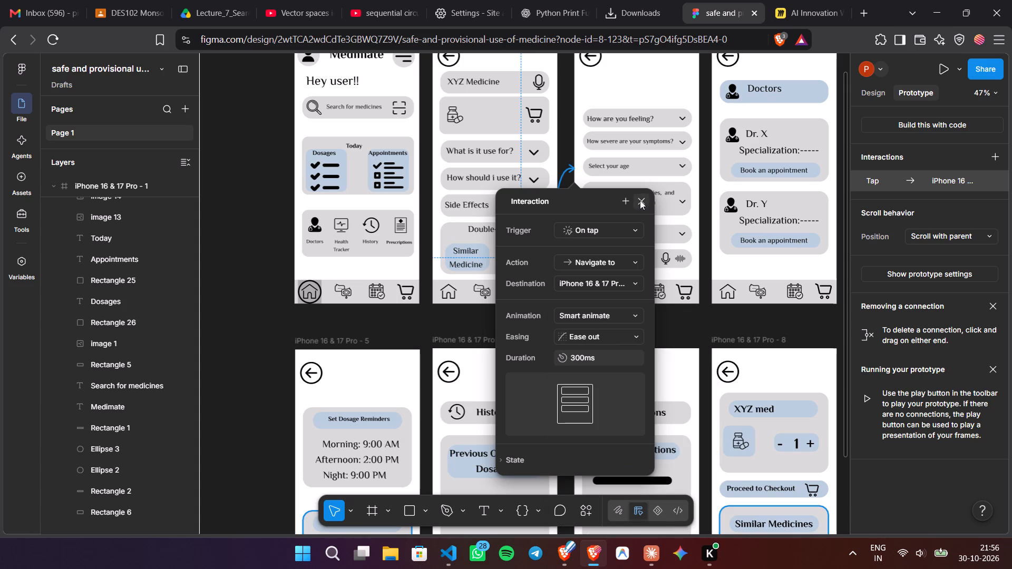
pyautogui.click(640, 200)
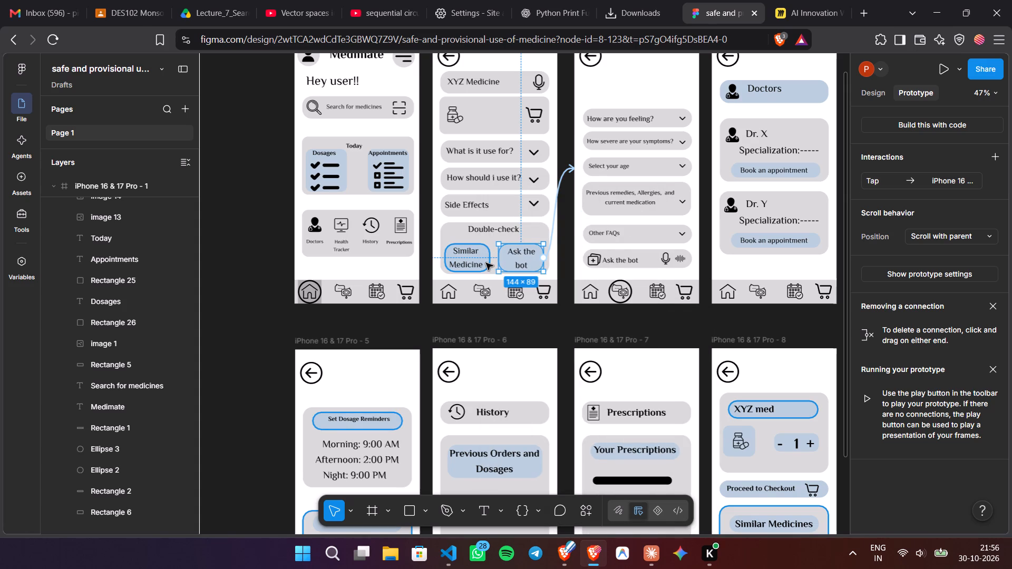
# Review both rows of app screens and the prototype connections between them.
pyautogui.scroll(1, 486, 263)
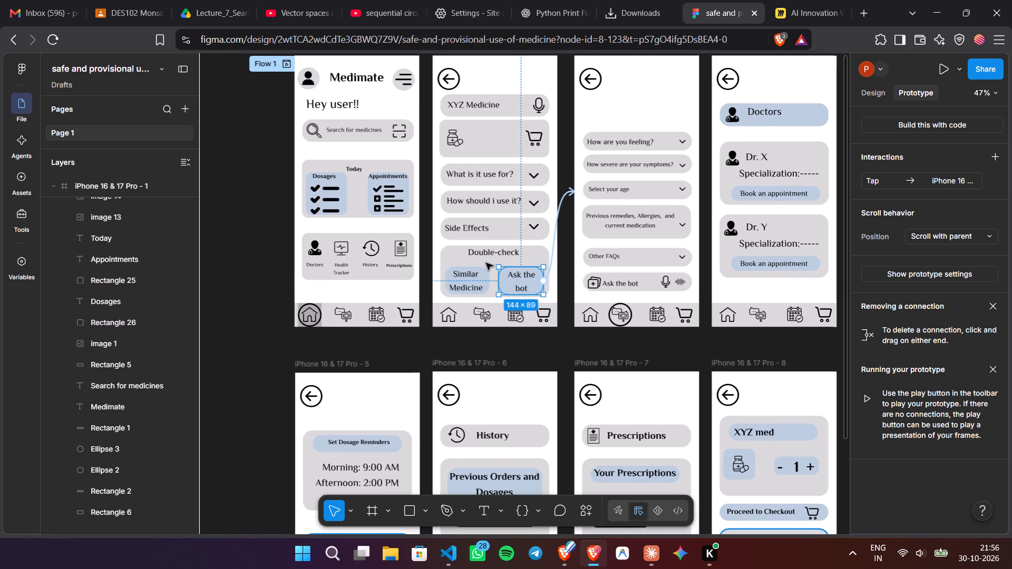
pyautogui.scroll(1, 486, 263)
pyautogui.scroll(-3, 486, 263)
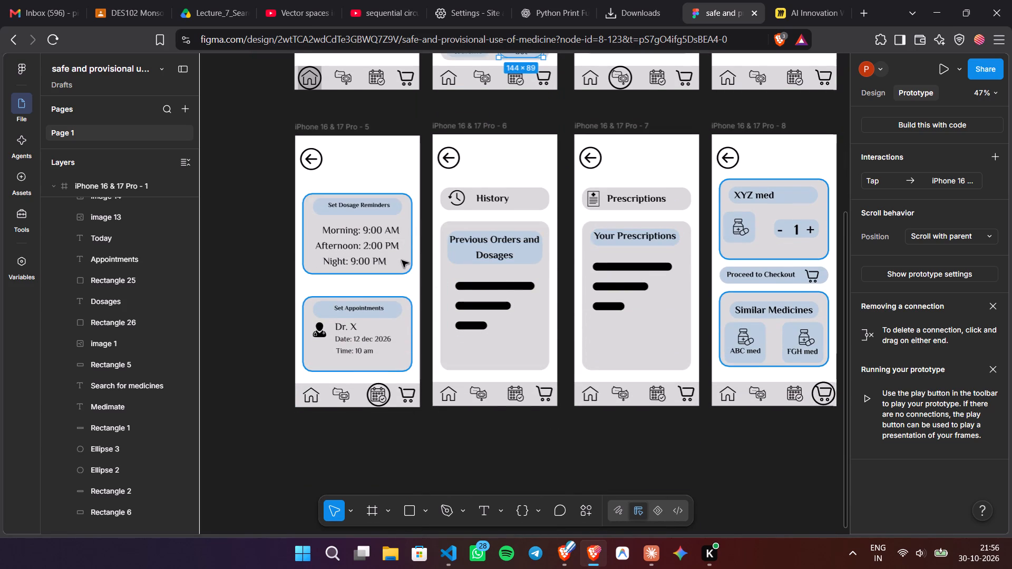
pyautogui.scroll(3, 402, 260)
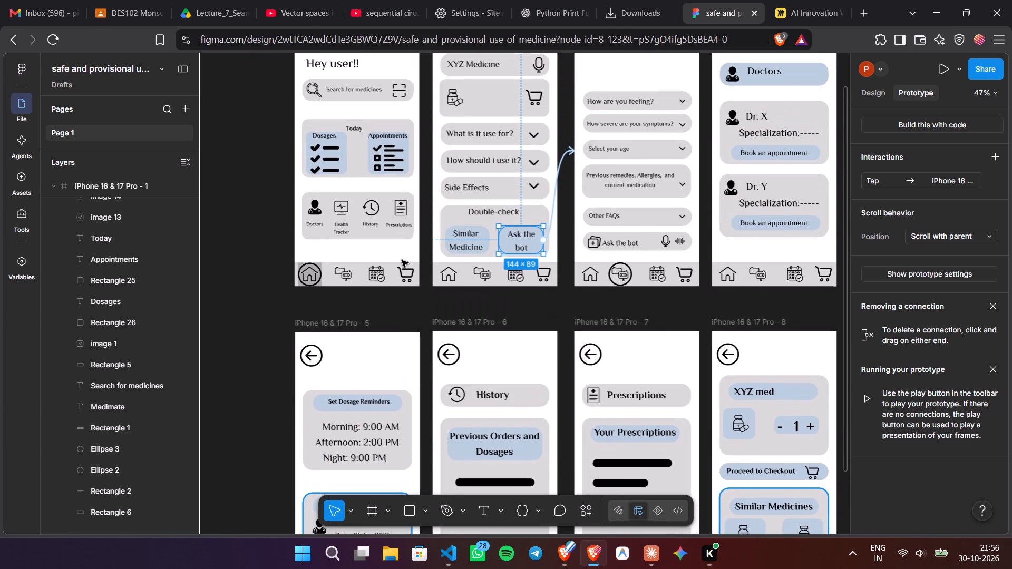
pyautogui.scroll(1, 402, 260)
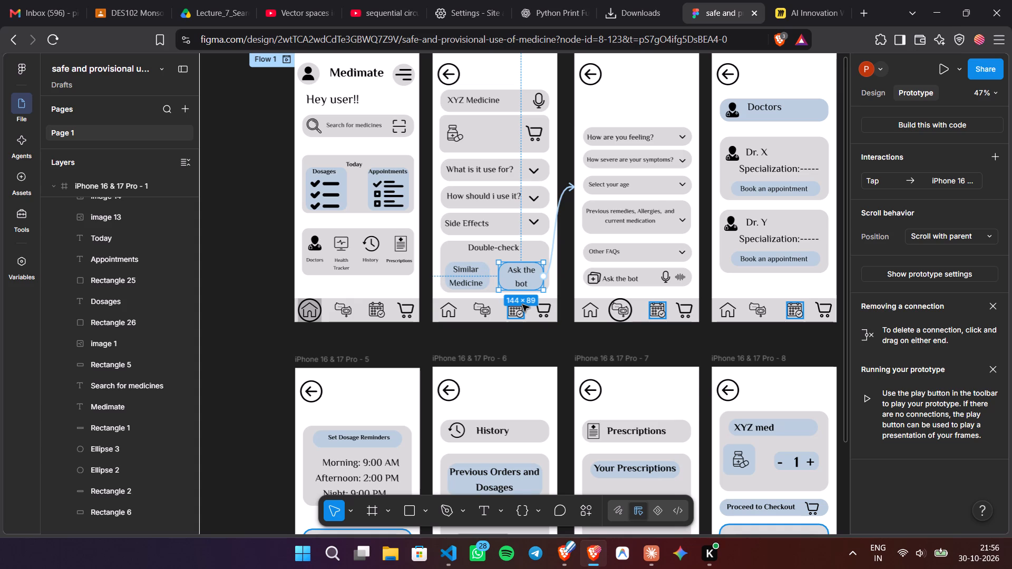
pyautogui.scroll(-1, 522, 305)
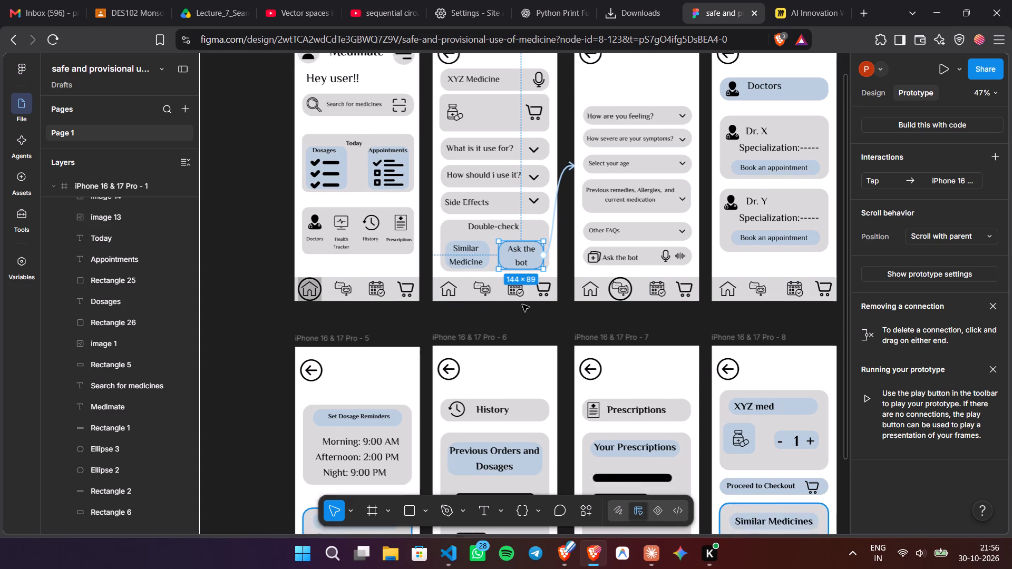
pyautogui.scroll(-2, 522, 305)
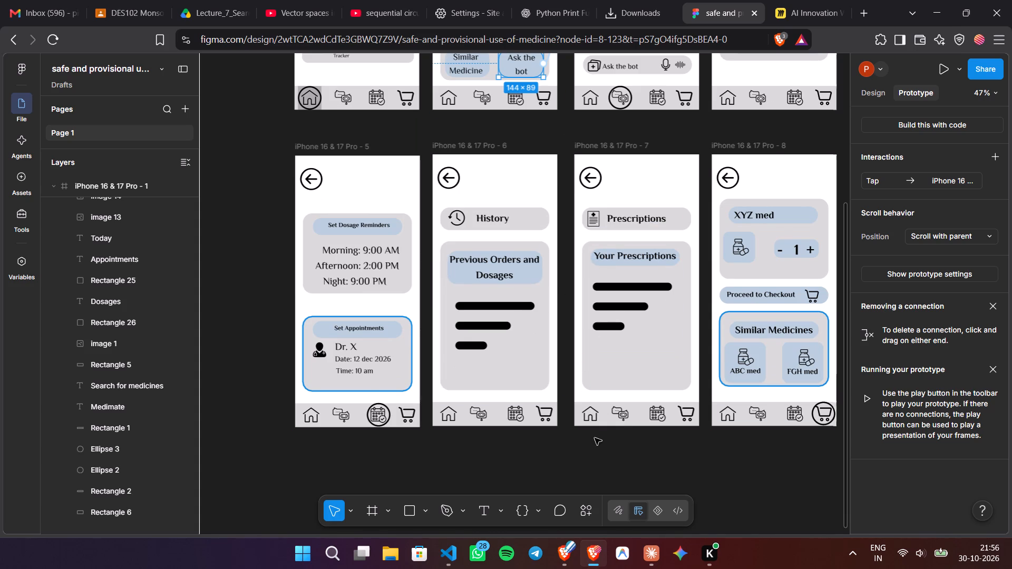
pyautogui.click(602, 459)
pyautogui.scroll(3, 602, 459)
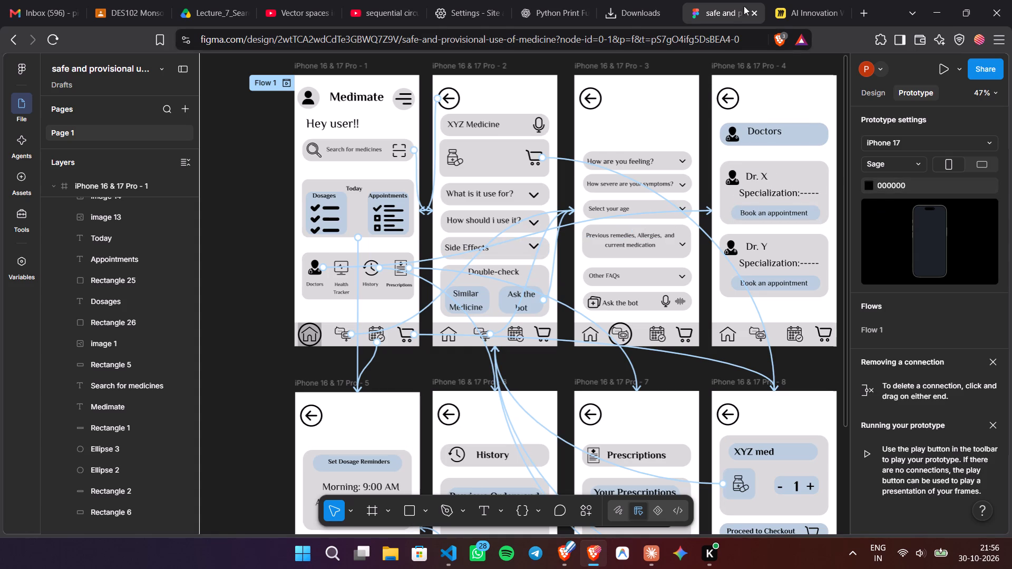
# Search the web for how to animate all connections at once in Figma, read the full answer, and close the search page.
pyautogui.click(864, 10)
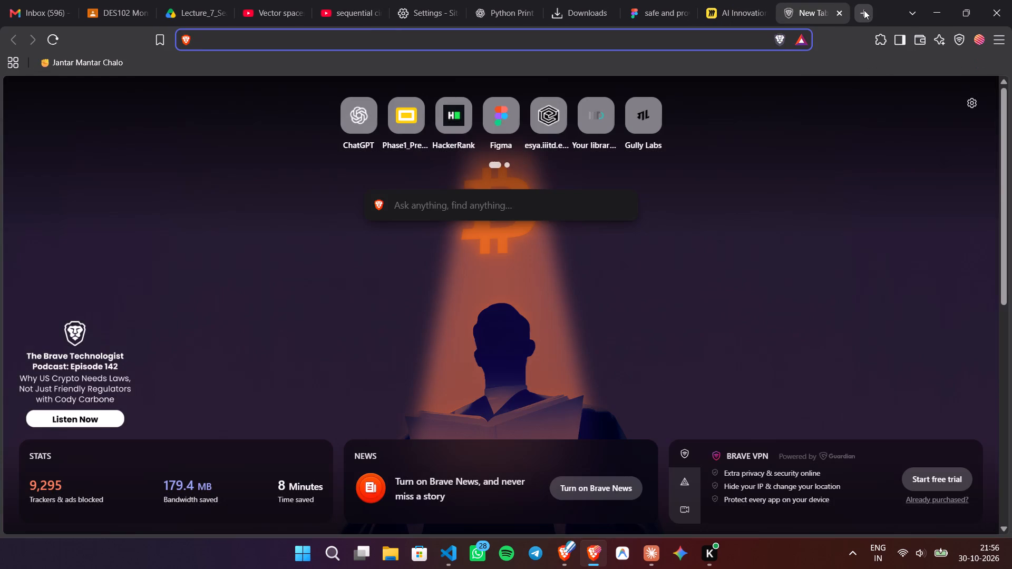
pyautogui.write('how to animate all')
pyautogui.press('space')
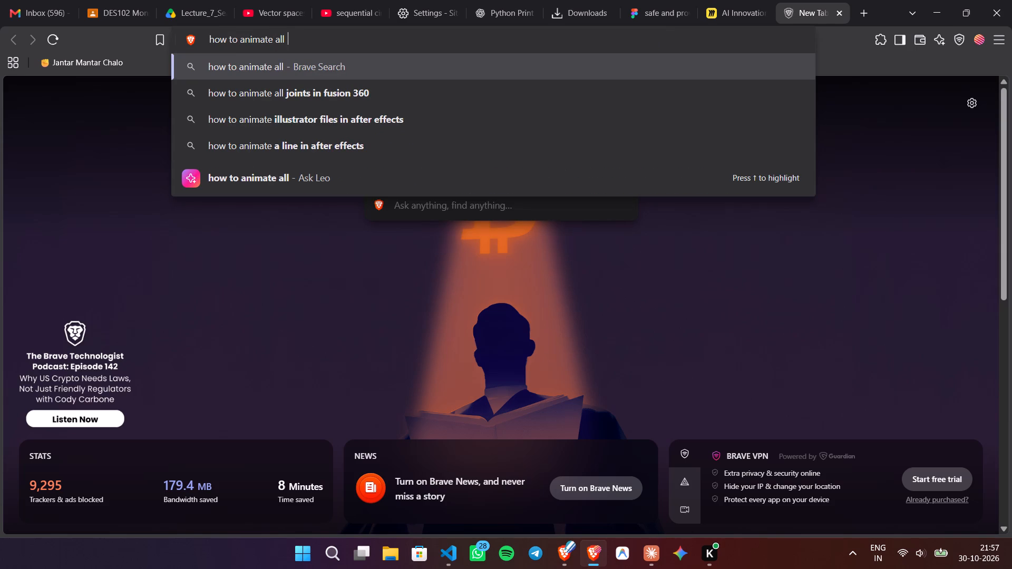
pyautogui.write('conection at once in figma')
pyautogui.press('space')
pyautogui.press('Return')
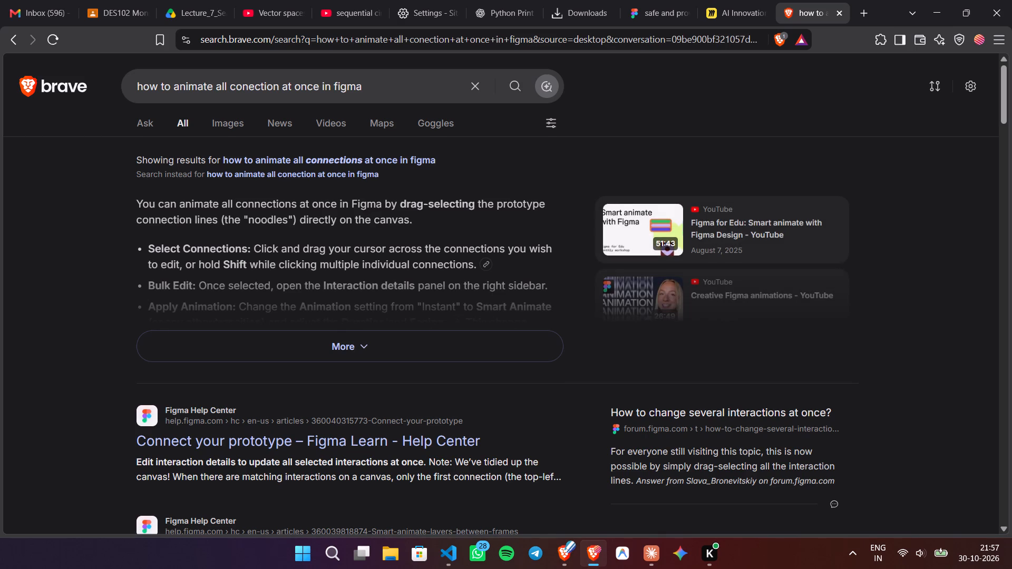
pyautogui.click(327, 343)
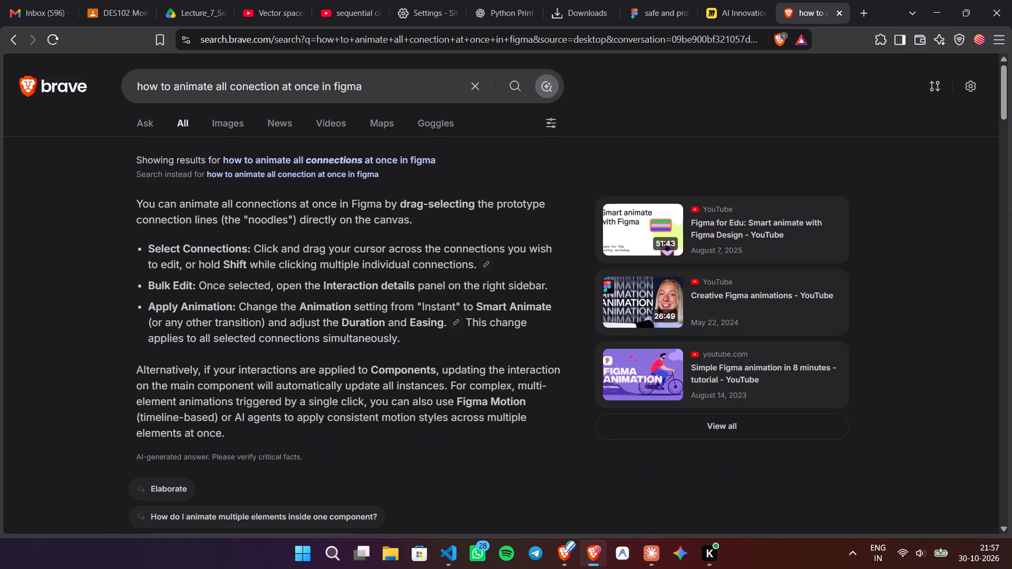
pyautogui.scroll(-1, 327, 343)
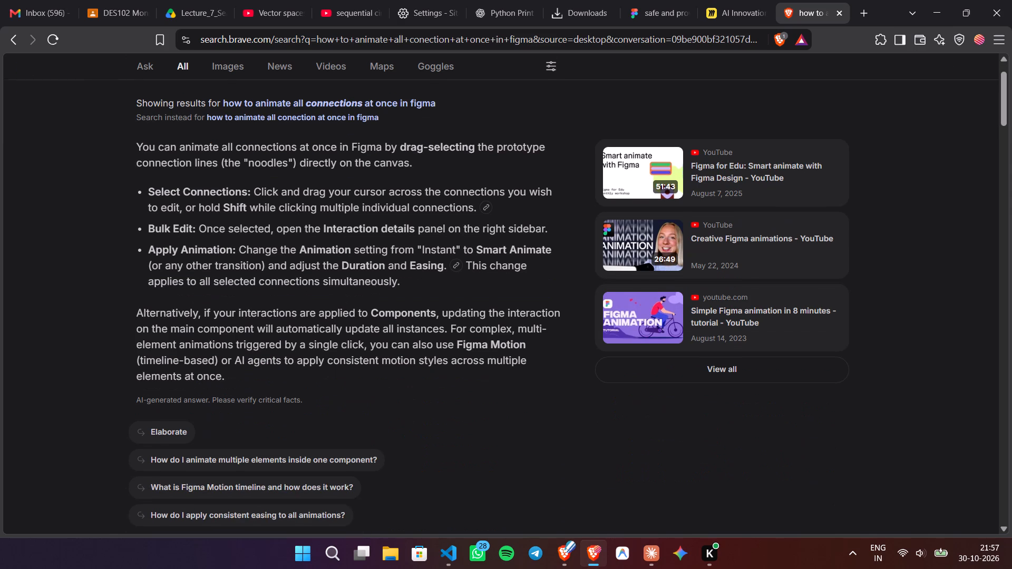
pyautogui.scroll(-1, 327, 343)
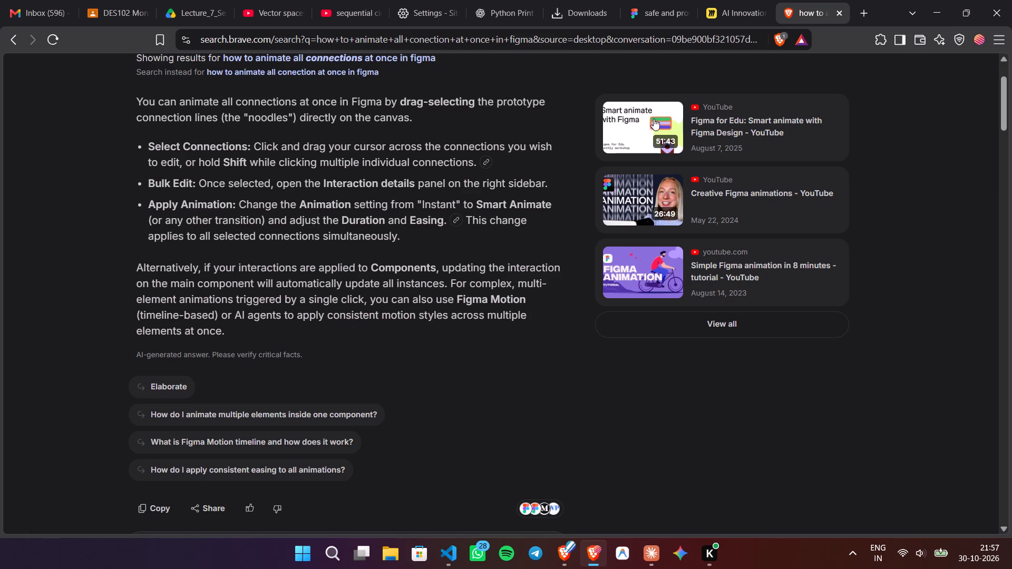
pyautogui.click(844, 10)
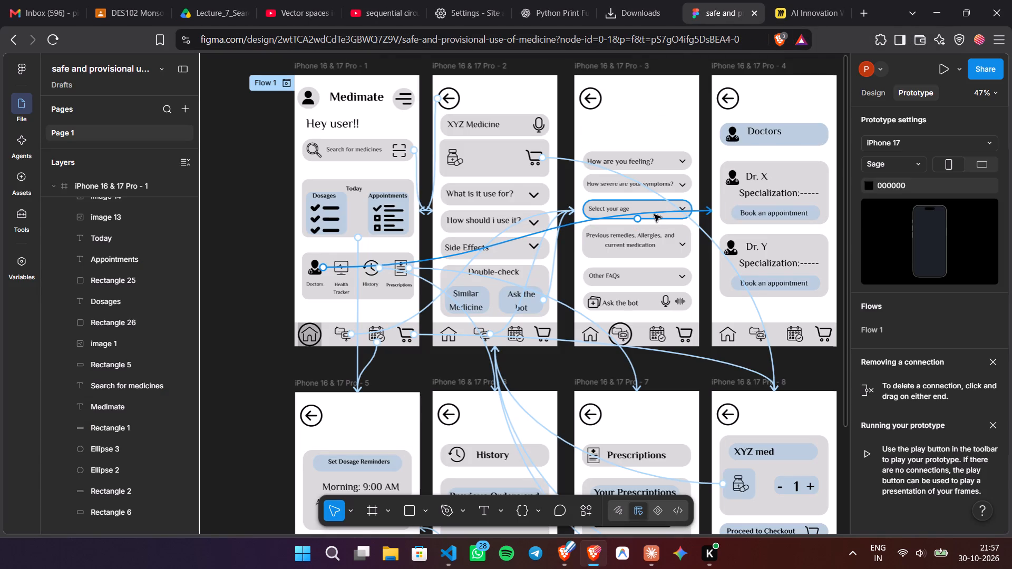
# Set the home screen's Prescriptions icon link to a Move in animation with direction left, after trying Smart animate and direction right.
pyautogui.click(654, 214)
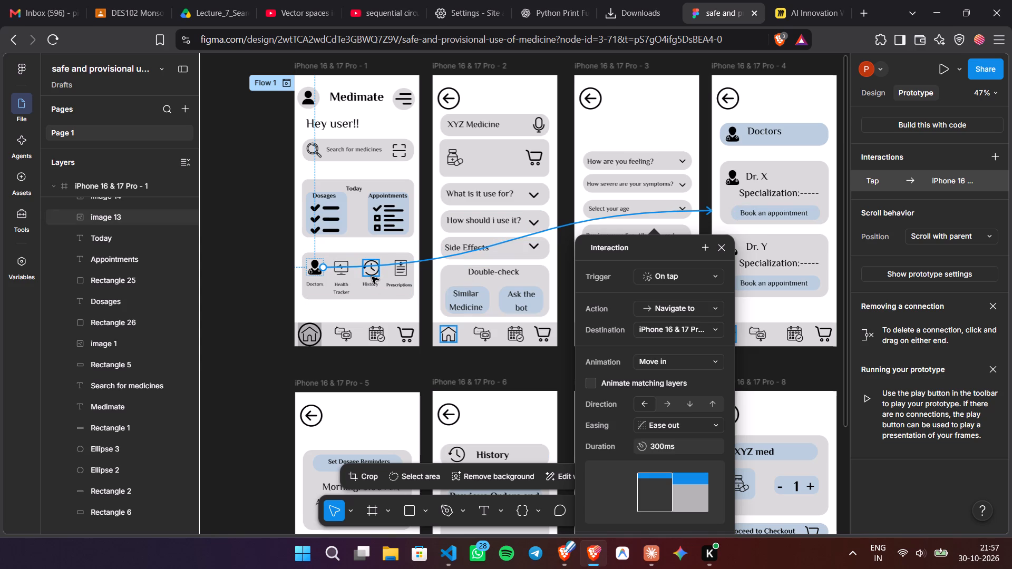
pyautogui.click(401, 271)
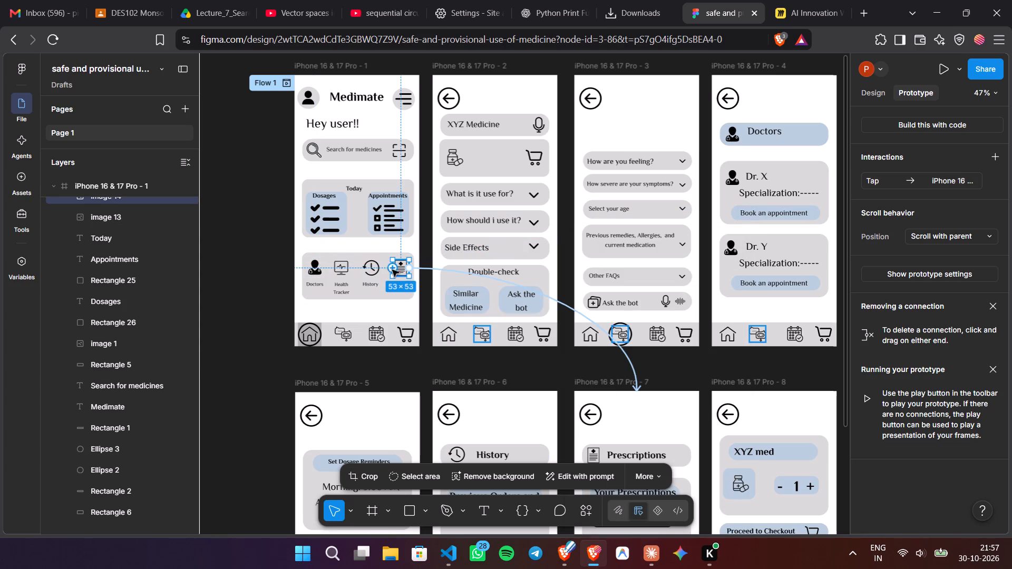
pyautogui.click(562, 305)
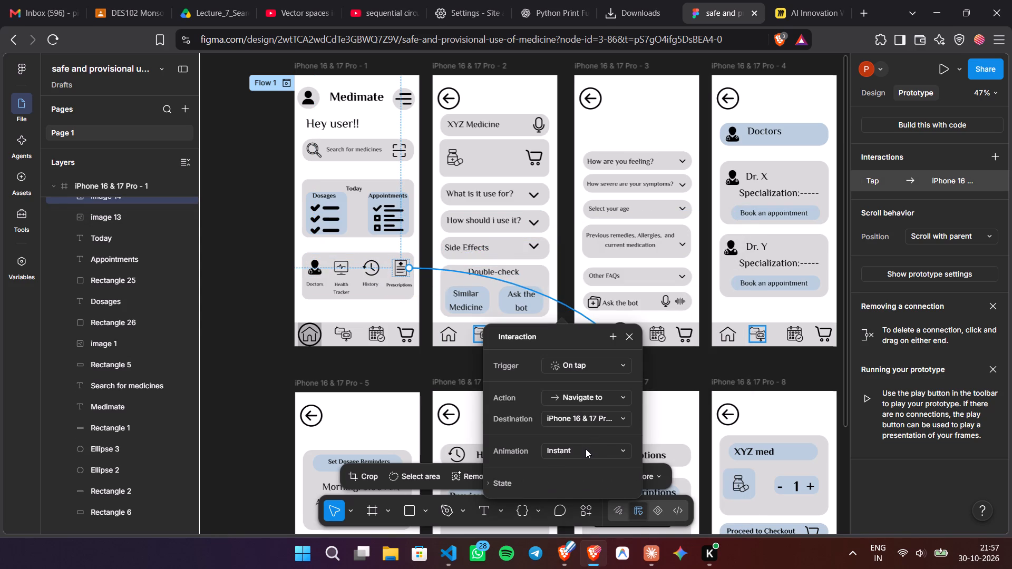
pyautogui.click(586, 449)
pyautogui.click(587, 481)
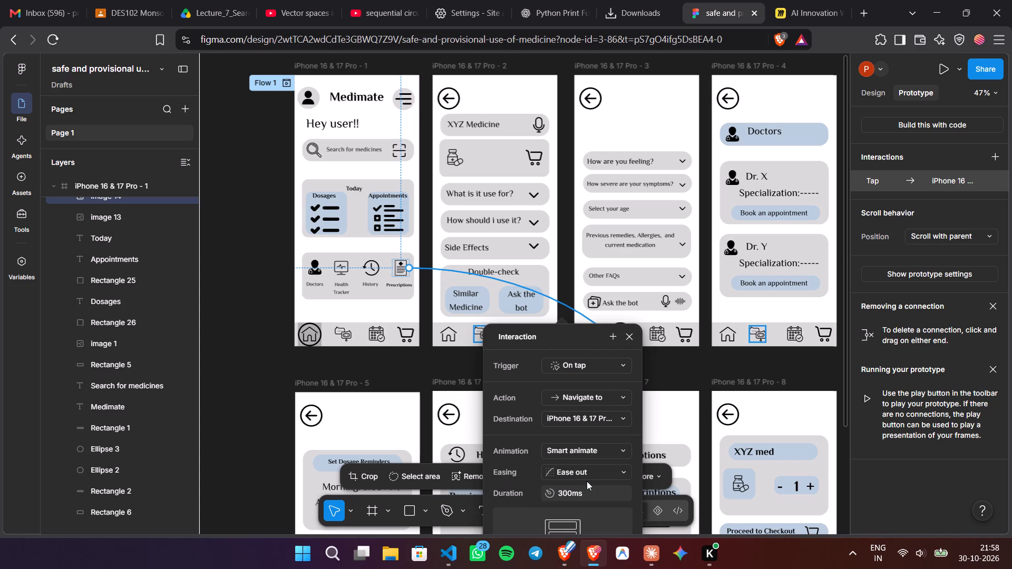
pyautogui.scroll(-1, 587, 481)
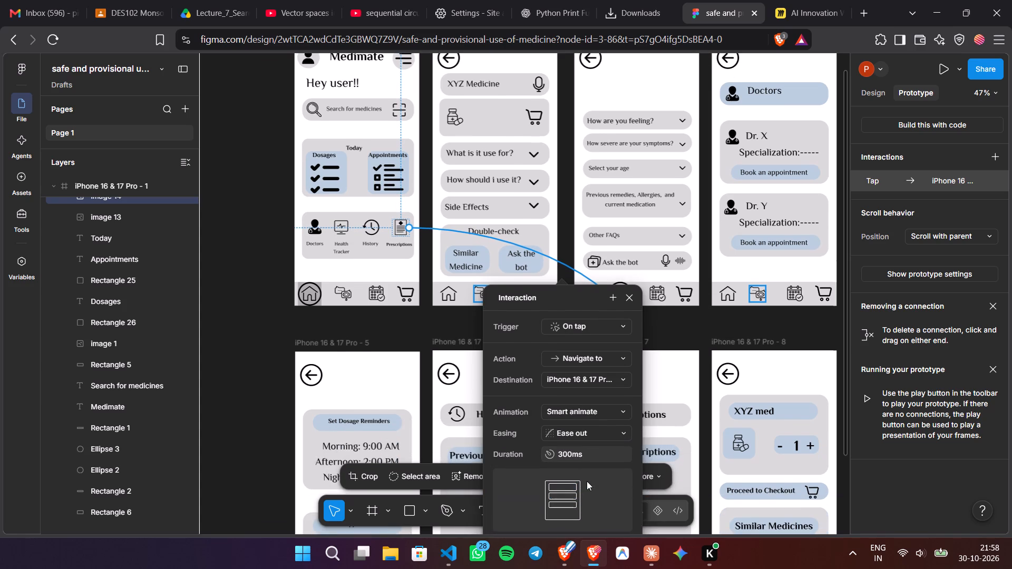
pyautogui.click(595, 413)
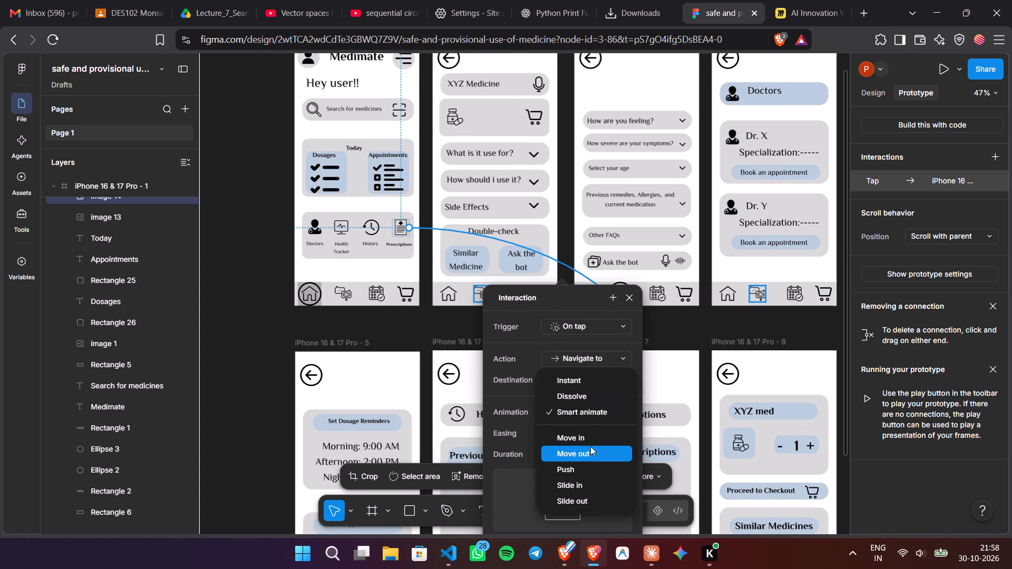
pyautogui.click(591, 442)
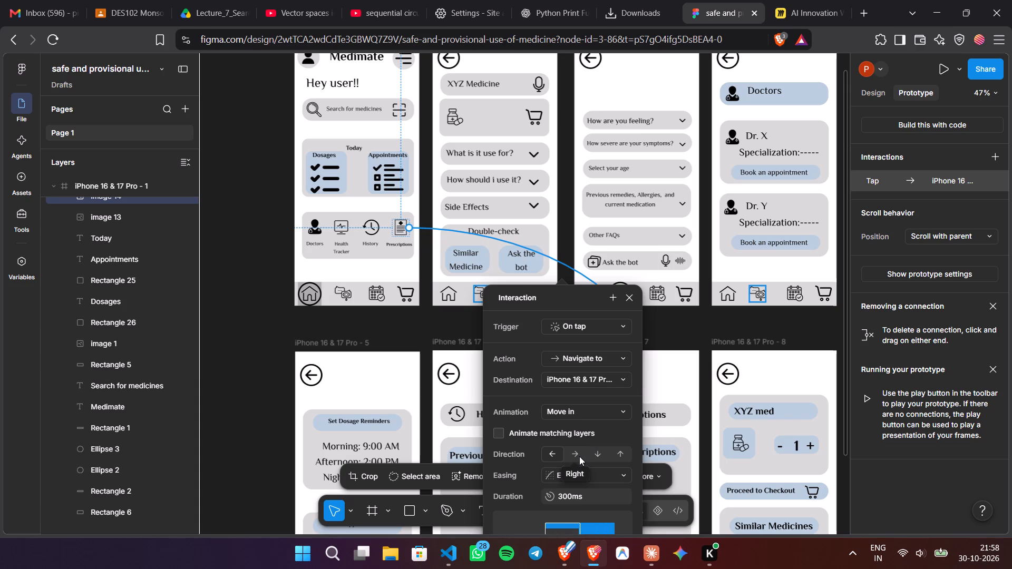
pyautogui.click(579, 456)
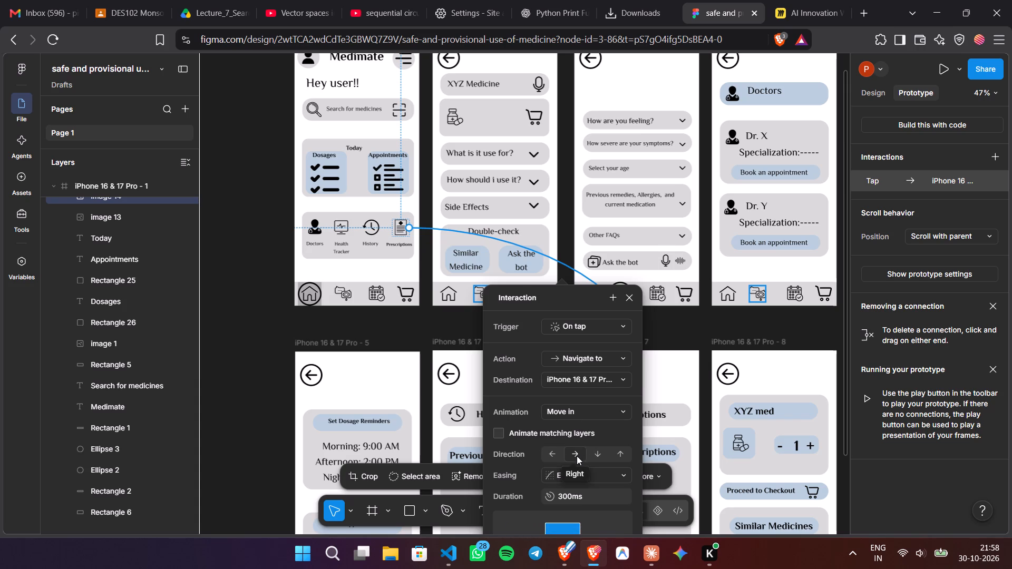
pyautogui.click(554, 453)
pyautogui.click(423, 333)
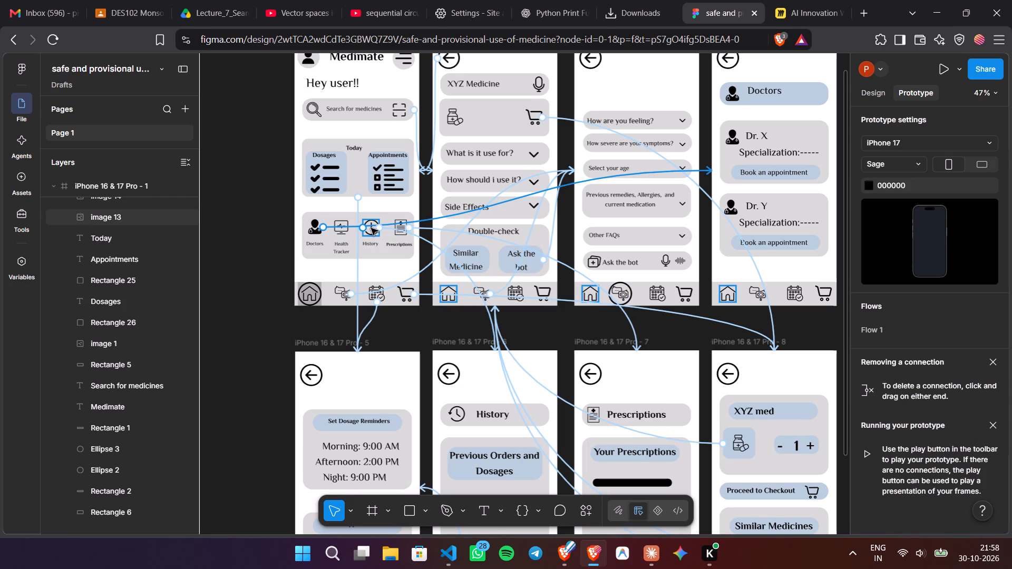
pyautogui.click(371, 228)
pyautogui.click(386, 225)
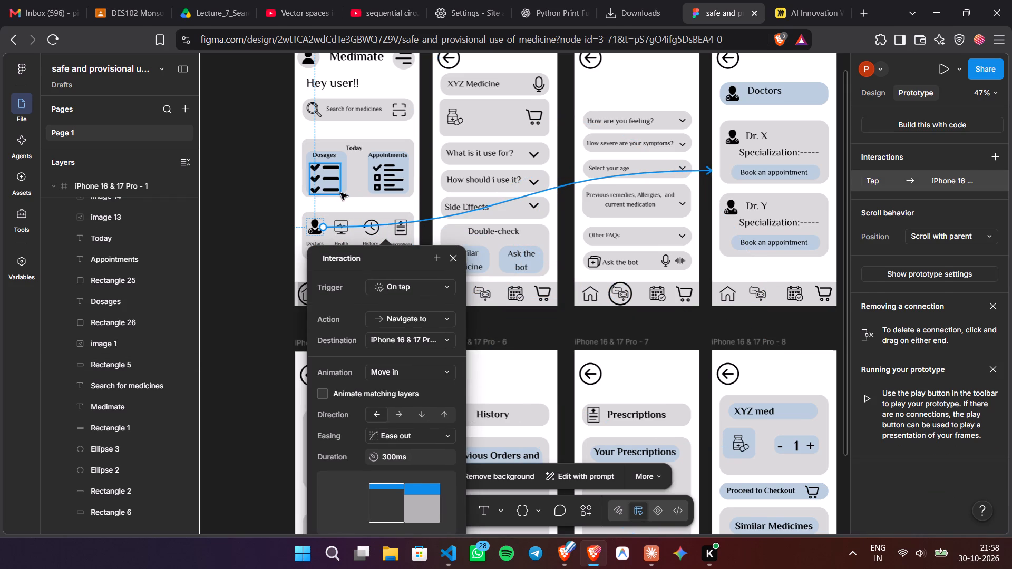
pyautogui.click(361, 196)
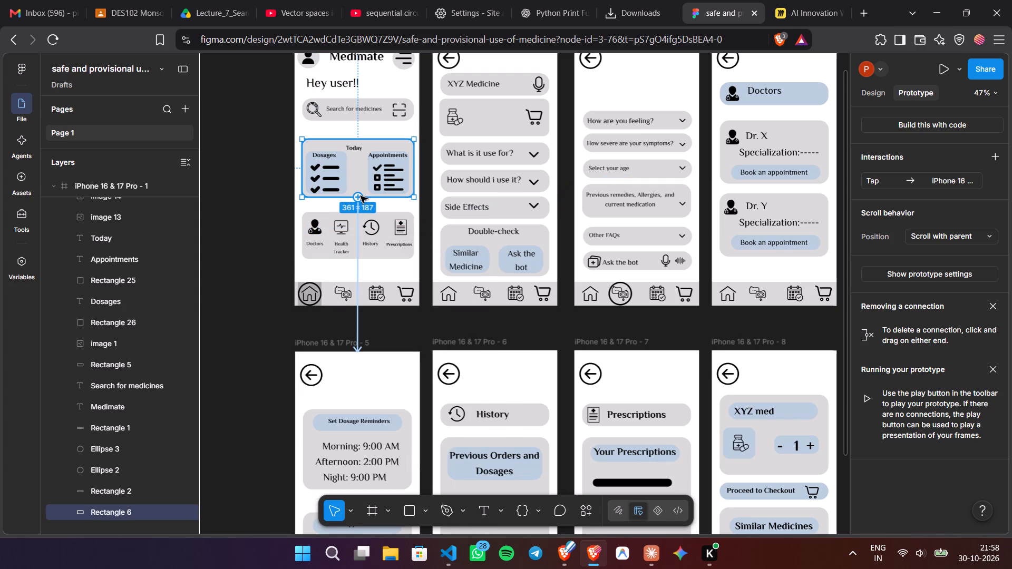
# Set the home screen search bar's link to the XYZ Medicine screen to a Dissolve animation, after trying Push and Smart animate.
pyautogui.click(372, 120)
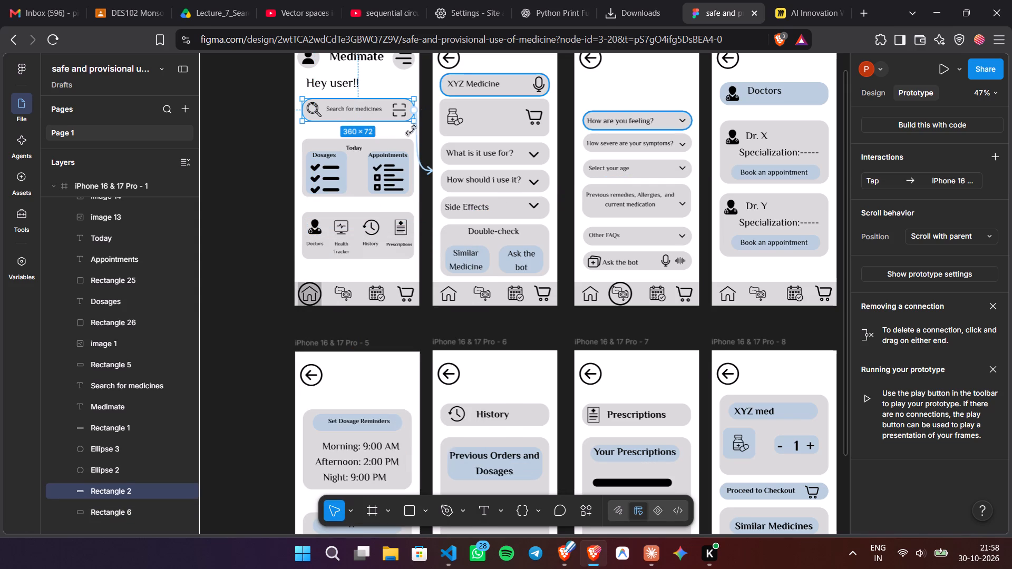
pyautogui.click(416, 135)
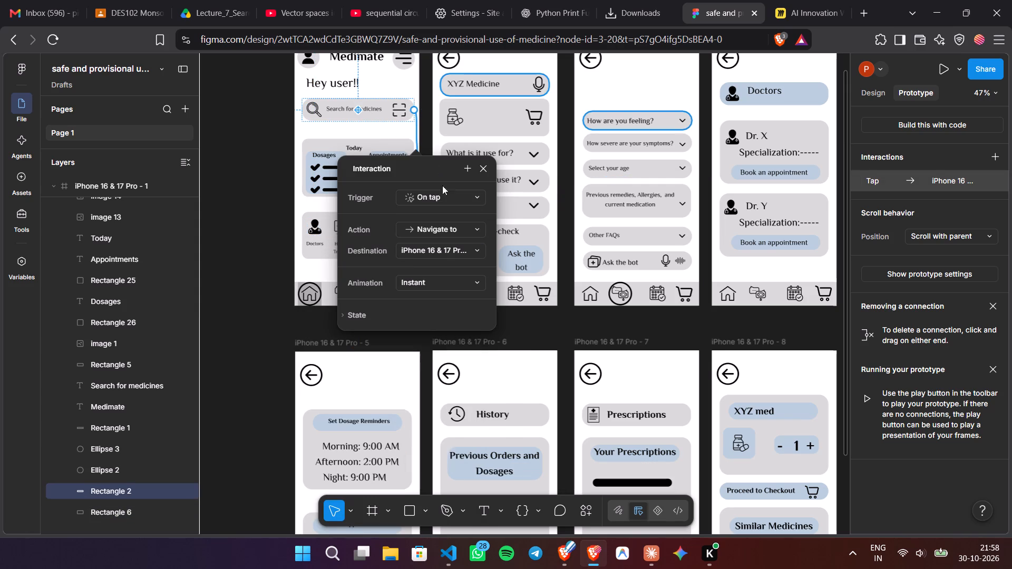
pyautogui.click(430, 276)
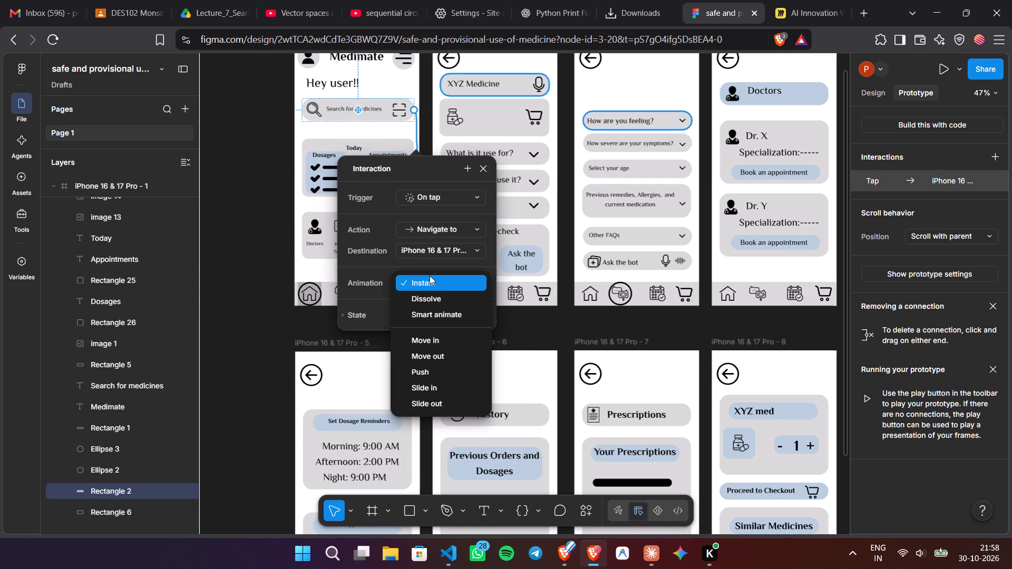
pyautogui.click(439, 369)
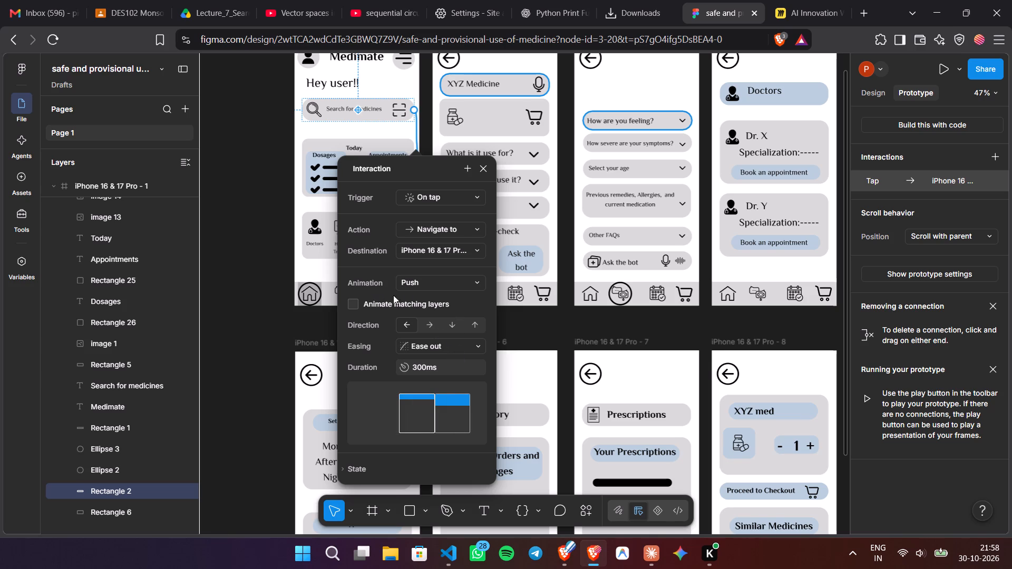
pyautogui.click(427, 291)
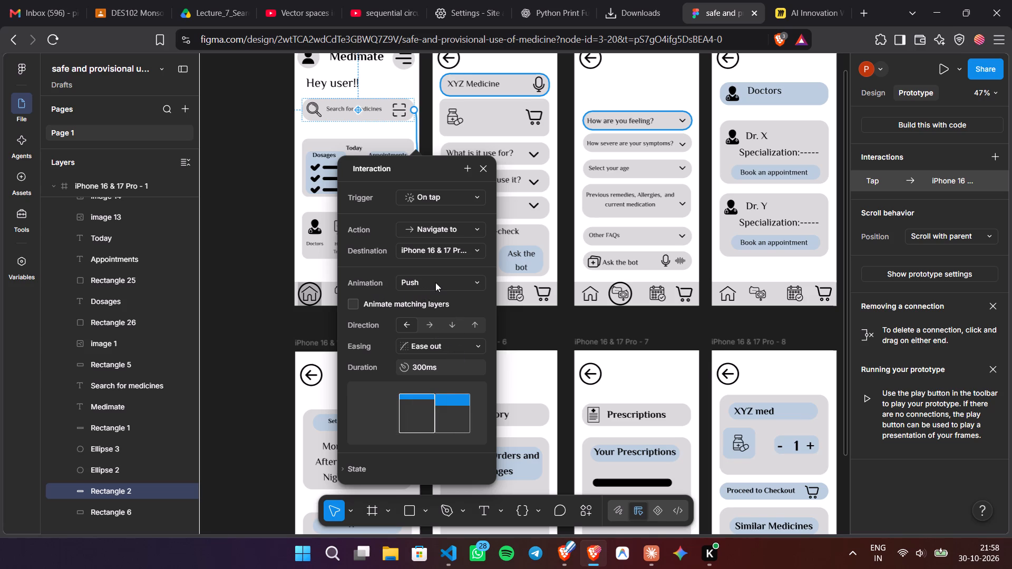
pyautogui.click(435, 282)
pyautogui.click(450, 229)
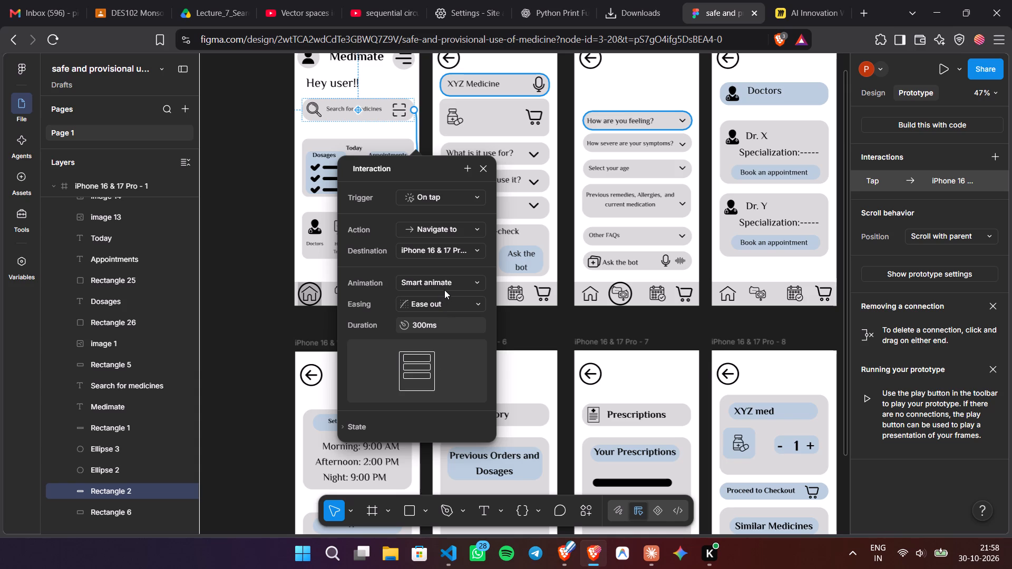
pyautogui.click(444, 289)
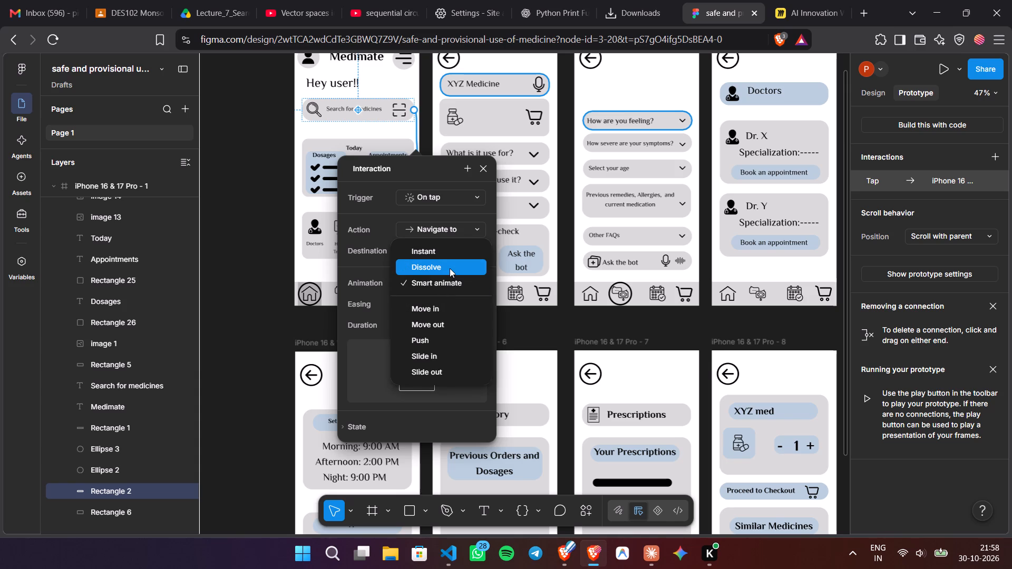
pyautogui.click(450, 268)
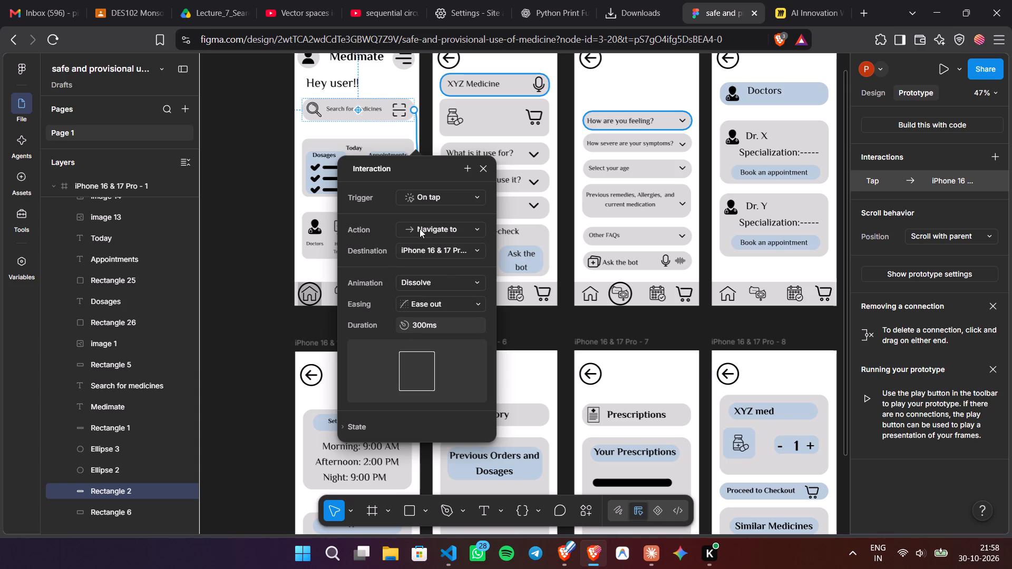
pyautogui.click(488, 168)
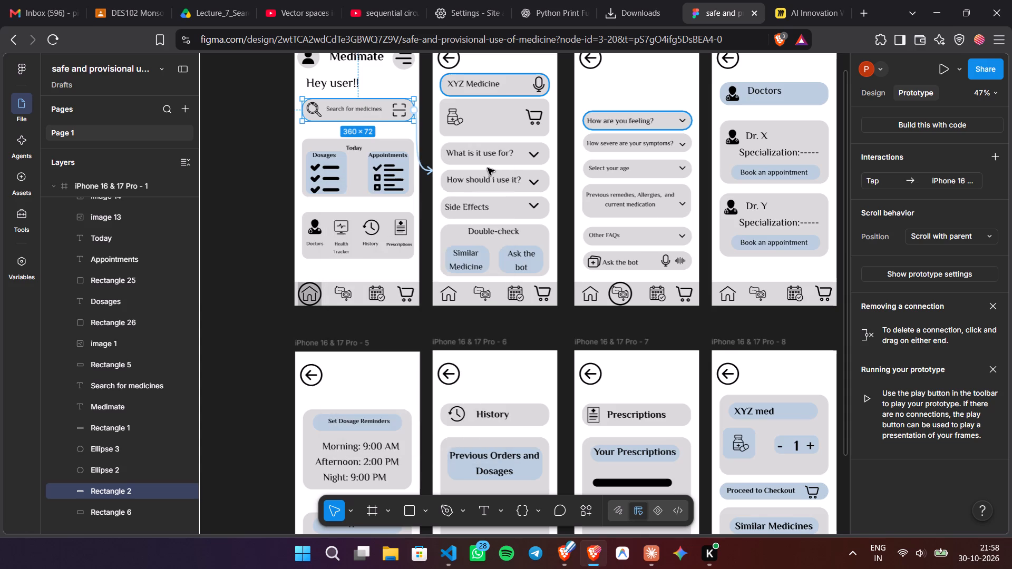
# Preview Flow 1 and test the transitions from the home screen's search bar and Today card, going back home each time.
pyautogui.scroll(3, 488, 168)
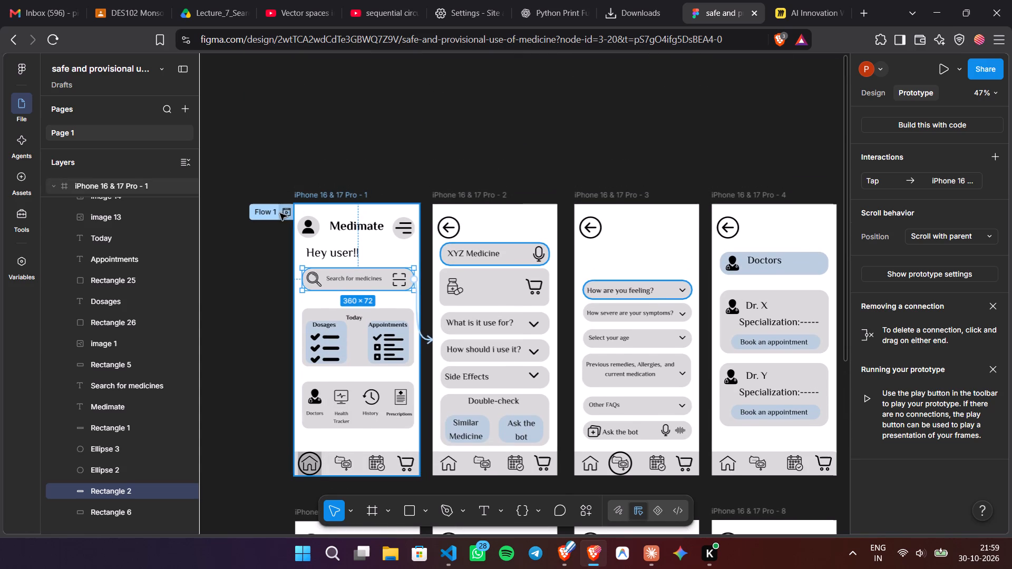
pyautogui.click(280, 213)
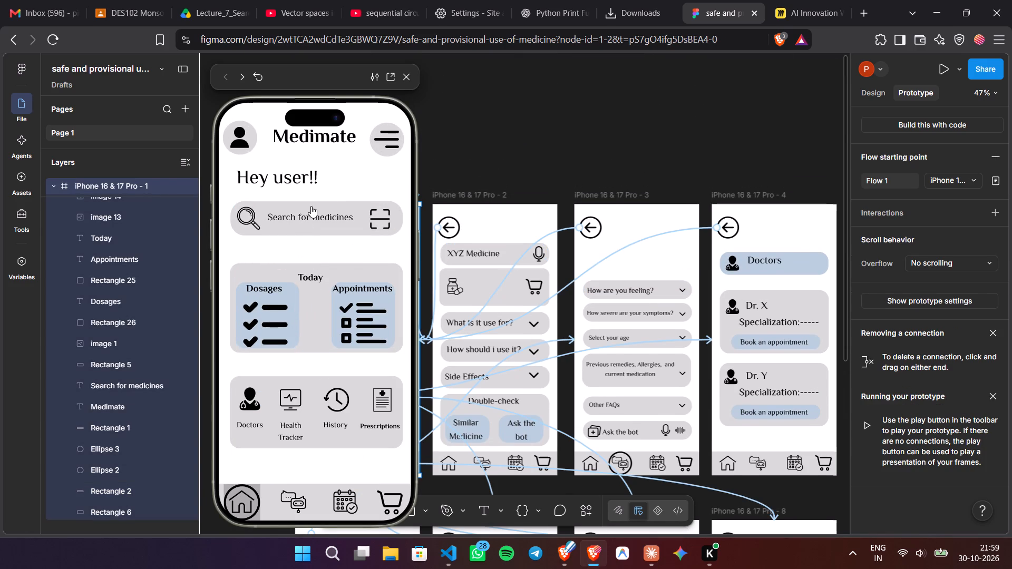
pyautogui.click(313, 209)
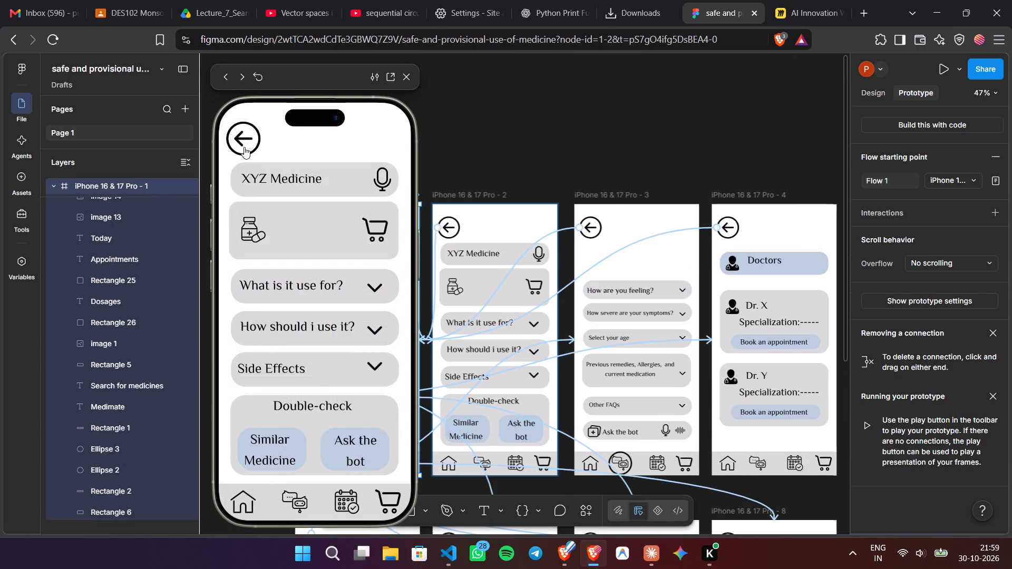
pyautogui.click(244, 147)
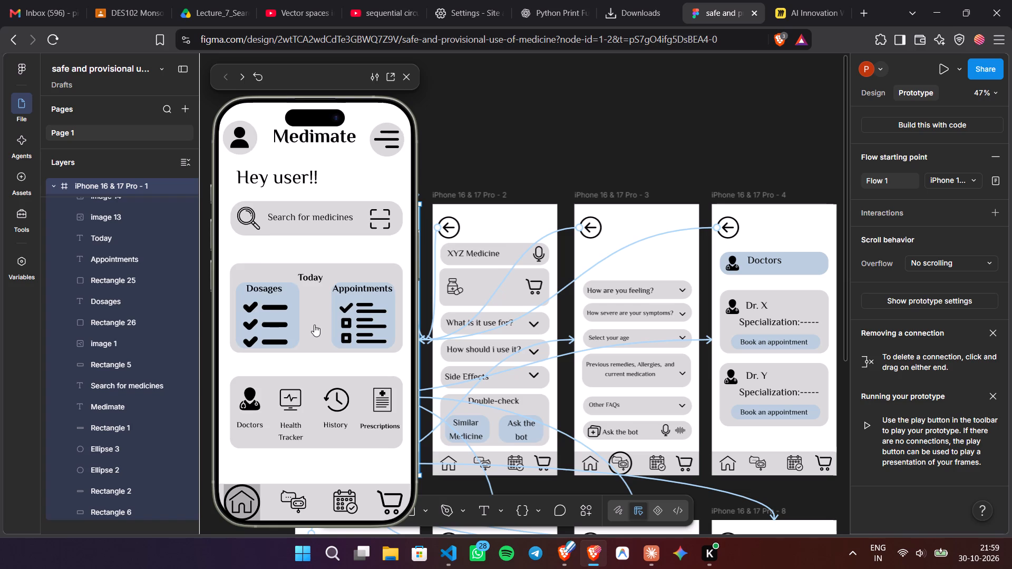
pyautogui.click(314, 325)
pyautogui.click(239, 149)
pyautogui.click(293, 217)
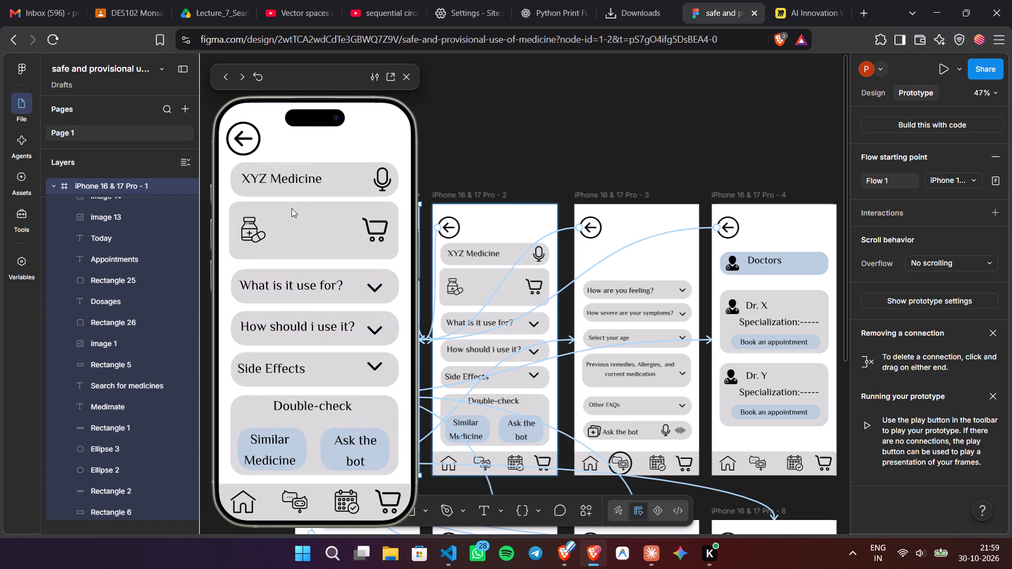
pyautogui.click(254, 155)
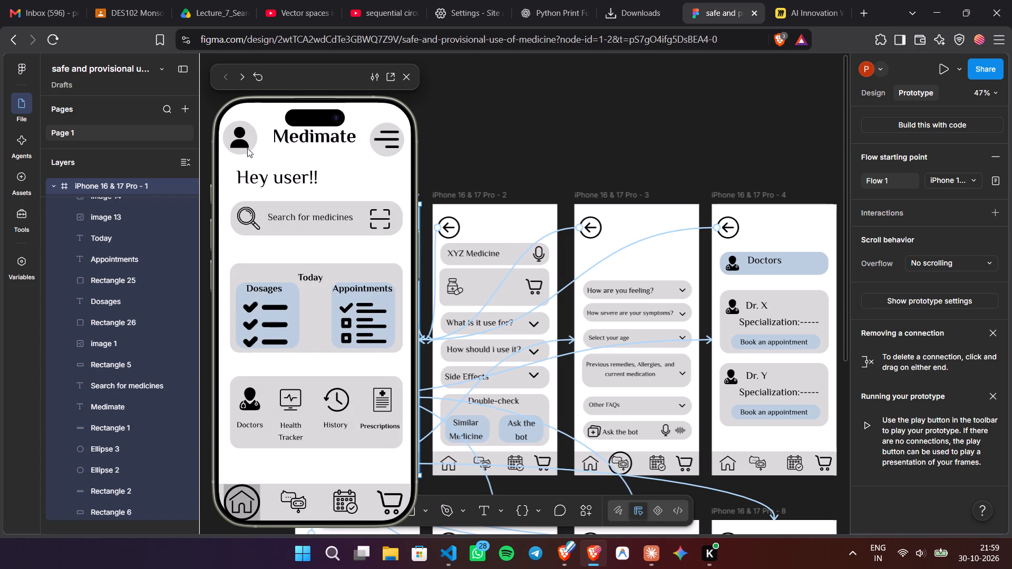
# Test the home screen's search bar, Doctors, History and Prescriptions links in the flow preview, going back home after each.
pyautogui.click(298, 221)
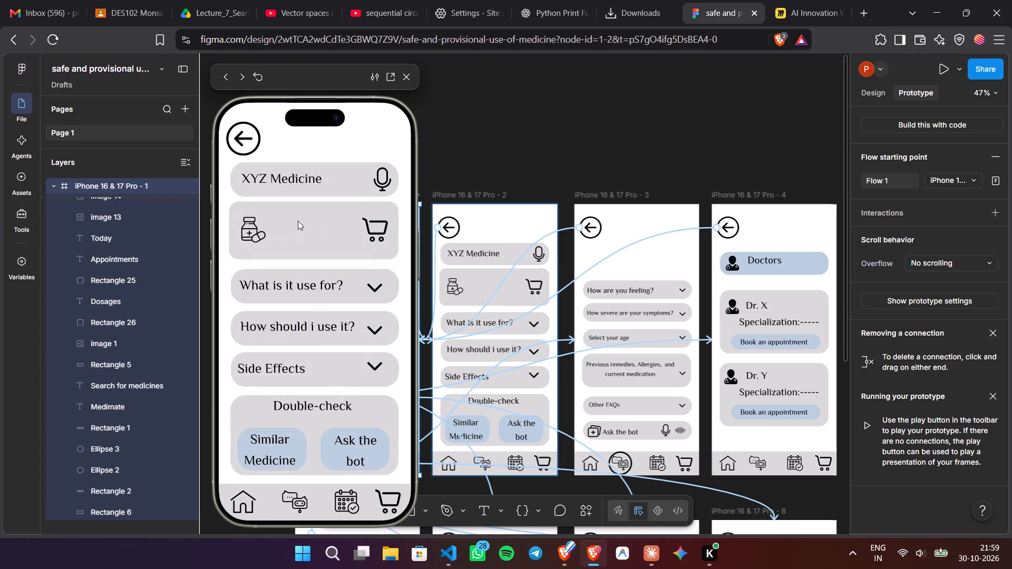
pyautogui.click(254, 145)
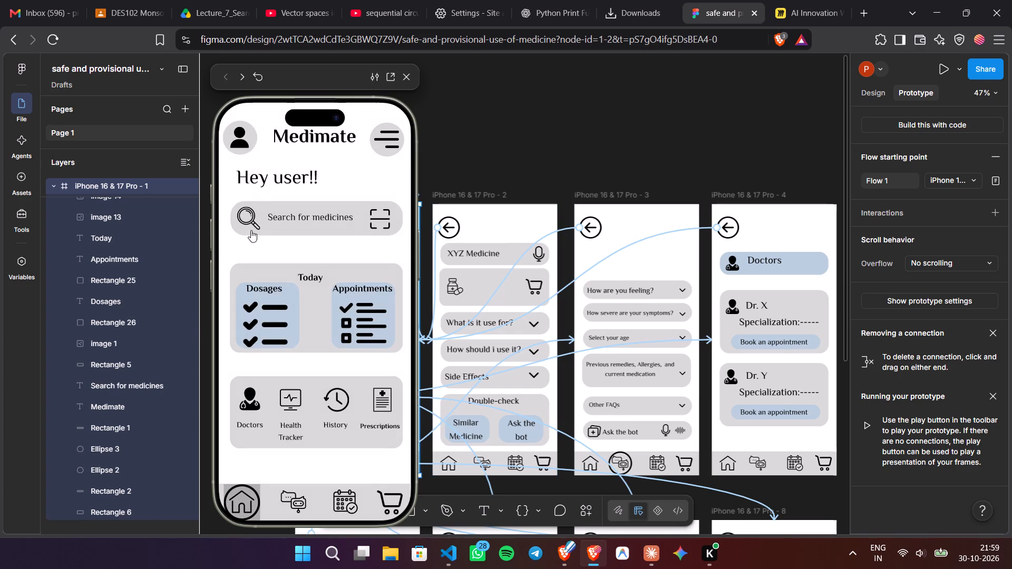
pyautogui.scroll(-1, 151, 319)
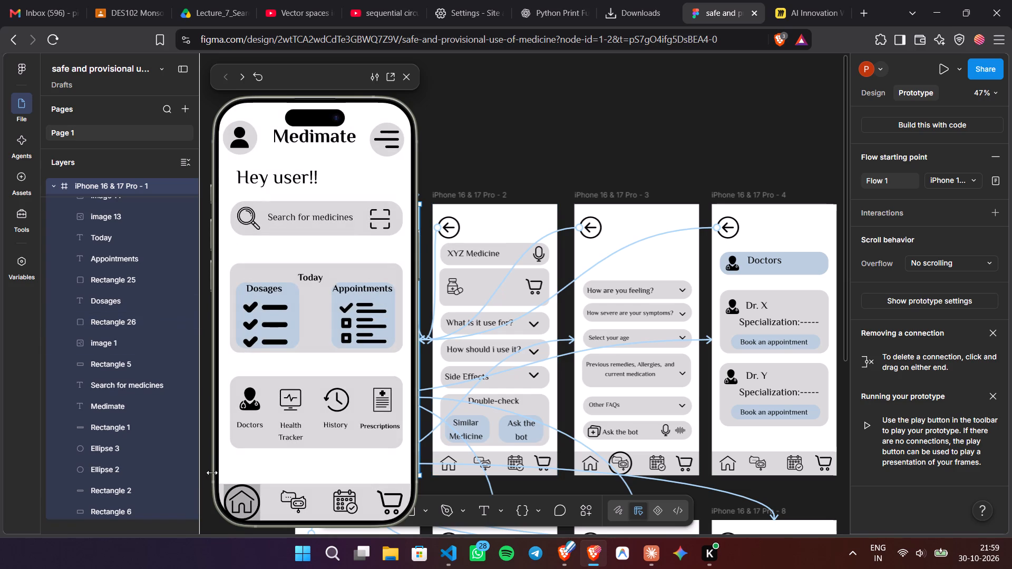
pyautogui.click(252, 397)
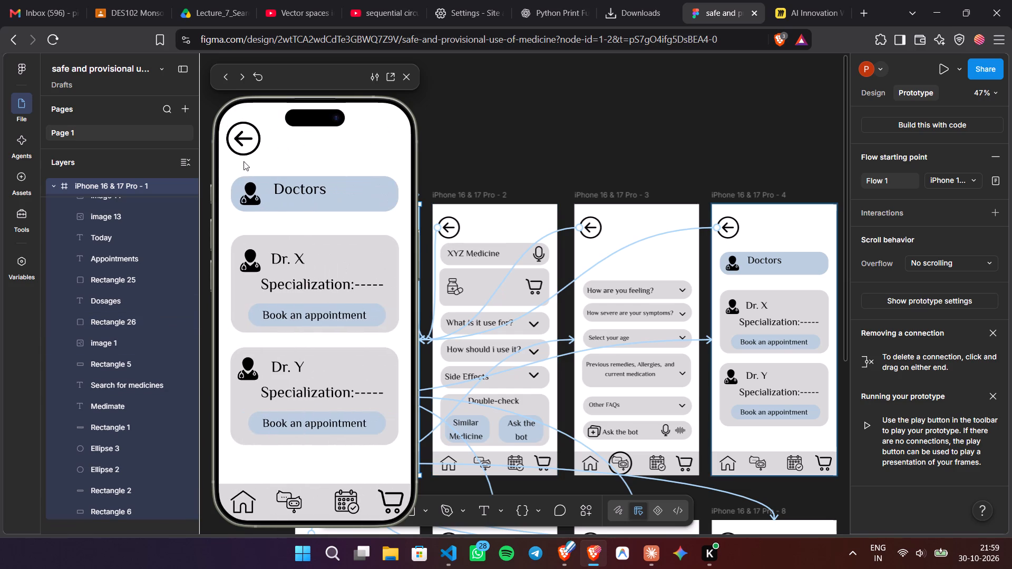
pyautogui.click(245, 153)
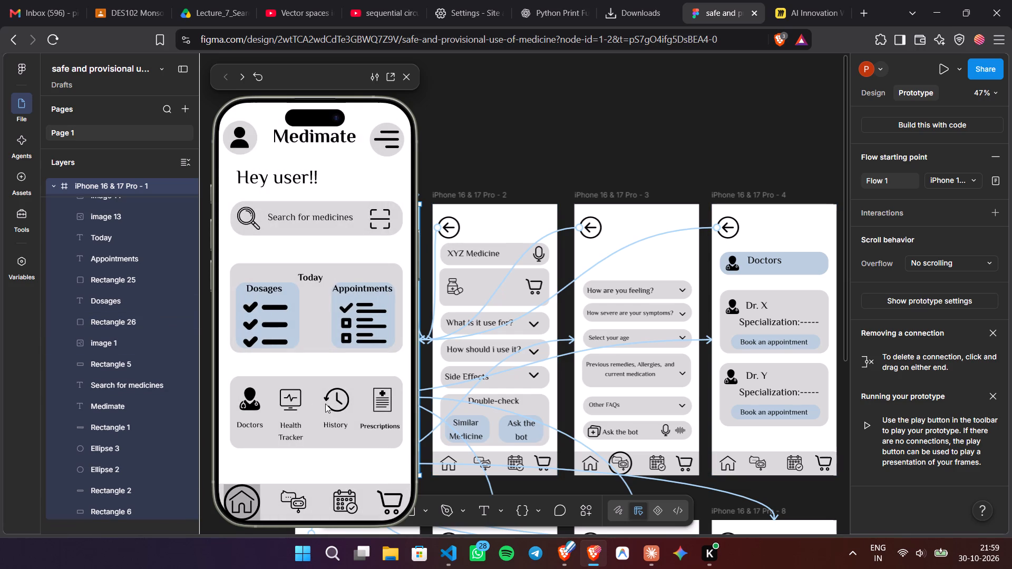
pyautogui.click(332, 401)
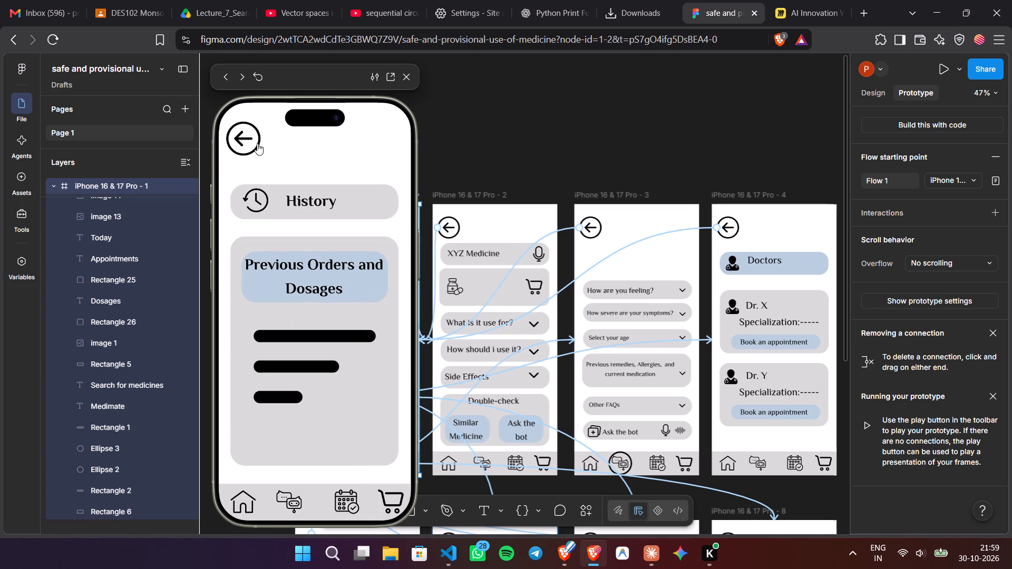
pyautogui.click(250, 143)
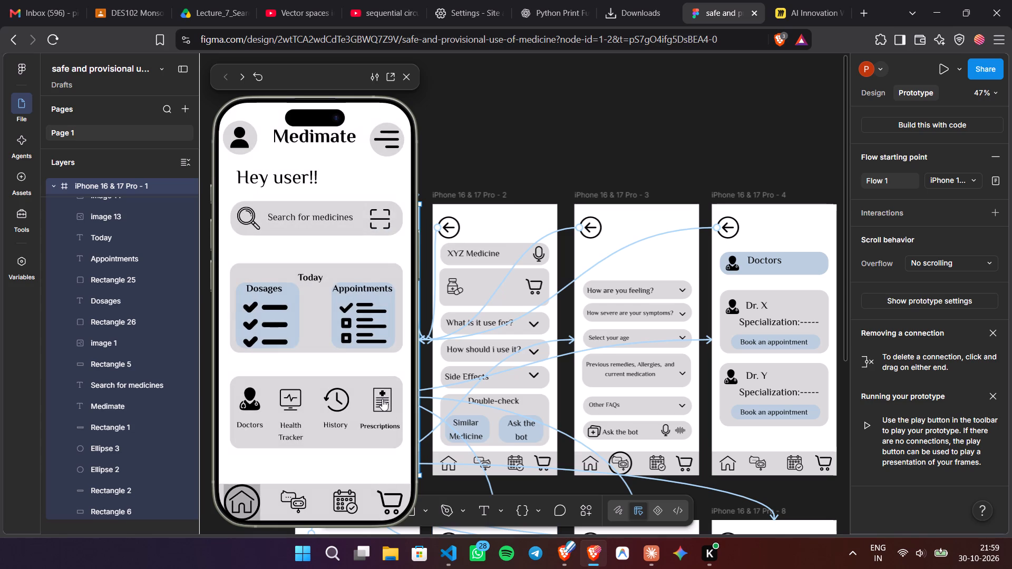
pyautogui.click(382, 399)
pyautogui.click(243, 134)
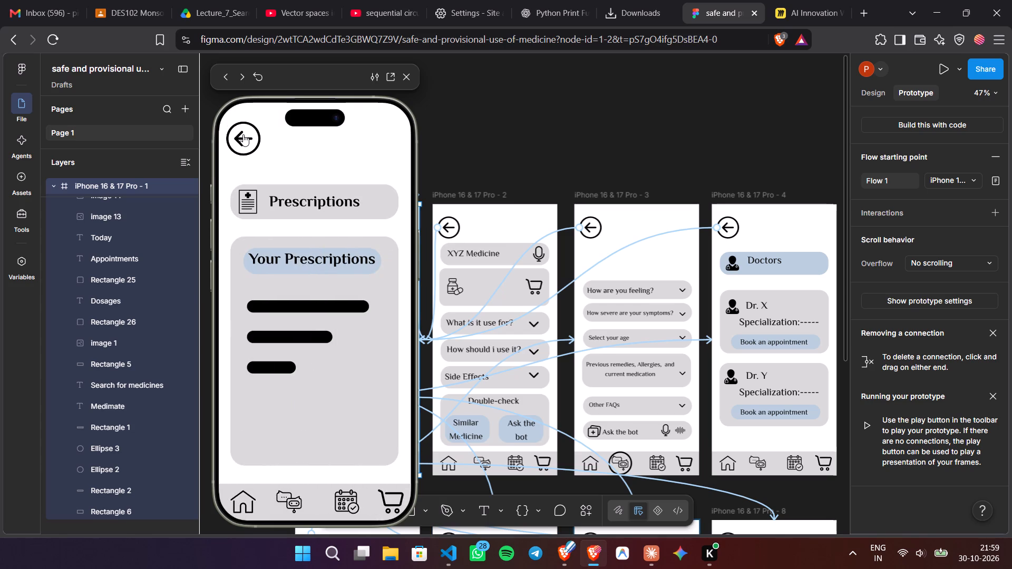
# Test the home and chatbot icons of the home screen's navigation bar in the preview, returning home from the chatbot screen.
pyautogui.click(254, 502)
pyautogui.click(245, 497)
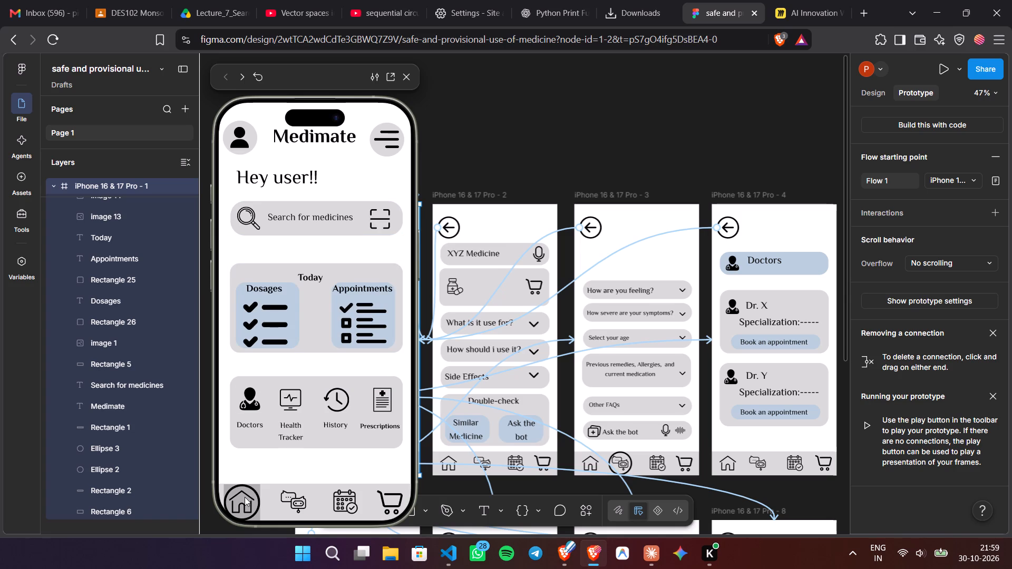
pyautogui.click(245, 497)
pyautogui.click(245, 497)
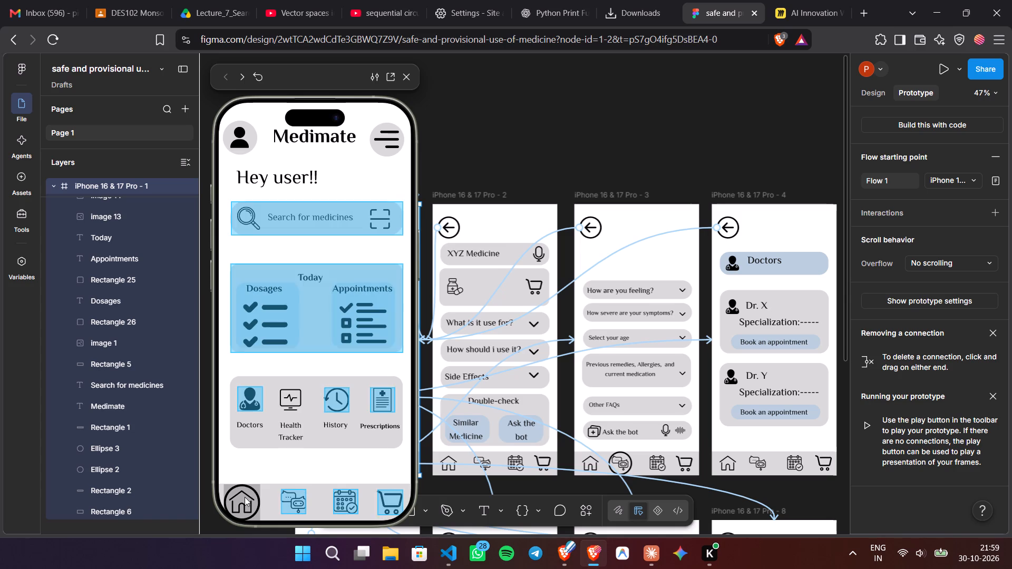
pyautogui.click(245, 497)
pyautogui.click(245, 497)
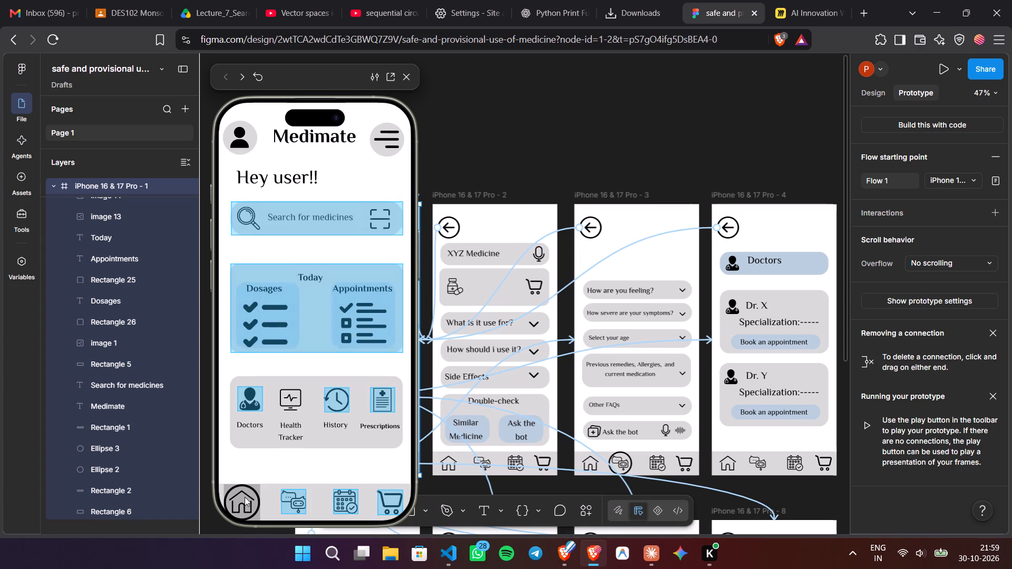
pyautogui.click(245, 497)
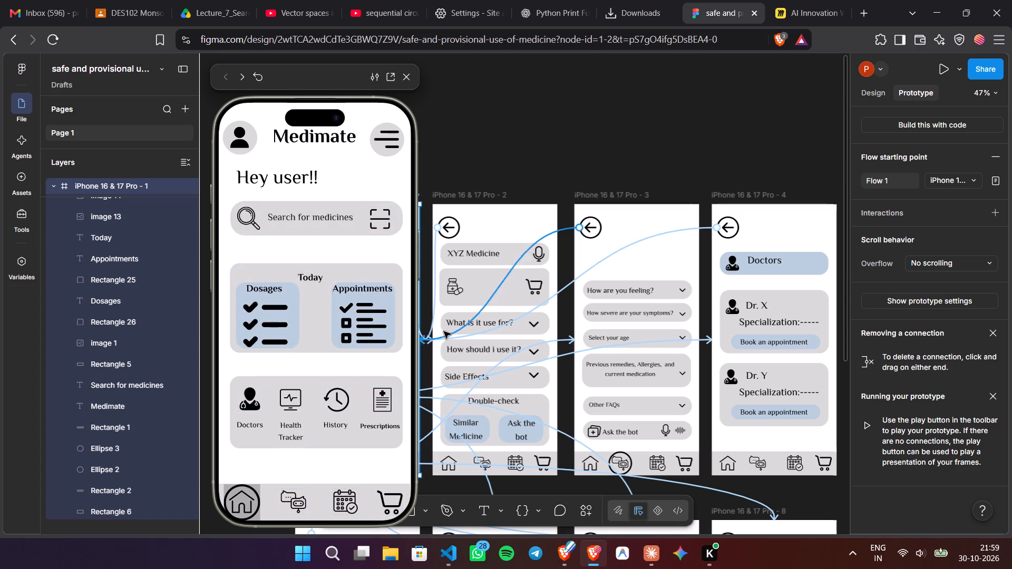
pyautogui.click(301, 504)
pyautogui.click(355, 172)
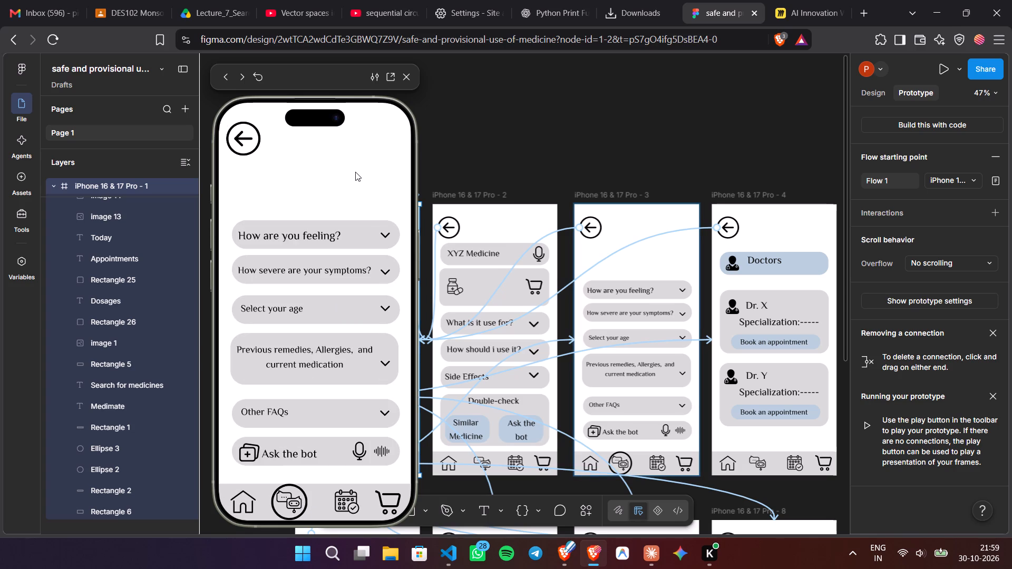
pyautogui.click(355, 172)
pyautogui.click(355, 172)
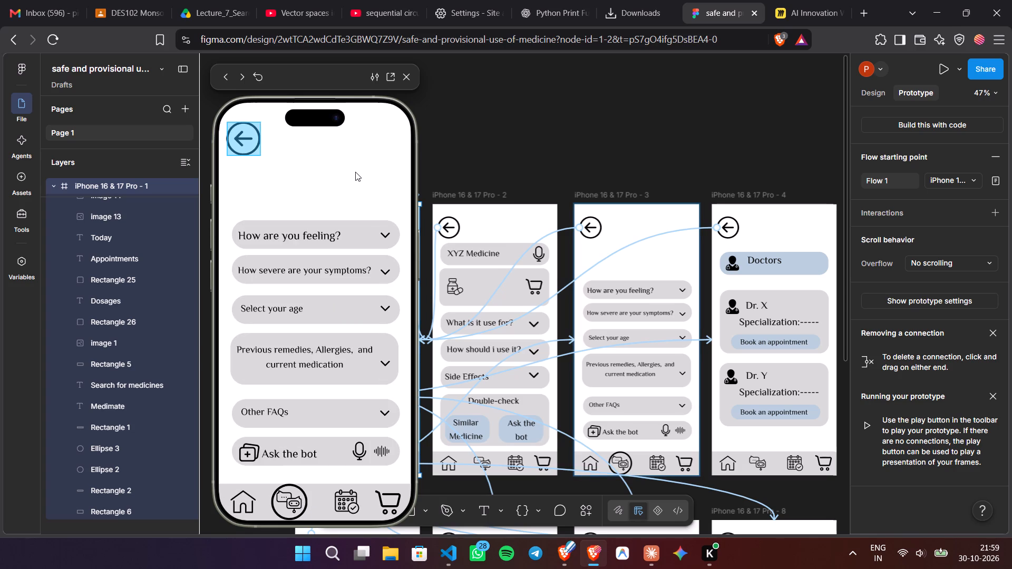
pyautogui.click(251, 148)
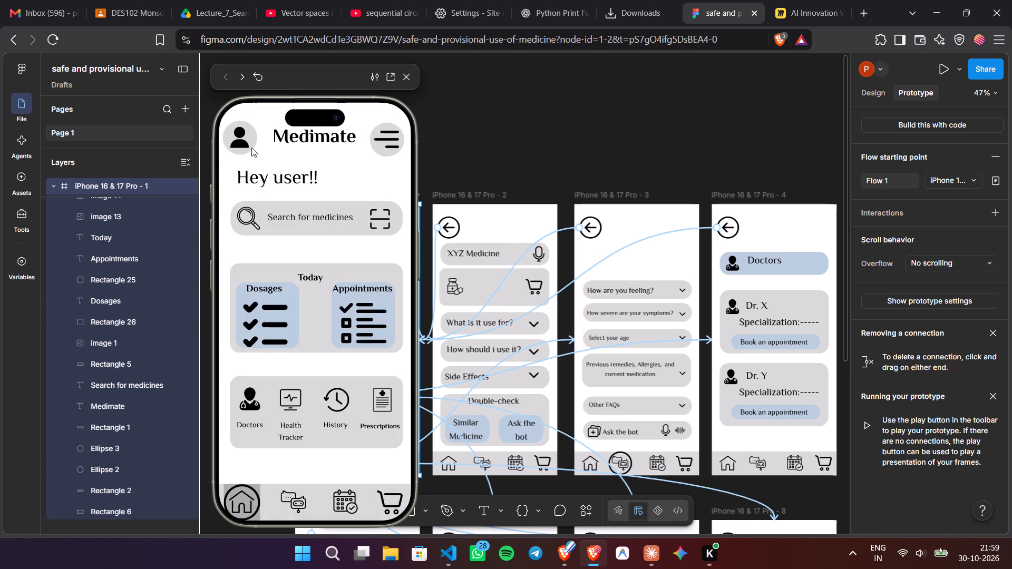
# Open the reminders screen from the home screen's calendar icon in the preview and test its cart icon.
pyautogui.click(342, 505)
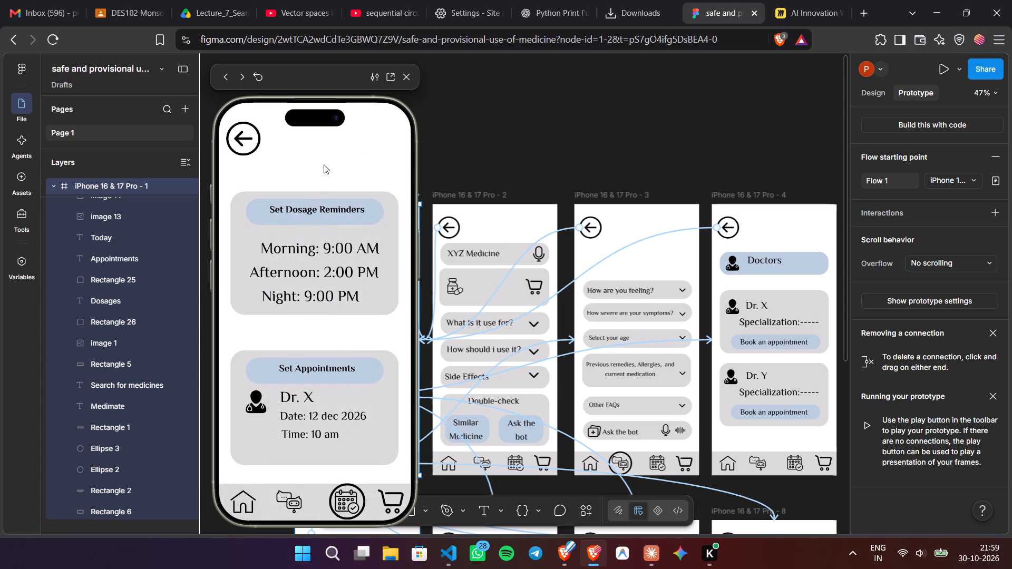
pyautogui.click(324, 164)
pyautogui.click(324, 164)
pyautogui.click(324, 164)
pyautogui.click(381, 503)
pyautogui.click(382, 503)
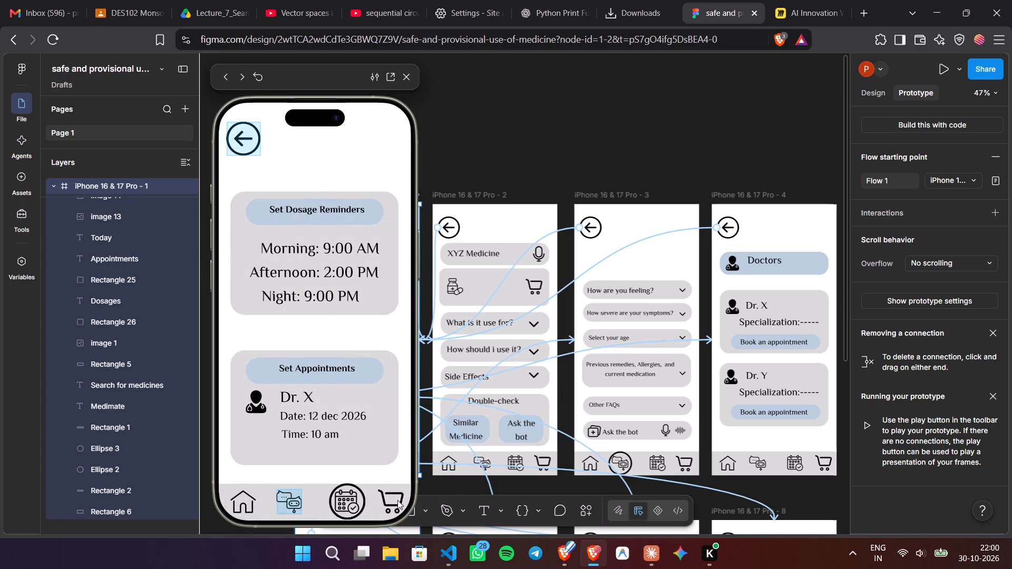
# Link the chatbot screen's calendar icon to the iPhone 16 & 17 Pro - 8 cart screen on tap with Dissolve, and check the preview's hotspots.
pyautogui.scroll(-1, 682, 449)
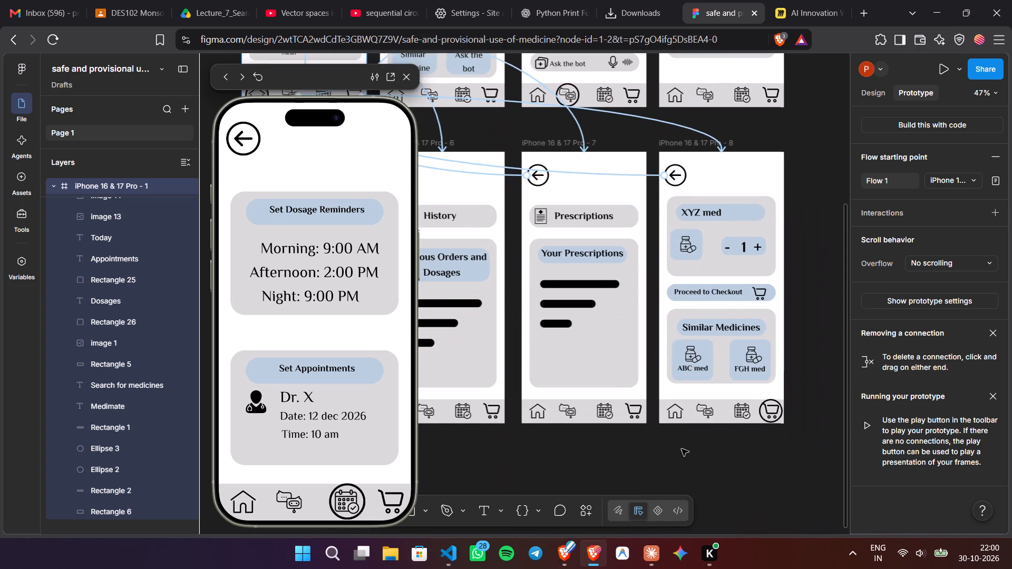
pyautogui.scroll(4, 682, 449)
pyautogui.hscroll(1, 682, 449)
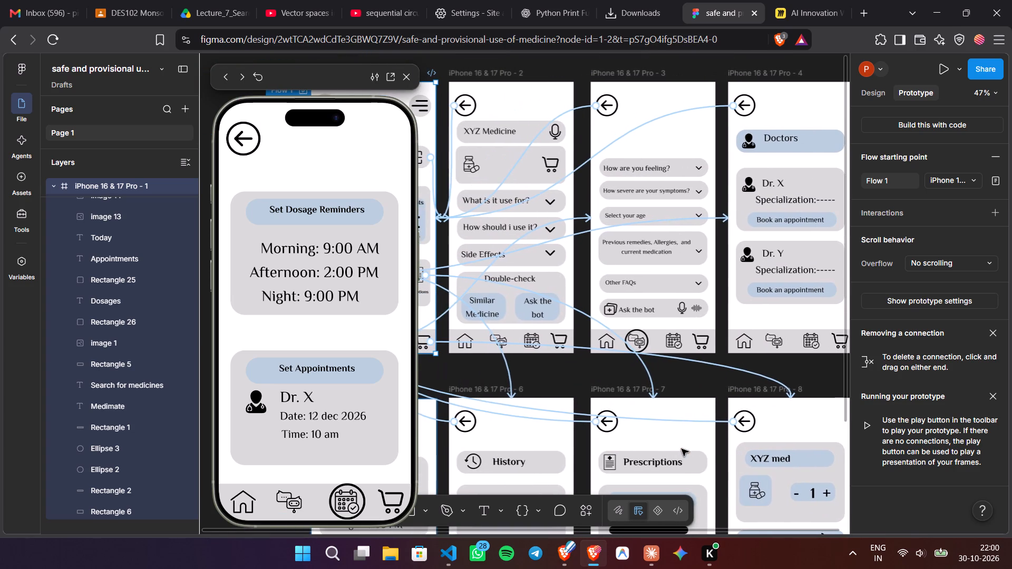
pyautogui.click(678, 338)
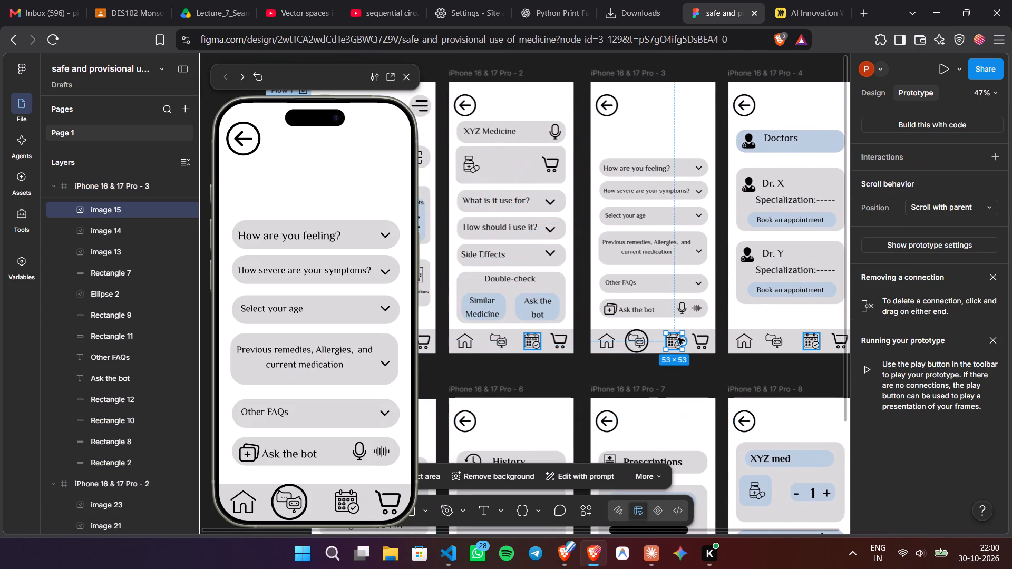
pyautogui.moveTo(682, 342); pyautogui.dragTo(739, 382)
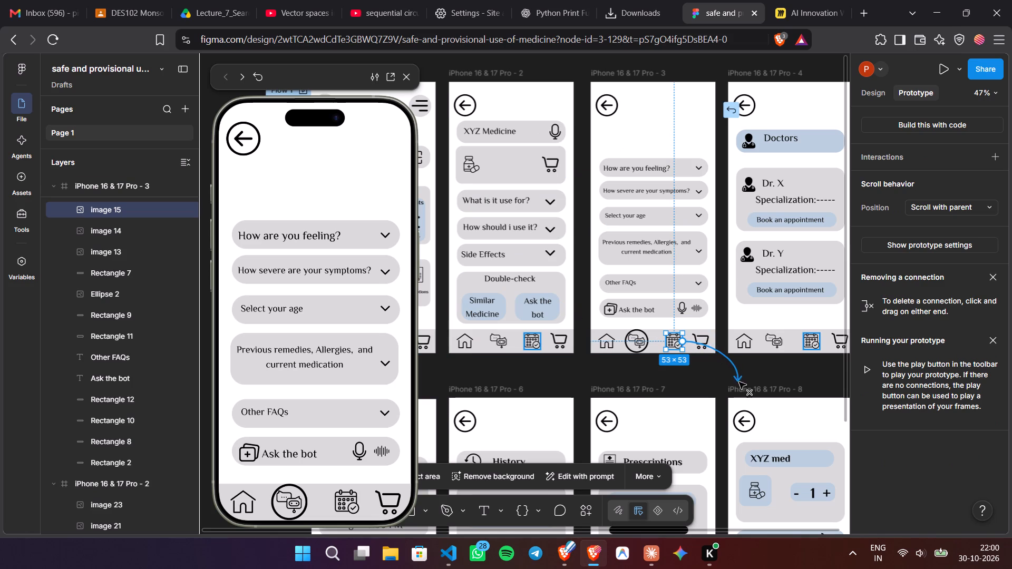
pyautogui.moveTo(739, 382); pyautogui.dragTo(760, 414)
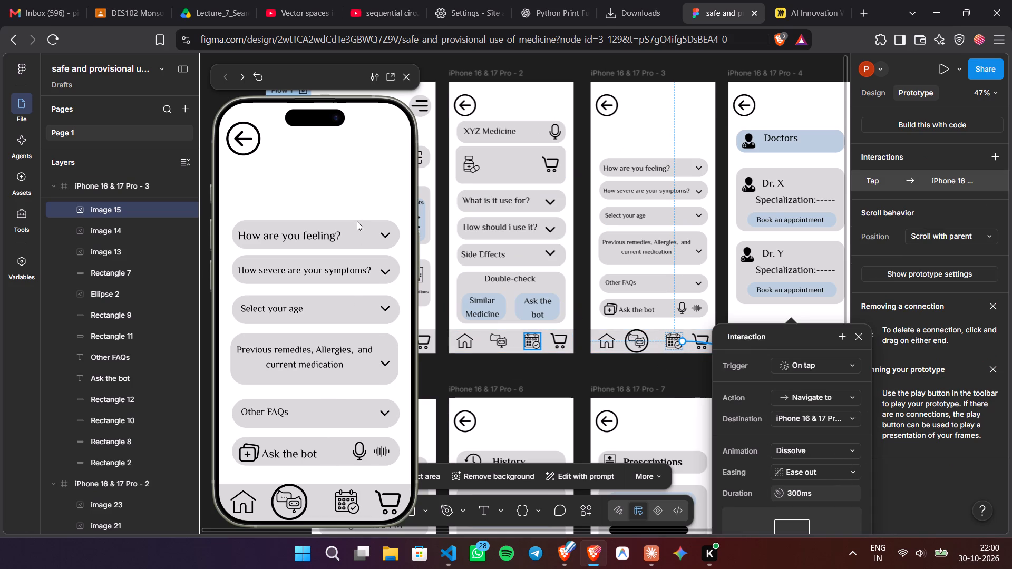
pyautogui.click(351, 182)
pyautogui.click(351, 182)
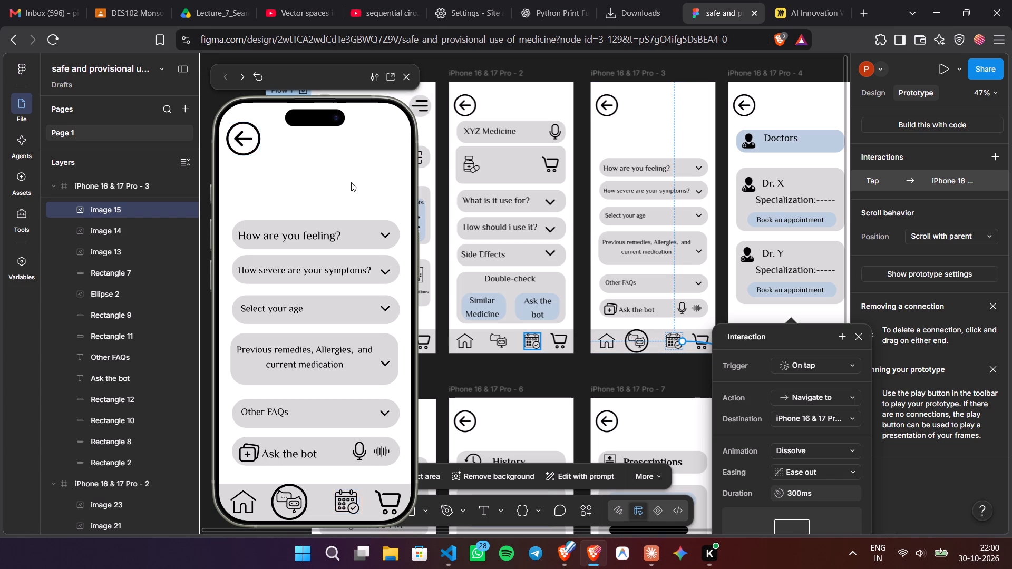
pyautogui.click(351, 182)
# Link the chatbot screen's home icon to the Medimate home screen on tap with Dissolve, and check its hotspot in the preview.
pyautogui.click(243, 496)
pyautogui.click(608, 340)
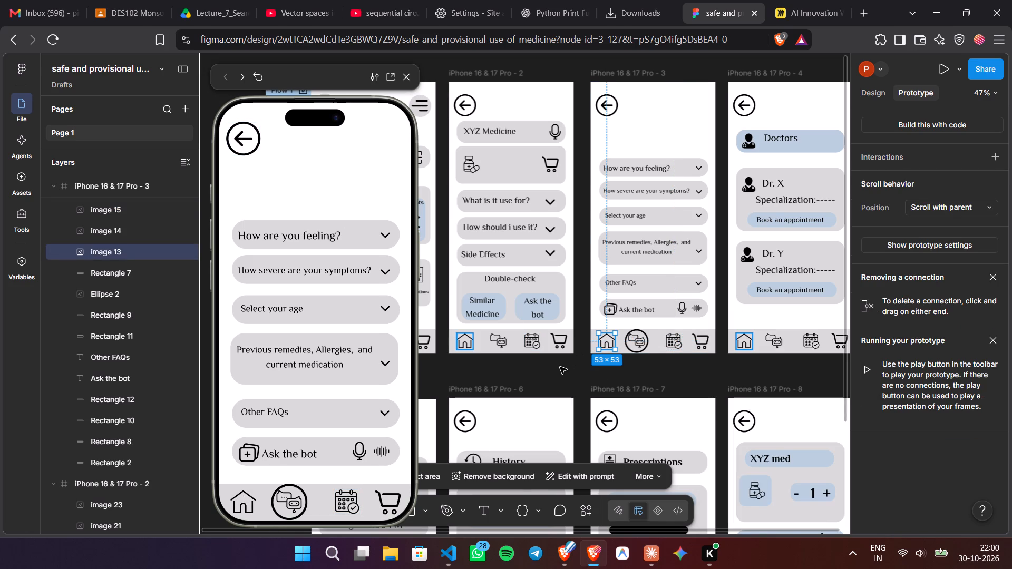
pyautogui.hscroll(1, 560, 367)
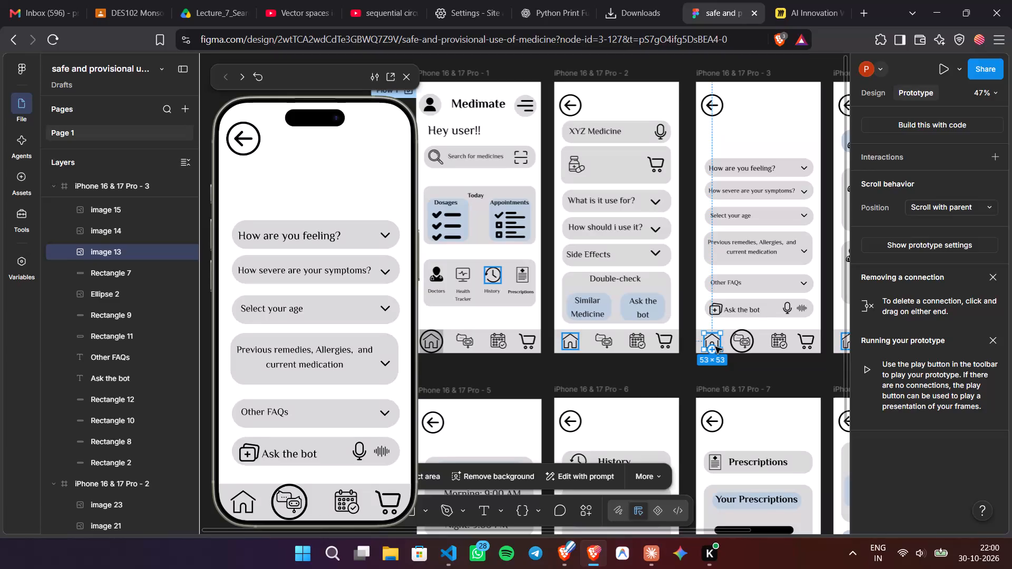
pyautogui.moveTo(703, 342); pyautogui.dragTo(473, 325)
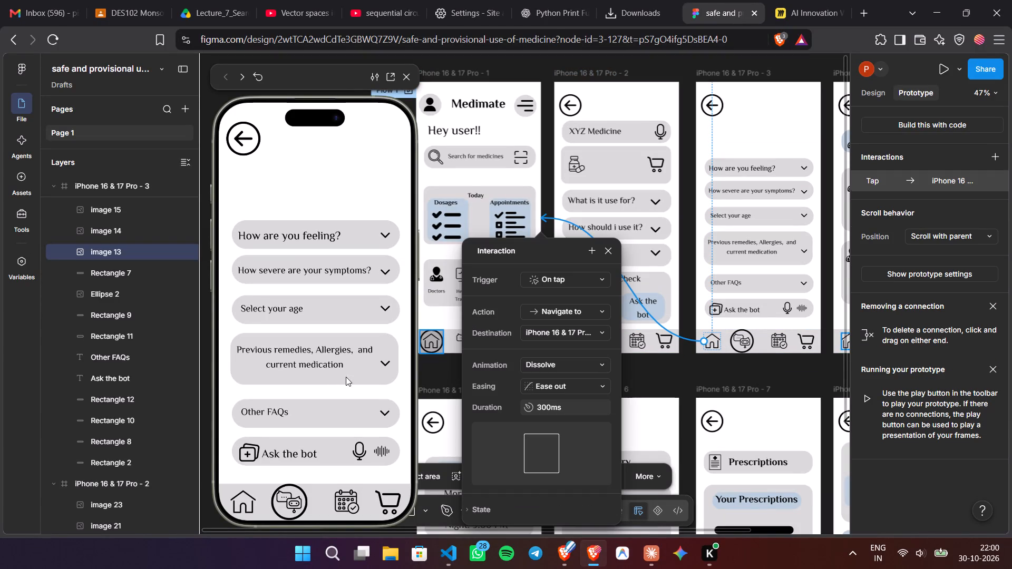
pyautogui.click(304, 197)
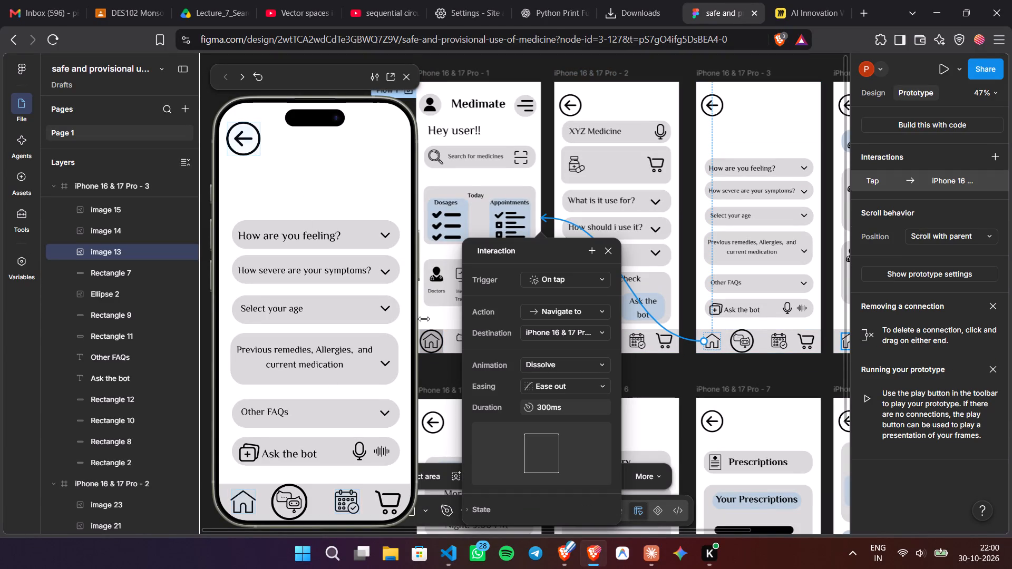
# Select the cart icon in the chatbot screen's navigation bar.
pyautogui.hscroll(-2, 704, 302)
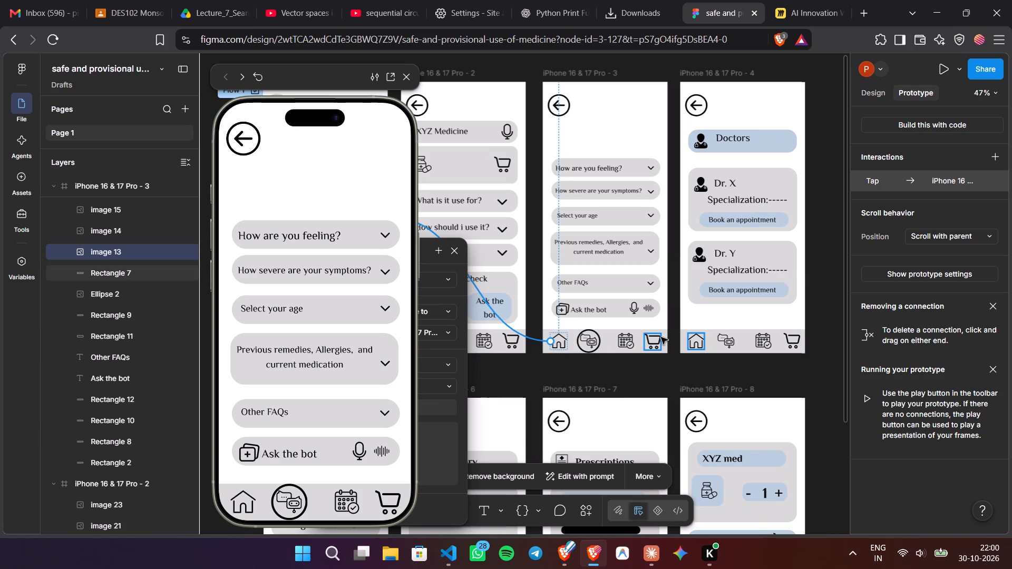
pyautogui.click(658, 338)
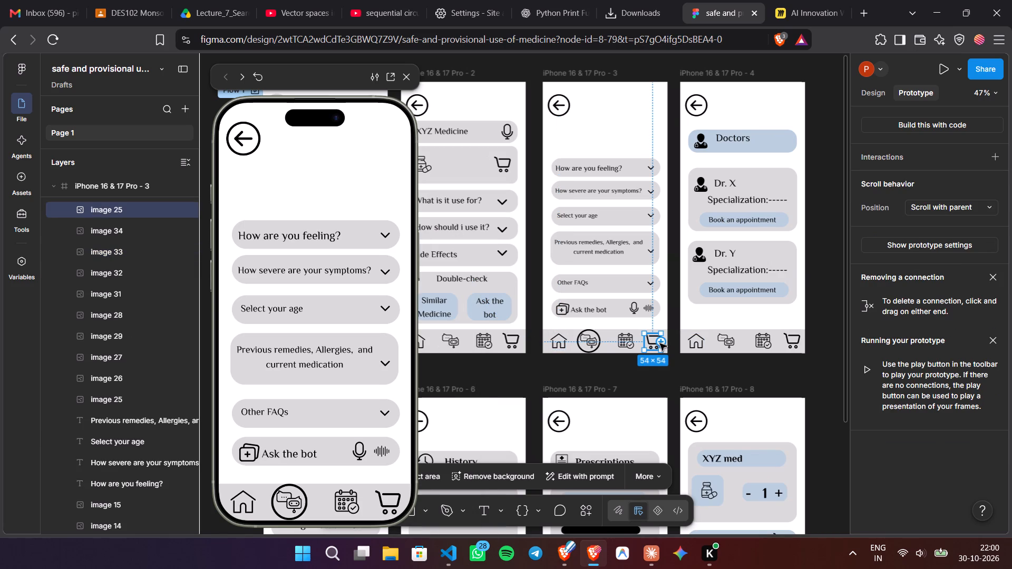
# Link the chatbot screen's cart icon to the iPhone 16 & 17 Pro - 8 screen on tap with Dissolve, and check the preview's hotspots.
pyautogui.moveTo(660, 344); pyautogui.dragTo(713, 397)
pyautogui.moveTo(661, 342); pyautogui.dragTo(697, 404)
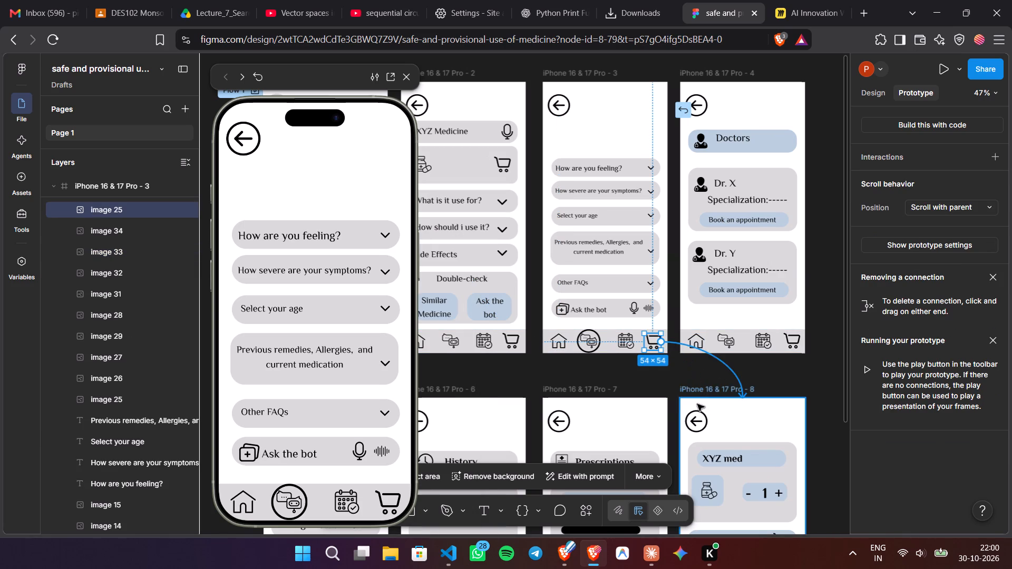
pyautogui.moveTo(697, 404); pyautogui.dragTo(697, 406)
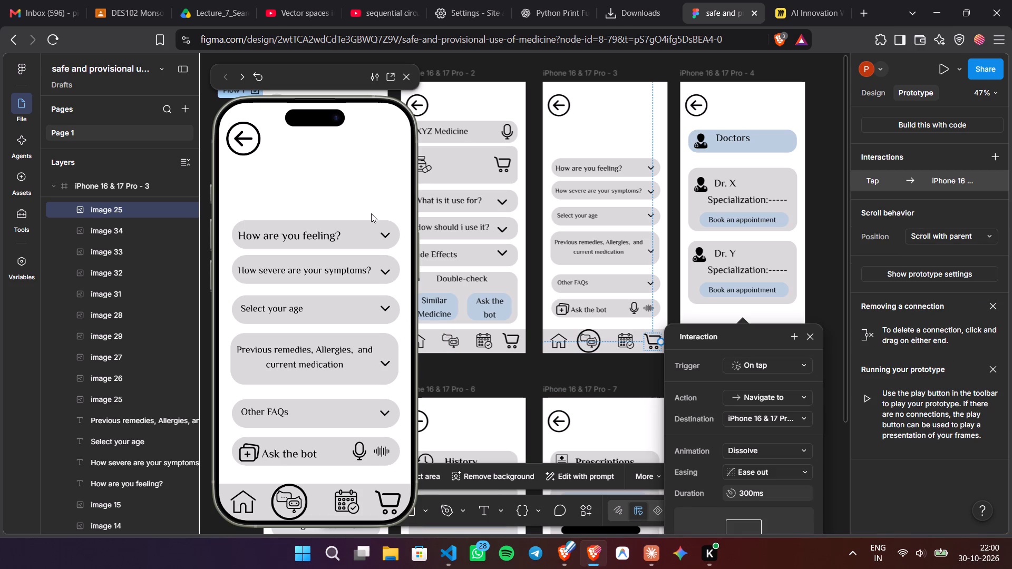
pyautogui.click(369, 202)
pyautogui.click(369, 202)
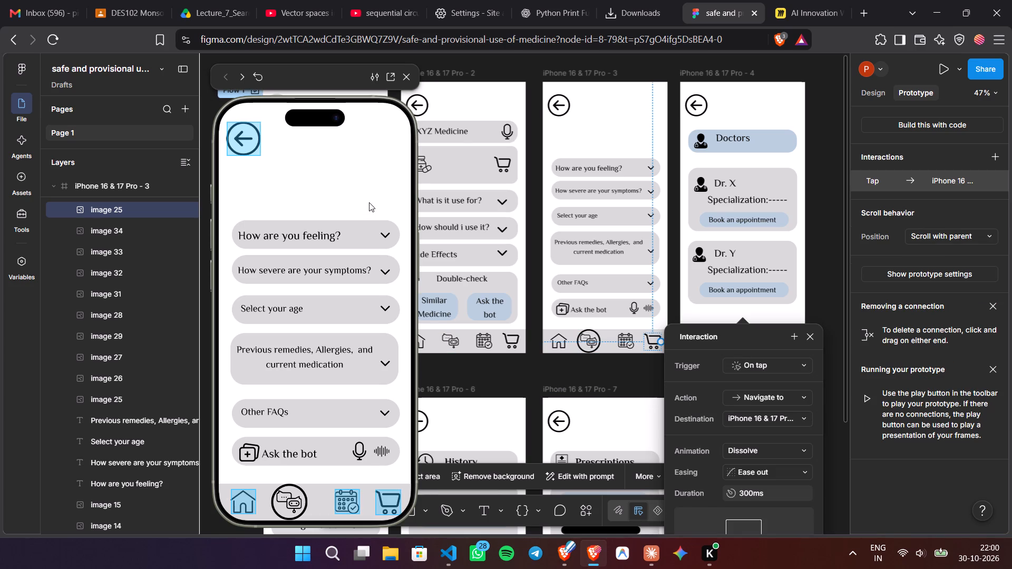
pyautogui.click(369, 202)
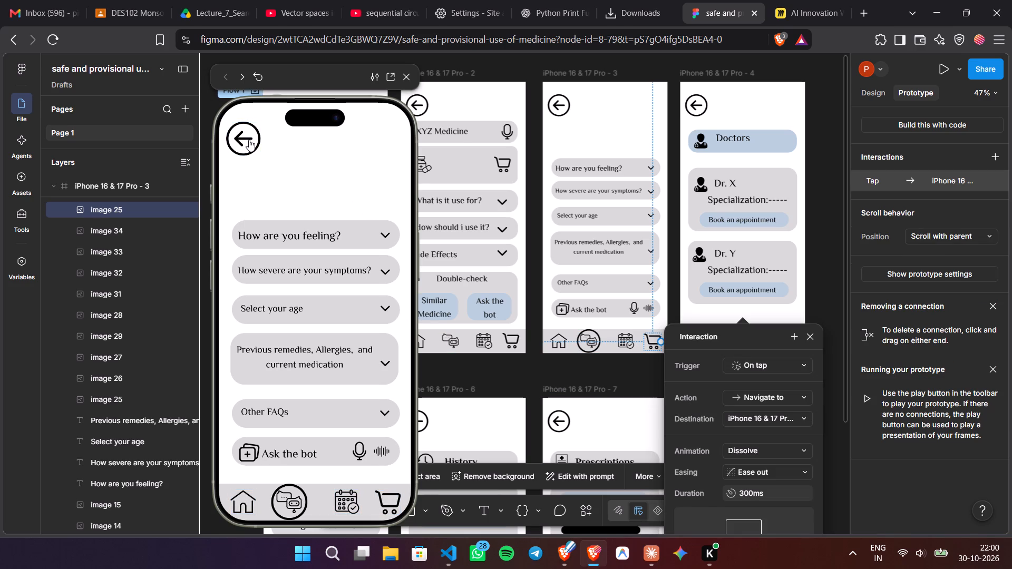
# Go back to the home screen in the preview, check its hotspots, reopen the chatbot screen and test its calendar icon.
pyautogui.click(249, 140)
pyautogui.click(339, 171)
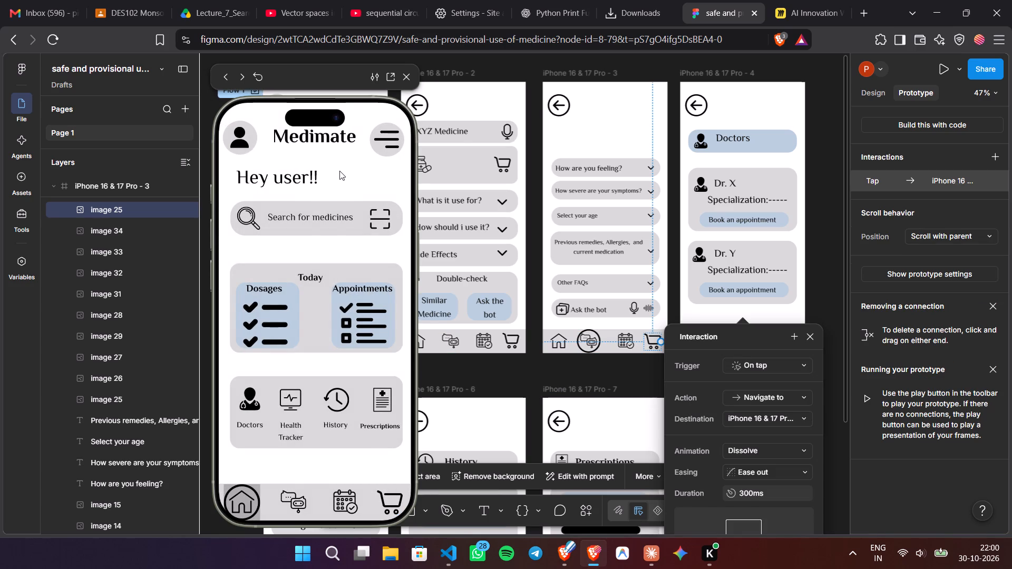
pyautogui.click(339, 171)
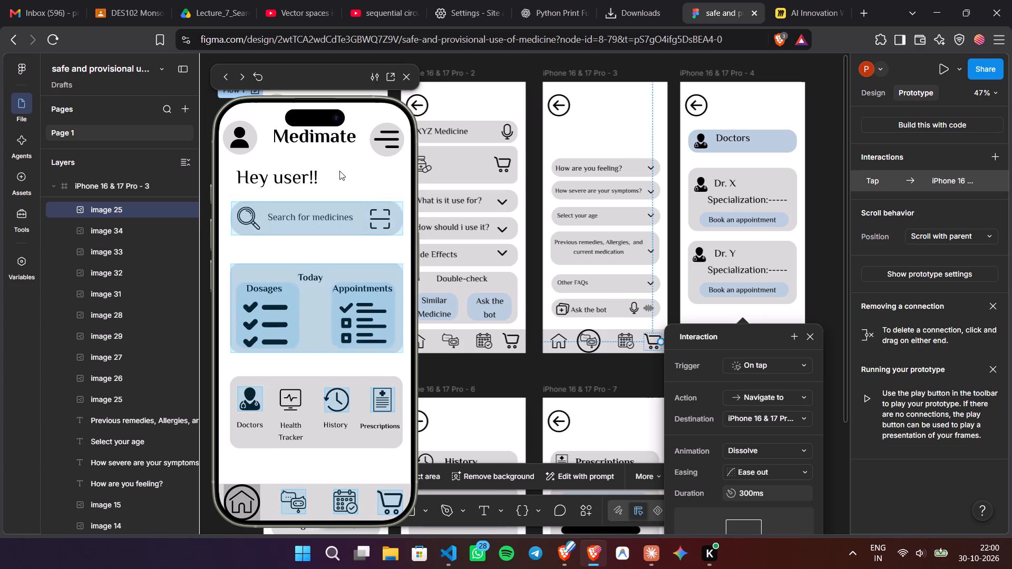
pyautogui.click(339, 171)
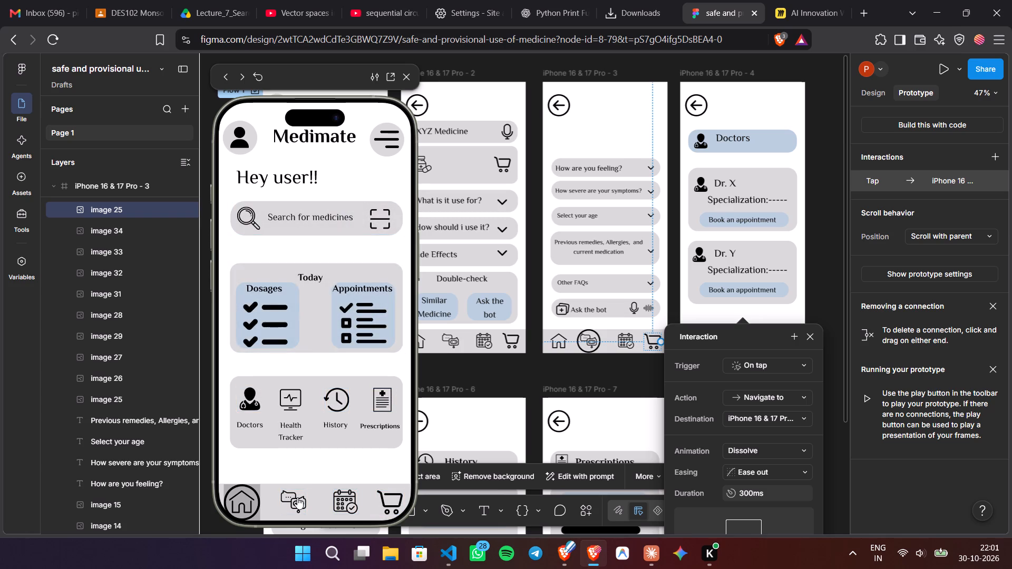
pyautogui.click(297, 497)
pyautogui.click(342, 207)
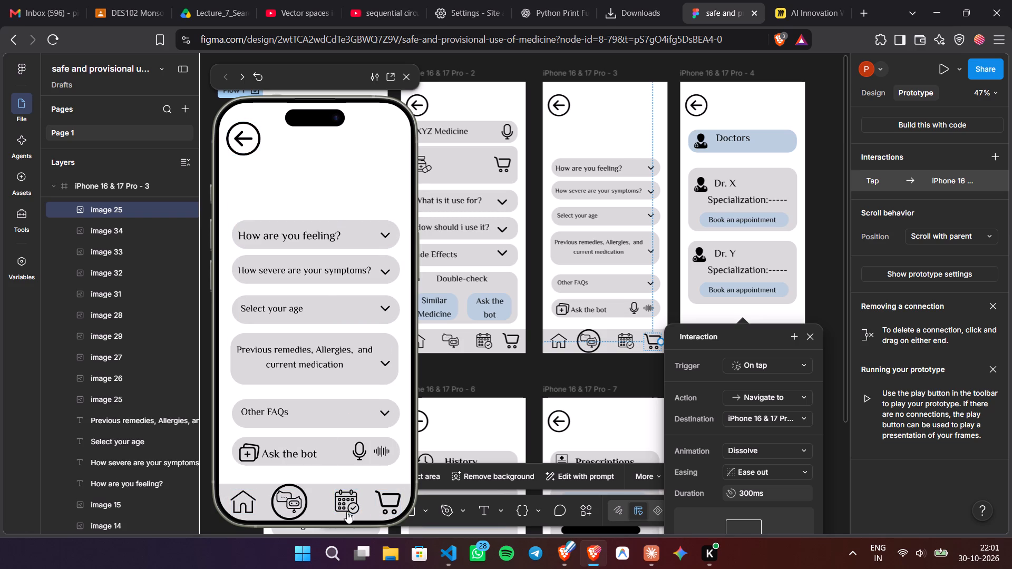
pyautogui.click(351, 498)
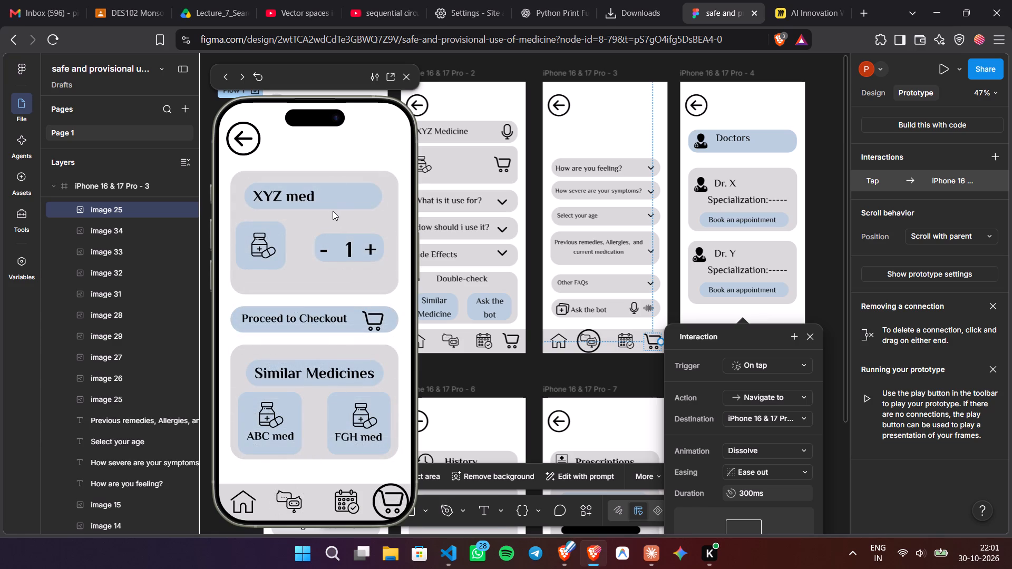
pyautogui.click(359, 134)
pyautogui.click(359, 134)
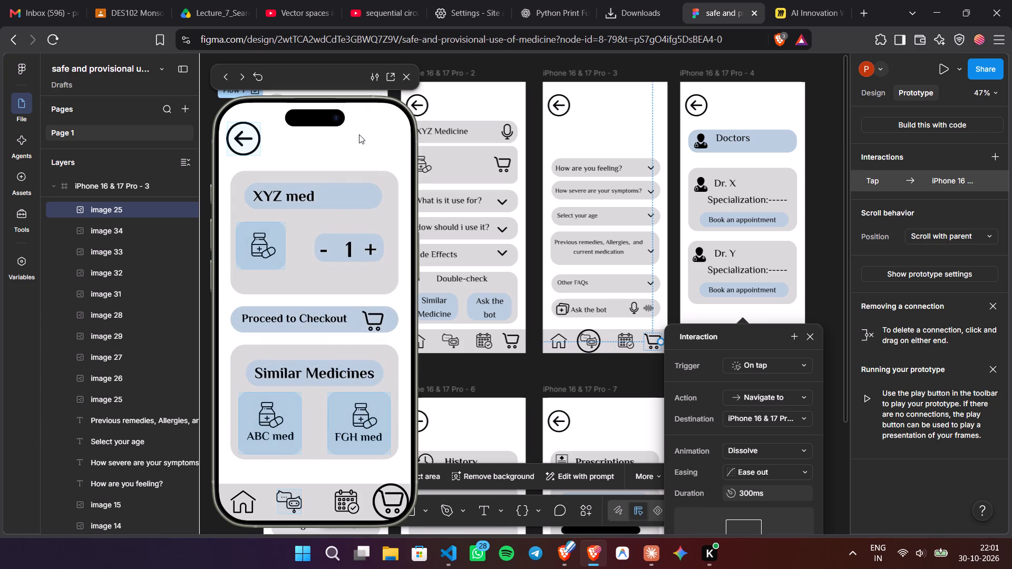
pyautogui.click(359, 134)
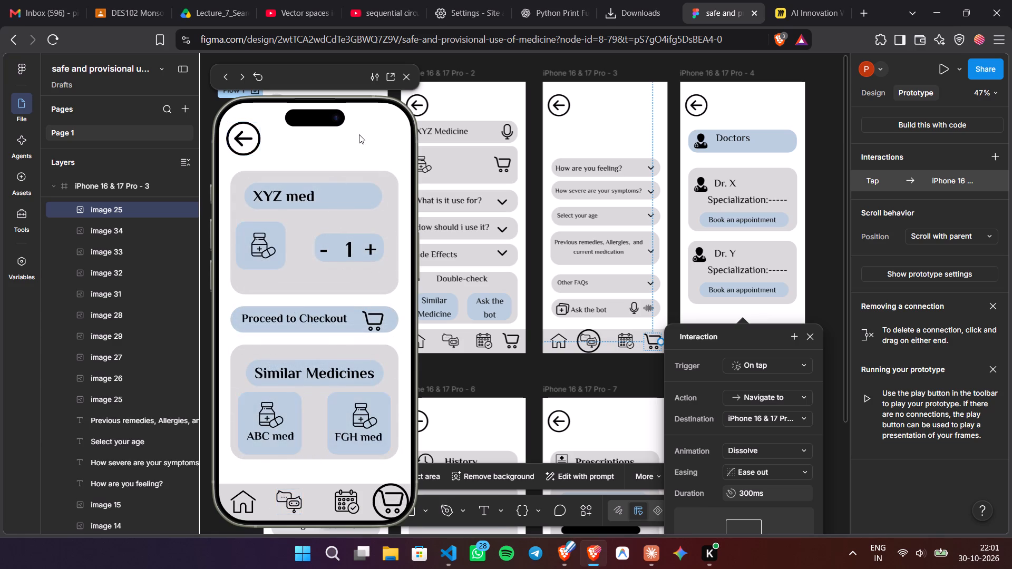
pyautogui.click(359, 134)
# Examine the chatbot screen's connections on the canvas and retest its calendar icon in the preview.
pyautogui.hscroll(-1, 549, 240)
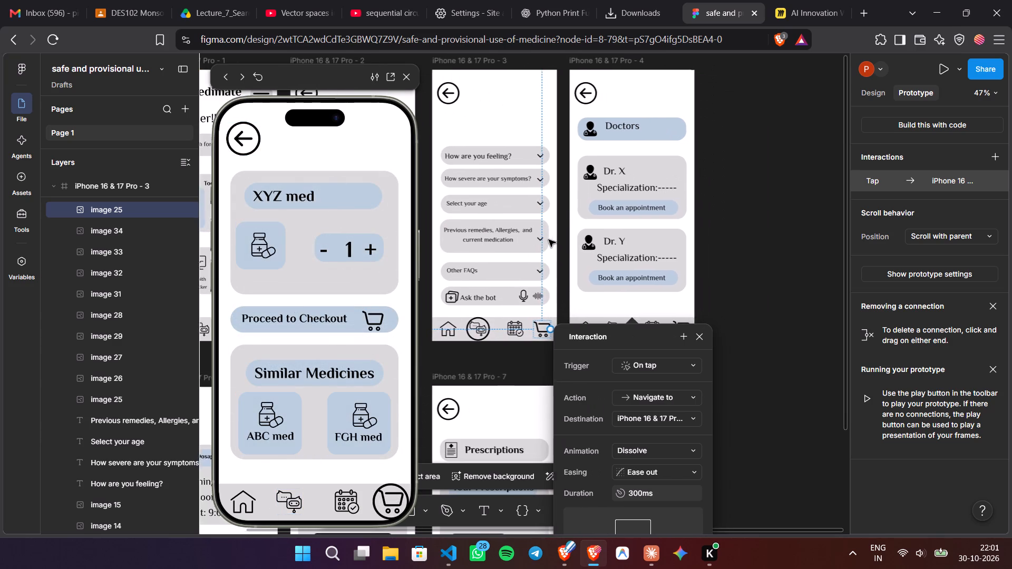
pyautogui.hscroll(-1, 549, 240)
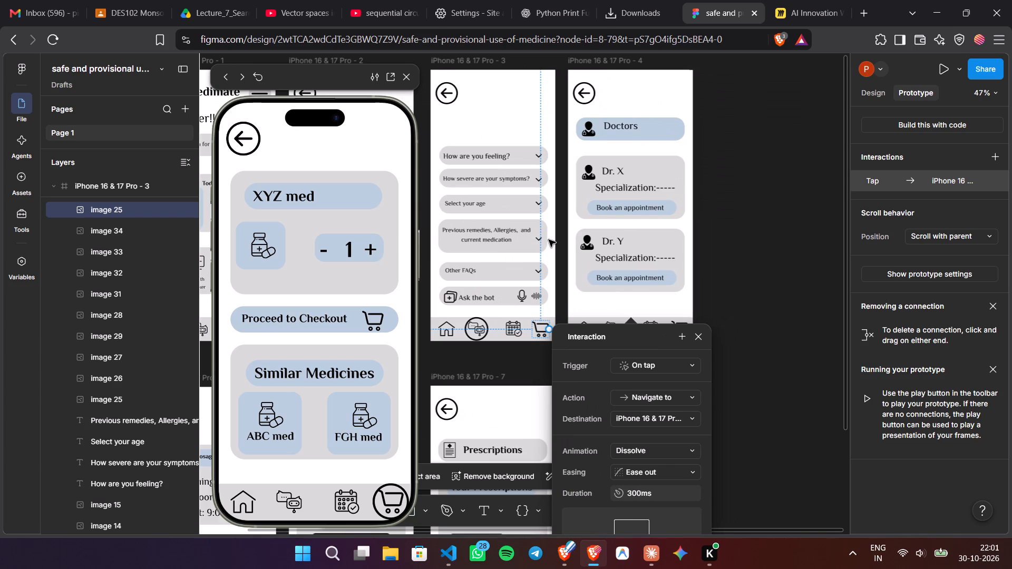
pyautogui.hscroll(1, 549, 240)
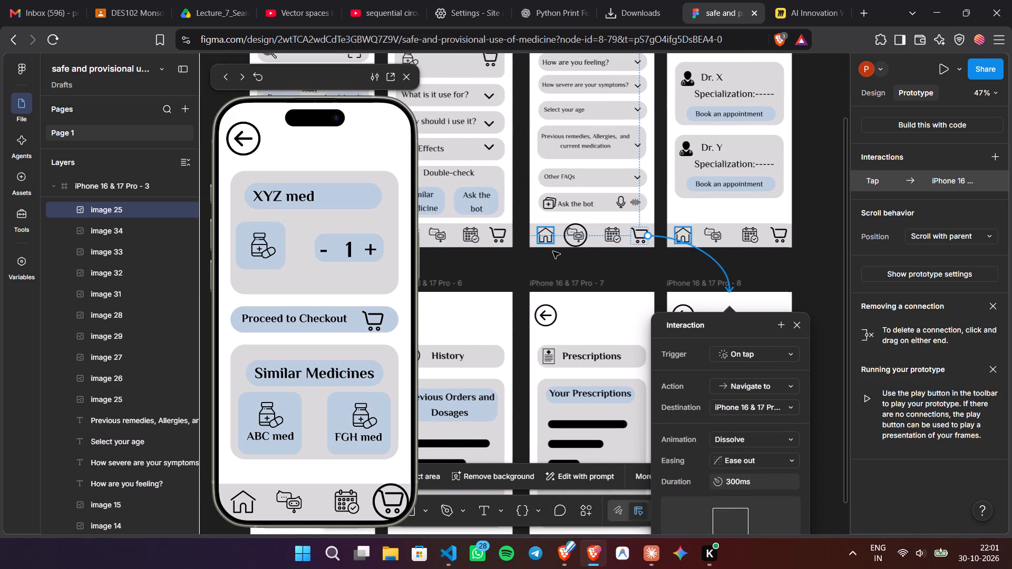
pyautogui.click(557, 268)
pyautogui.hscroll(1, 557, 268)
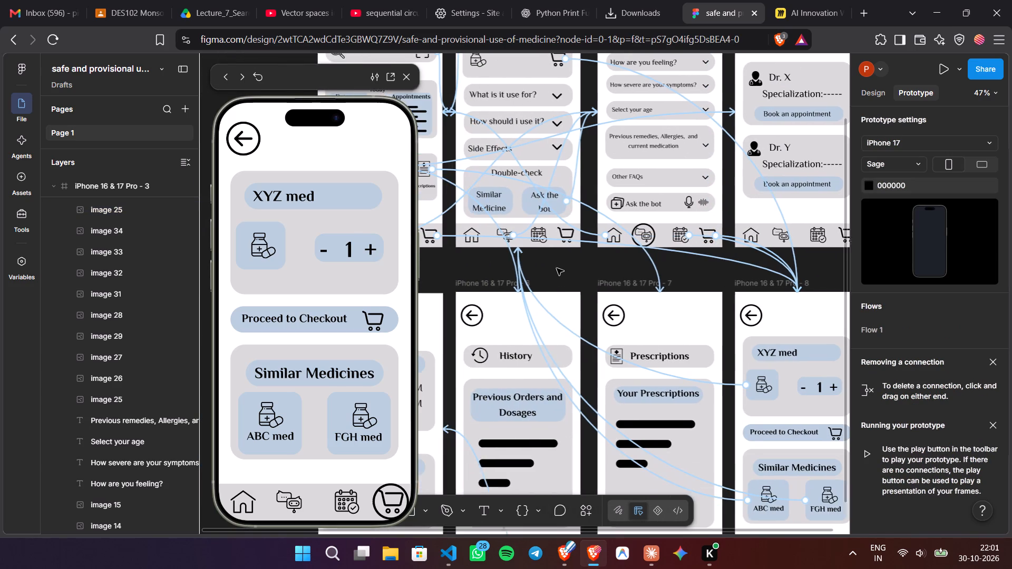
pyautogui.hscroll(2, 557, 268)
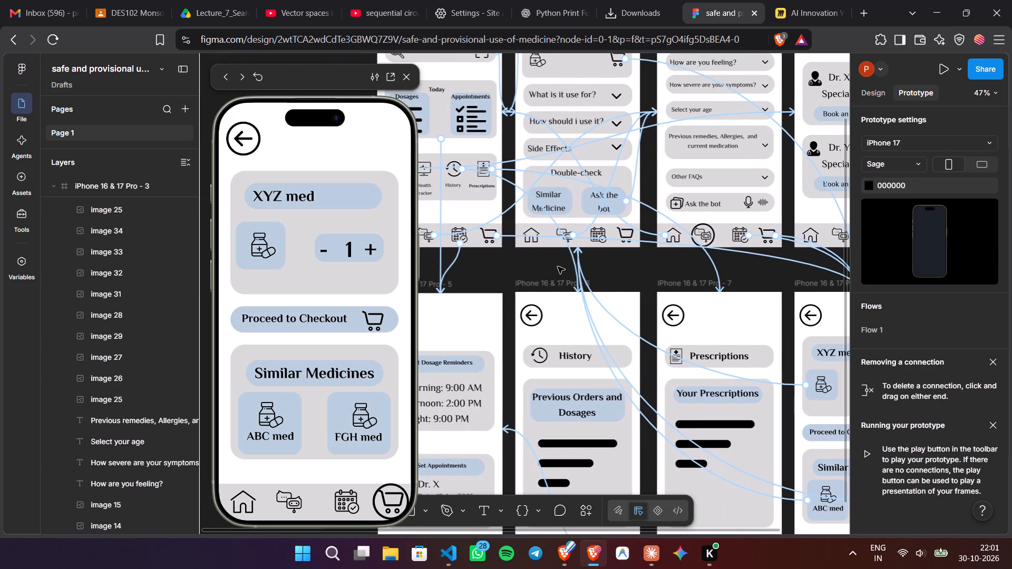
pyautogui.hscroll(-2, 558, 267)
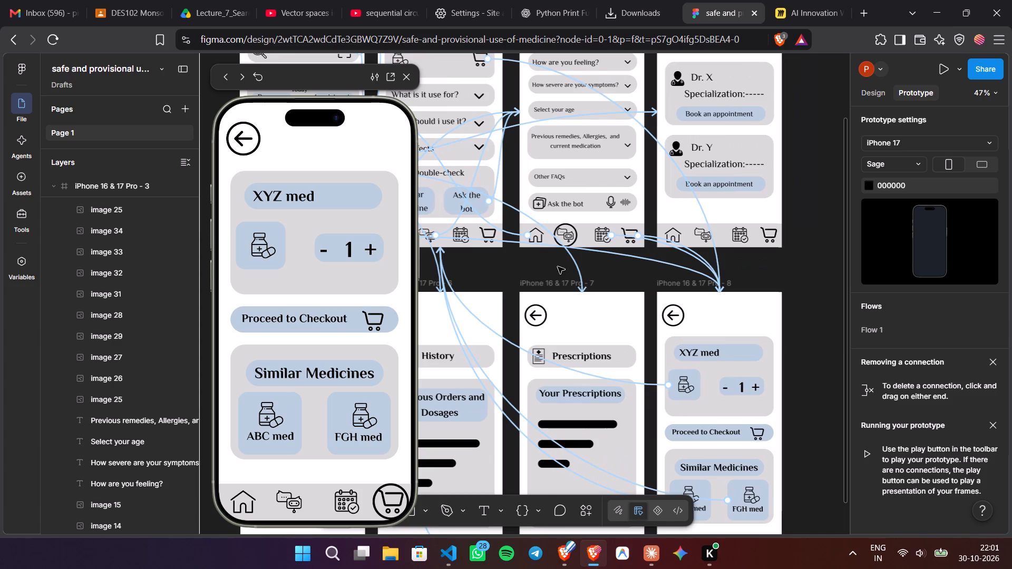
pyautogui.click(343, 492)
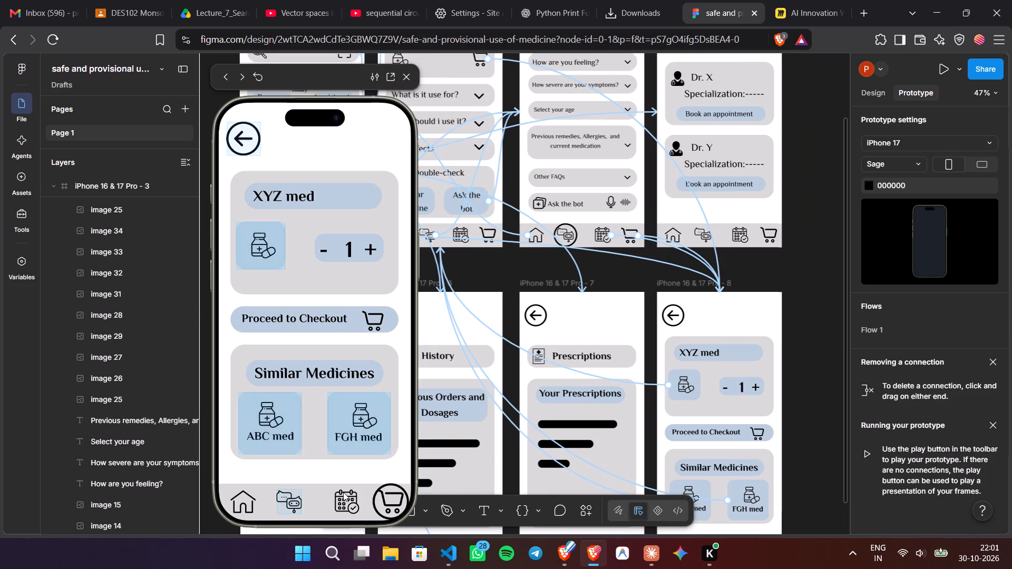
pyautogui.click(342, 494)
pyautogui.click(289, 494)
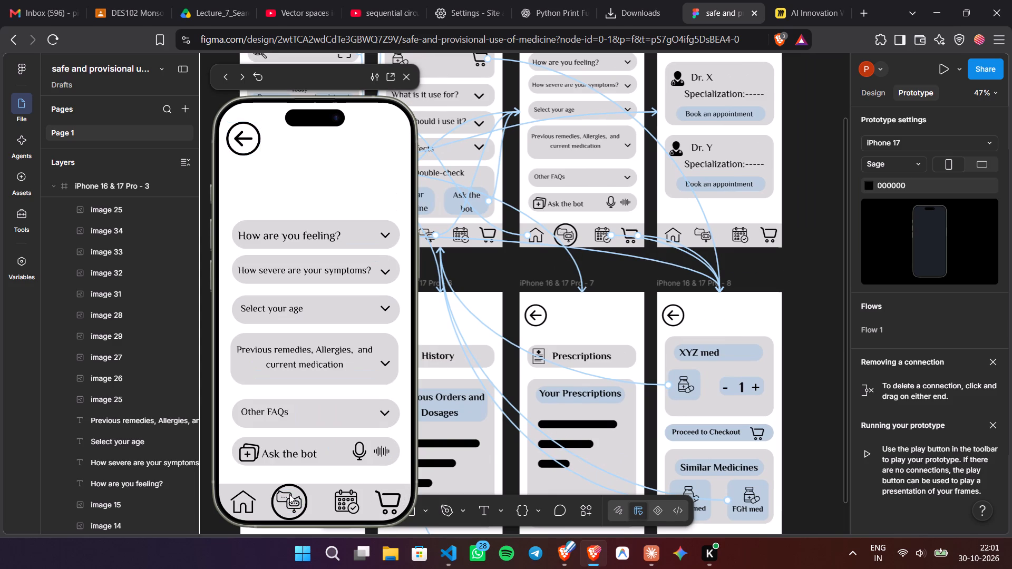
pyautogui.click(340, 501)
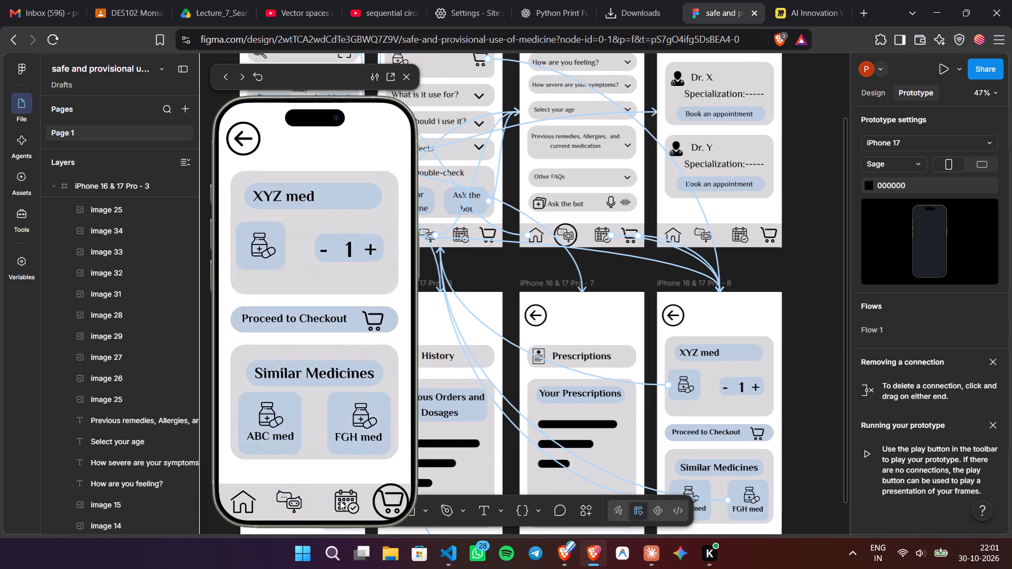
pyautogui.click(283, 501)
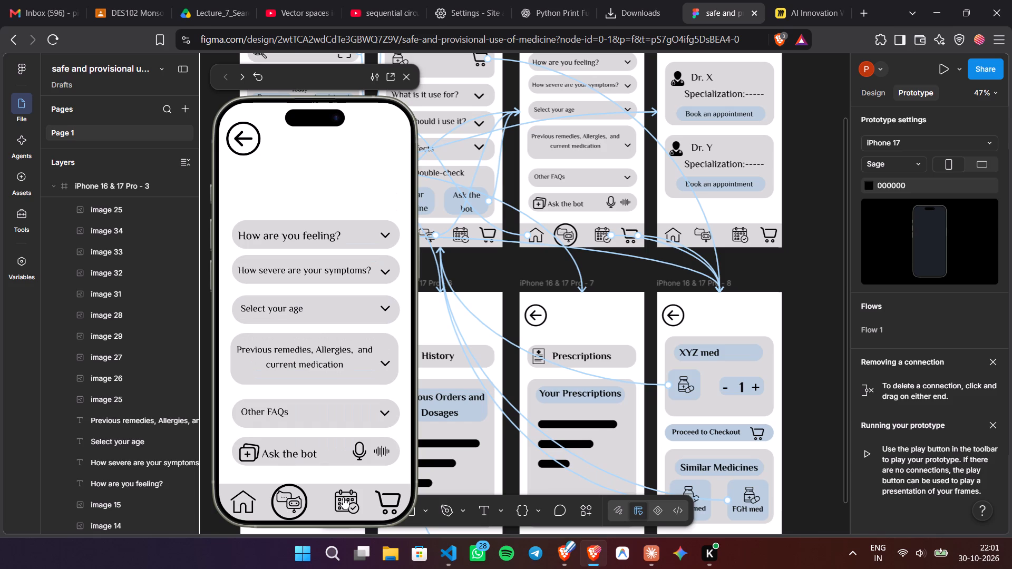
pyautogui.click(343, 497)
# Delete the connection from the chatbot screen's calendar icon to the iPhone 16 & 17 Pro - 8 cart screen.
pyautogui.hscroll(1, 343, 497)
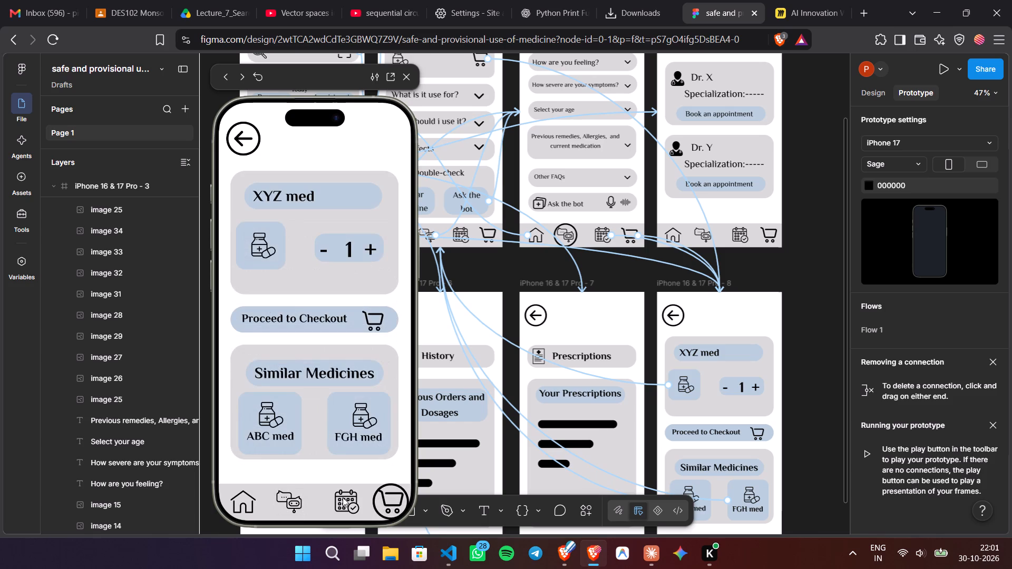
pyautogui.hscroll(1, 343, 497)
pyautogui.hscroll(2, 526, 415)
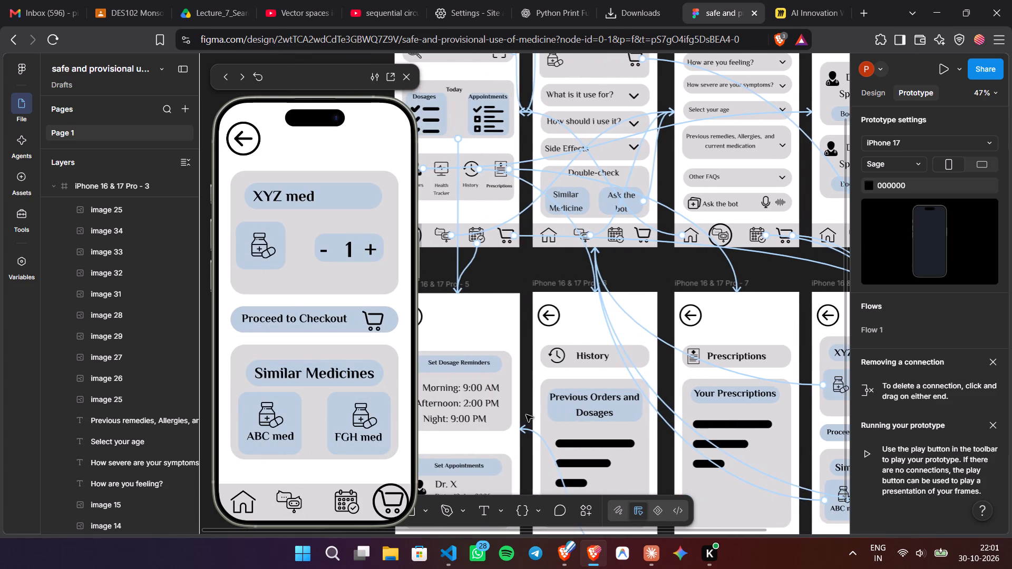
pyautogui.scroll(-1, 526, 415)
pyautogui.scroll(1, 526, 415)
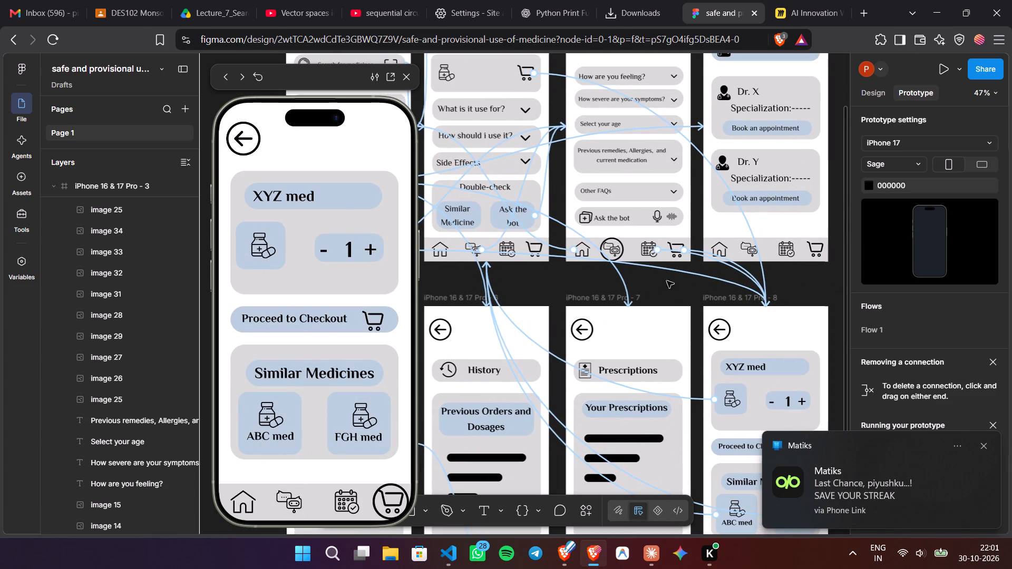
pyautogui.click(660, 251)
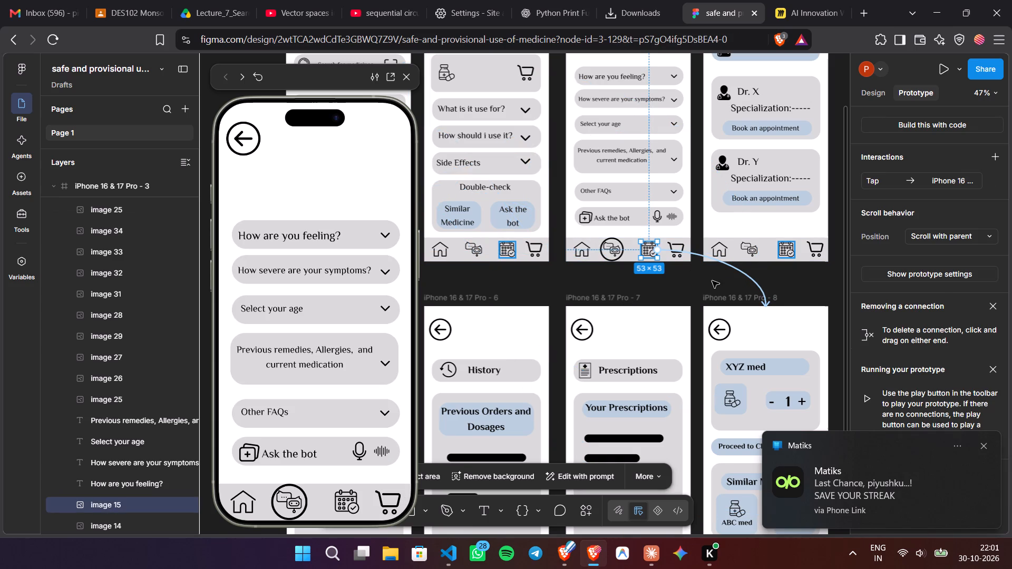
pyautogui.click(737, 269)
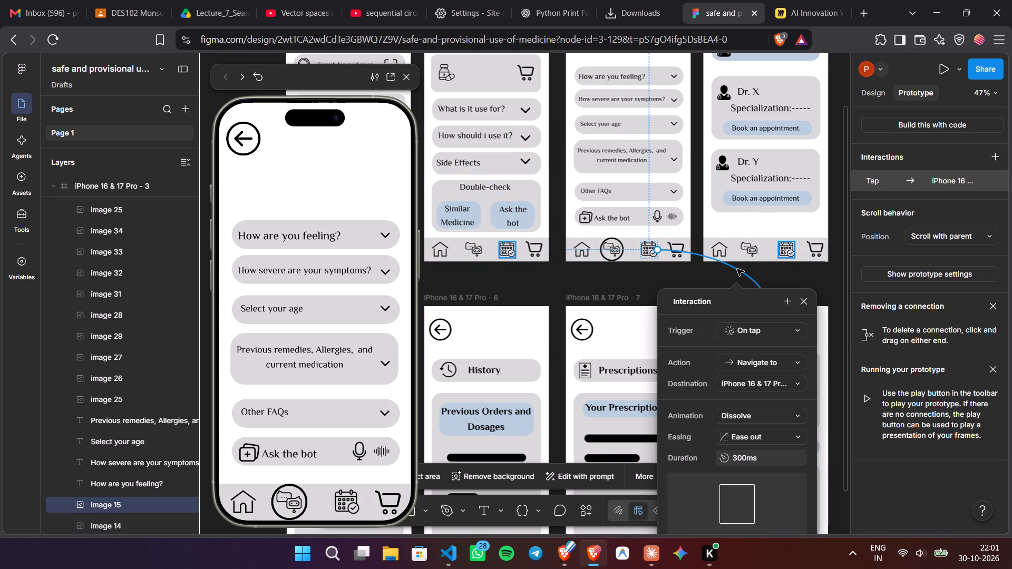
pyautogui.press('Delete')
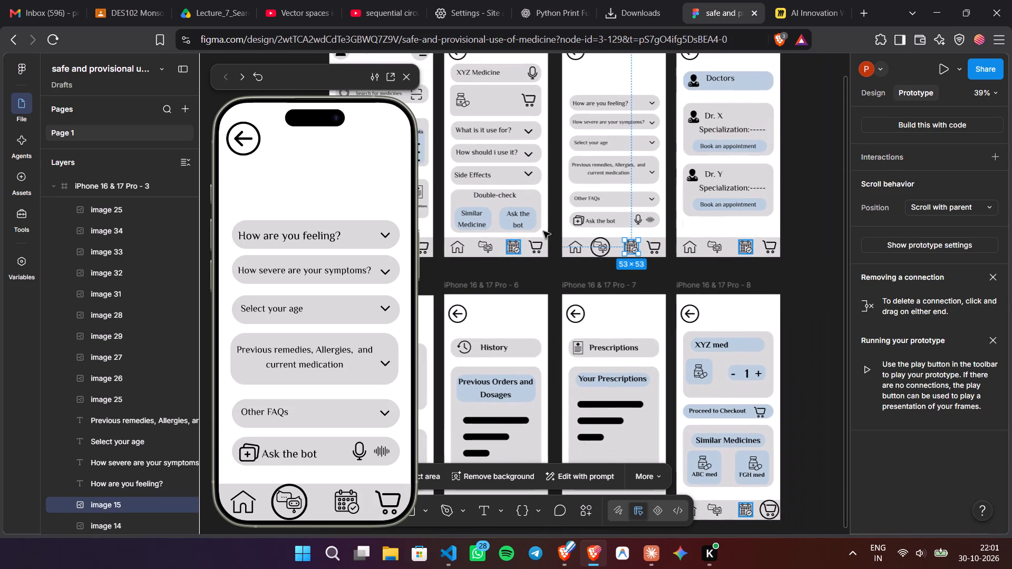
# Link the chatbot screen's calendar icon to the iPhone 16 & 17 Pro - 5 reminders screen on tap with Dissolve, and test it in the preview.
pyautogui.moveTo(630, 256); pyautogui.dragTo(459, 274)
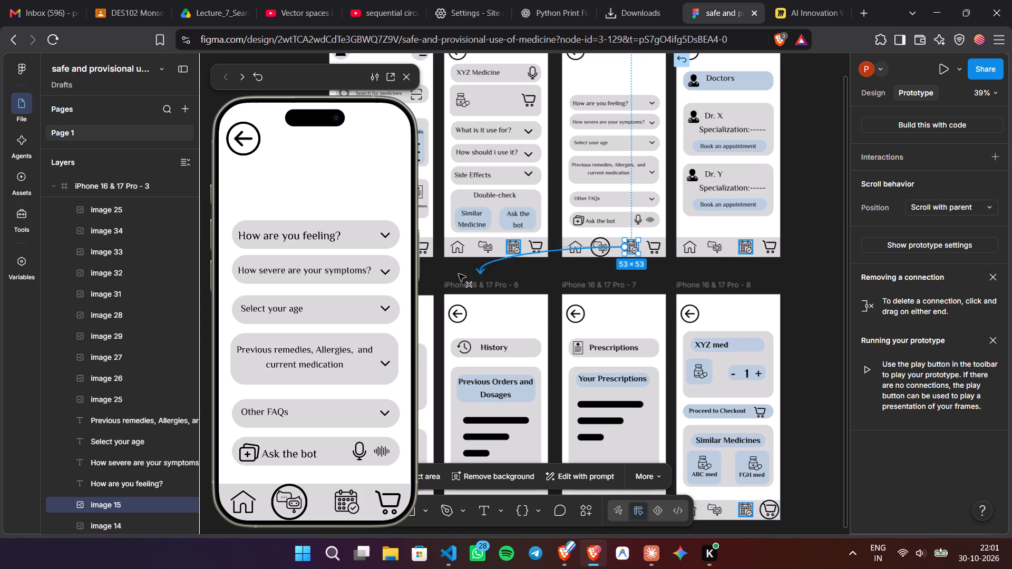
pyautogui.moveTo(459, 274); pyautogui.dragTo(429, 297)
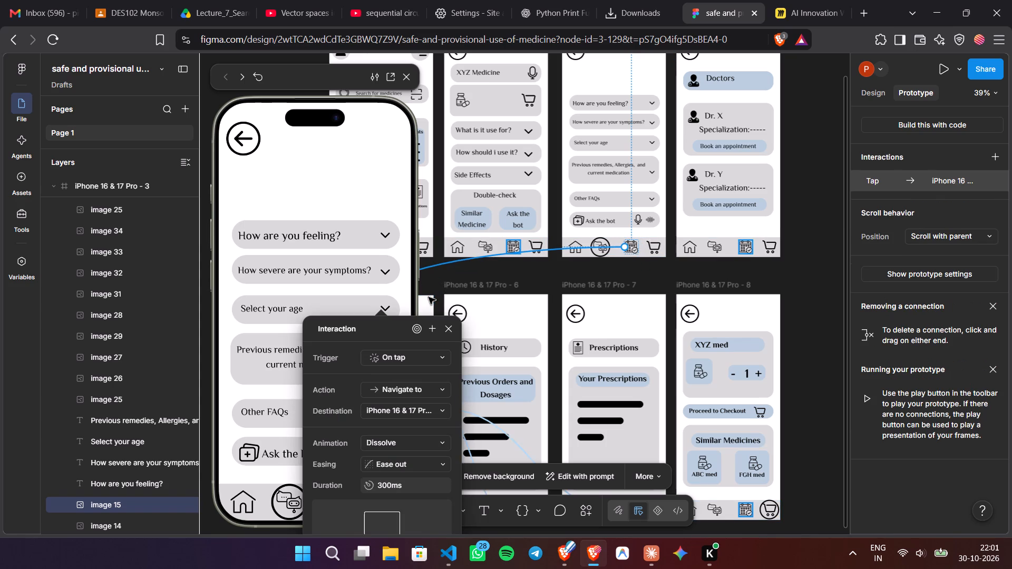
pyautogui.click(342, 178)
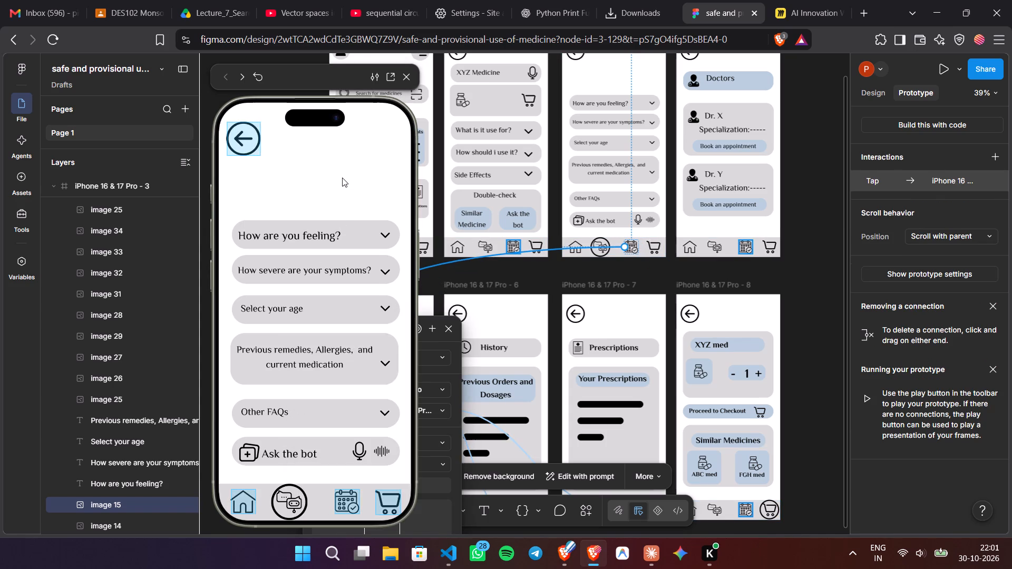
pyautogui.click(349, 490)
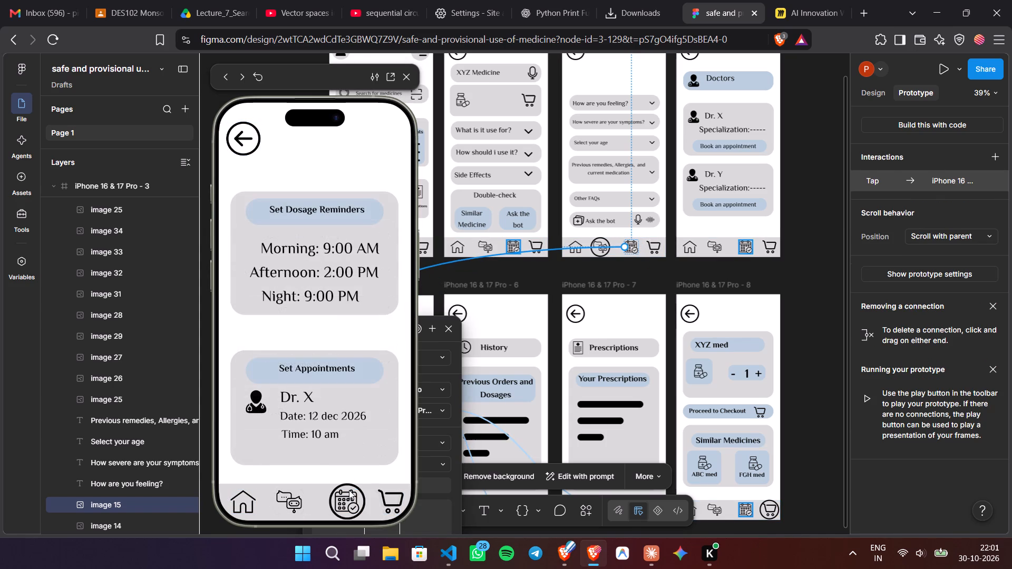
pyautogui.click(371, 148)
pyautogui.hscroll(1, 549, 215)
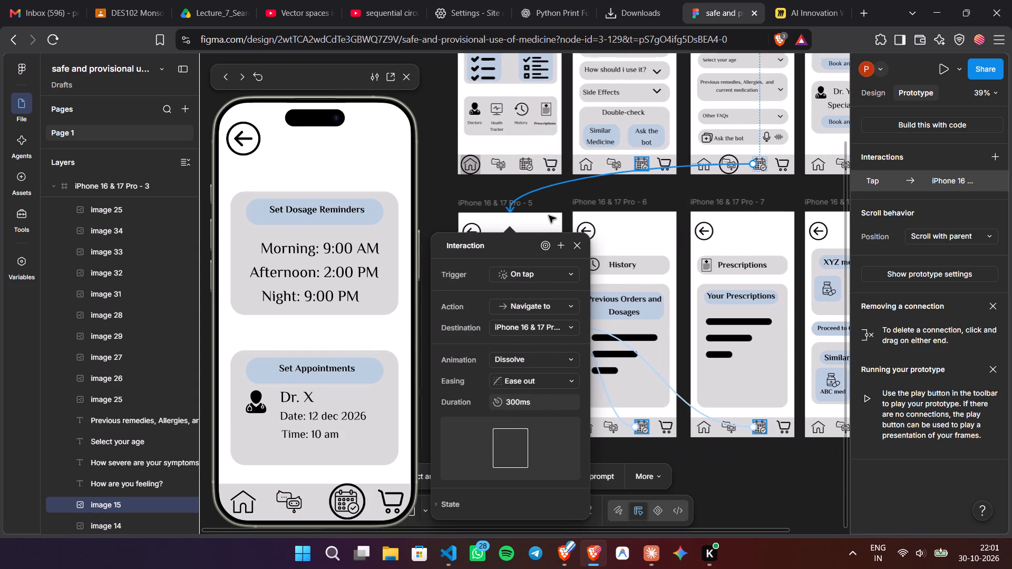
pyautogui.click(445, 210)
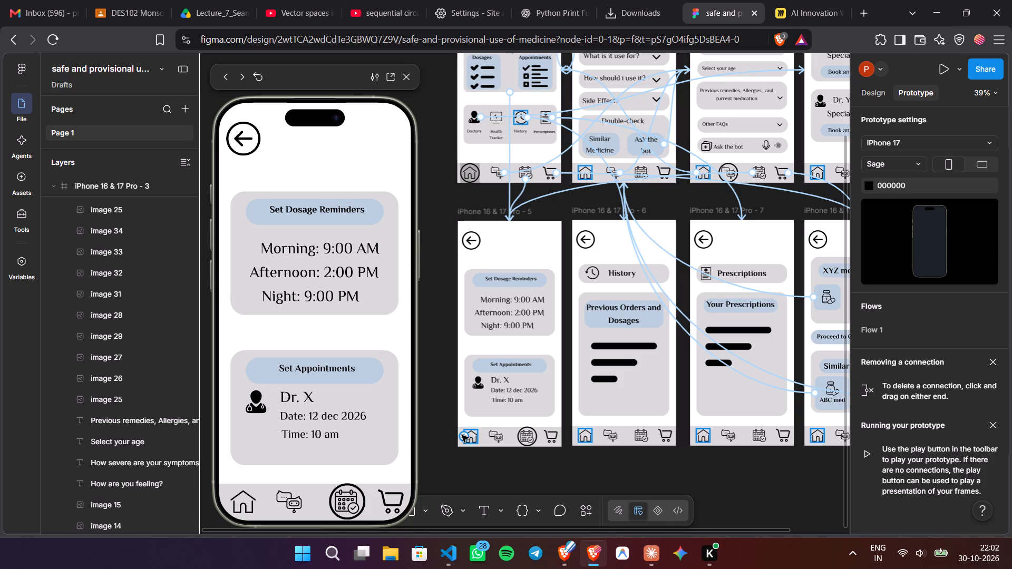
# Link the reminders screen's home icon to the Medimate home screen on tap with Dissolve, and check the preview's hotspots.
pyautogui.moveTo(462, 435); pyautogui.dragTo(476, 161)
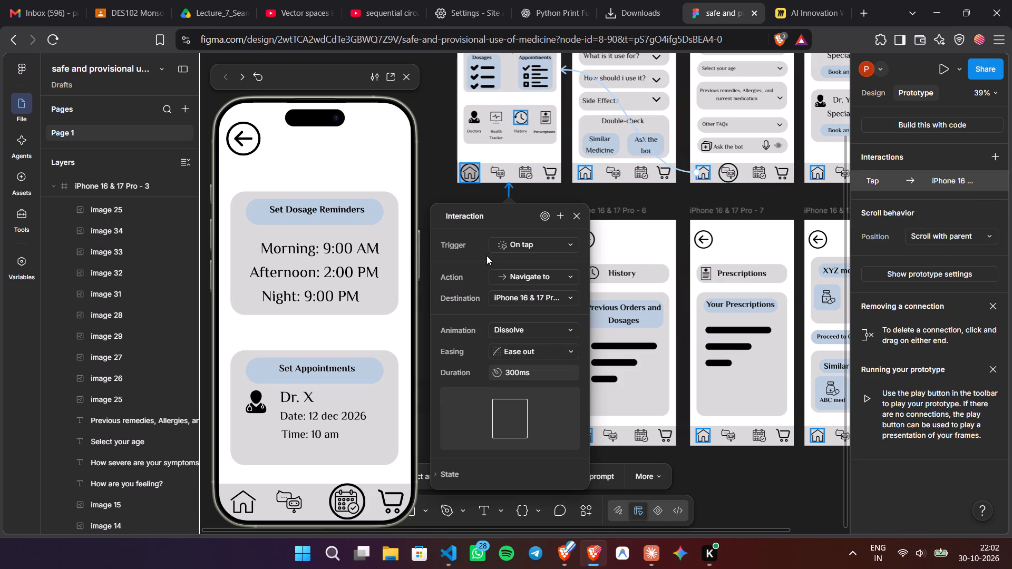
pyautogui.click(352, 263)
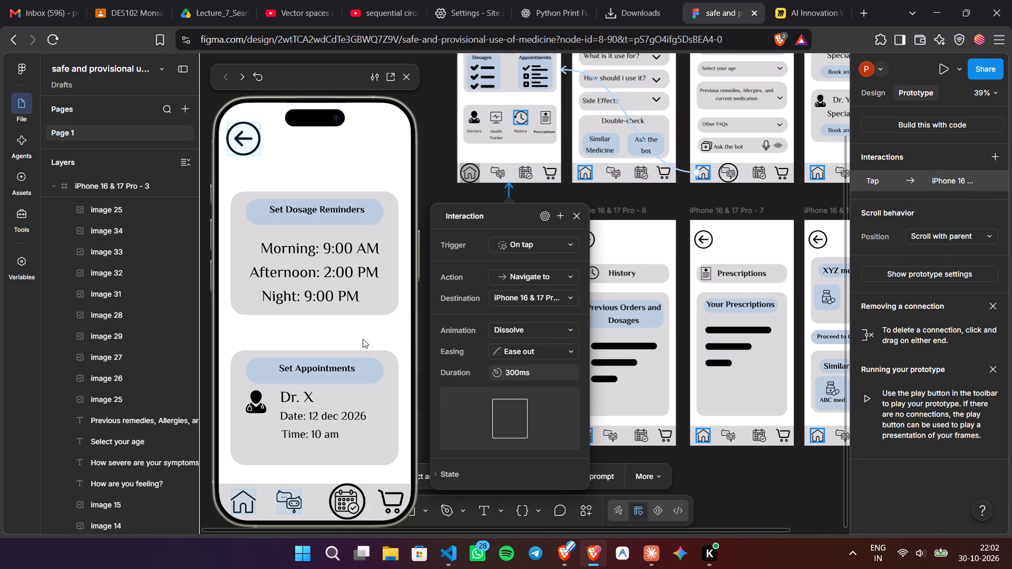
pyautogui.click(374, 380)
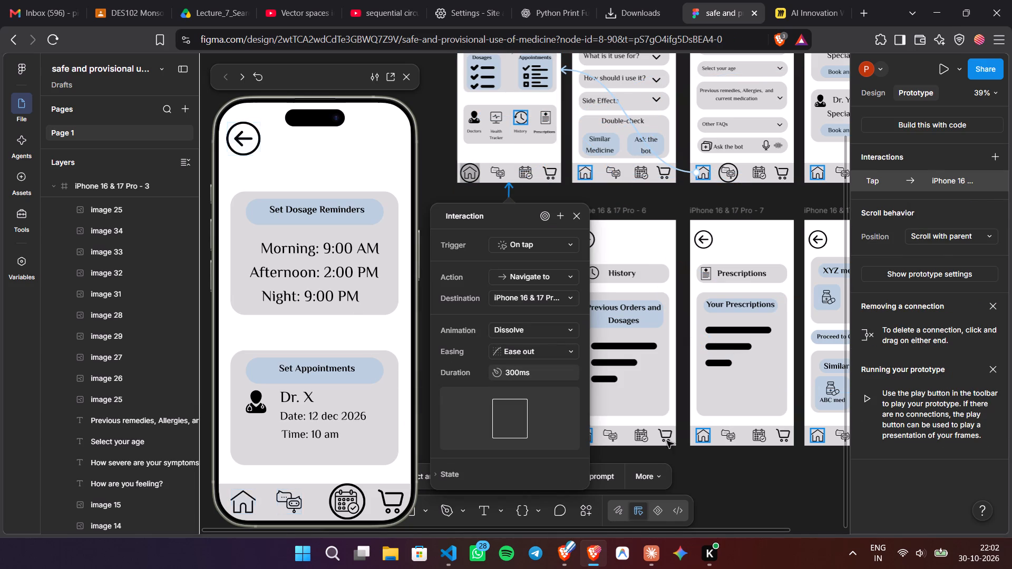
# Link the reminders screen's cart icon to the iPhone 16 & 17 Pro - 8 cart screen on tap with Dissolve, and test it in the preview.
pyautogui.click(708, 482)
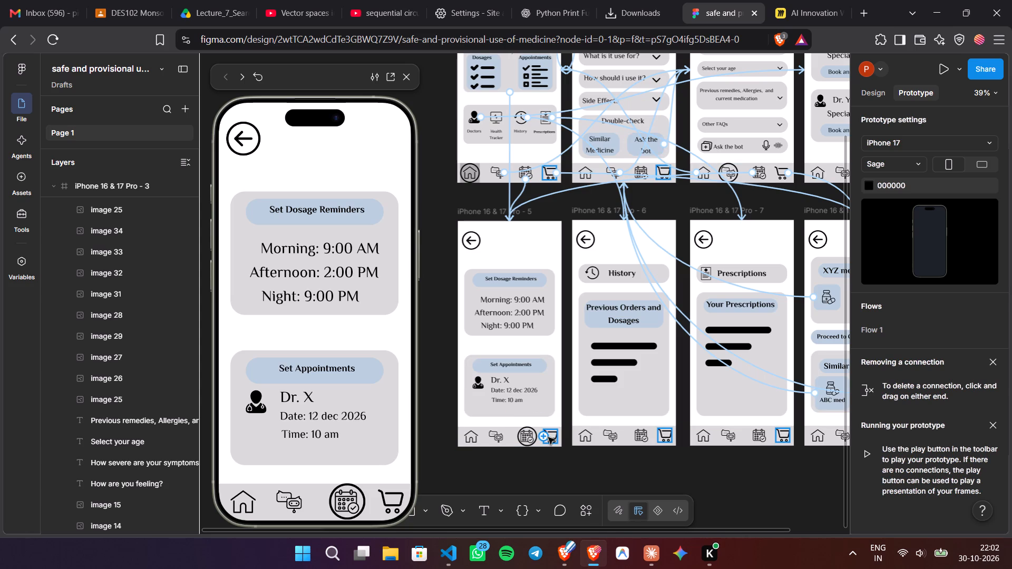
pyautogui.click(548, 437)
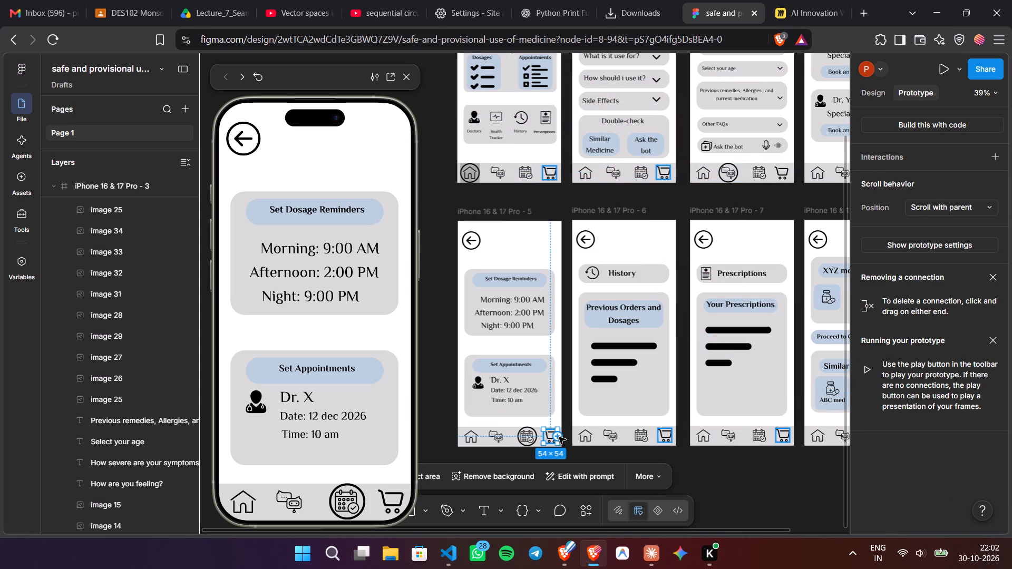
pyautogui.moveTo(559, 437); pyautogui.dragTo(801, 372)
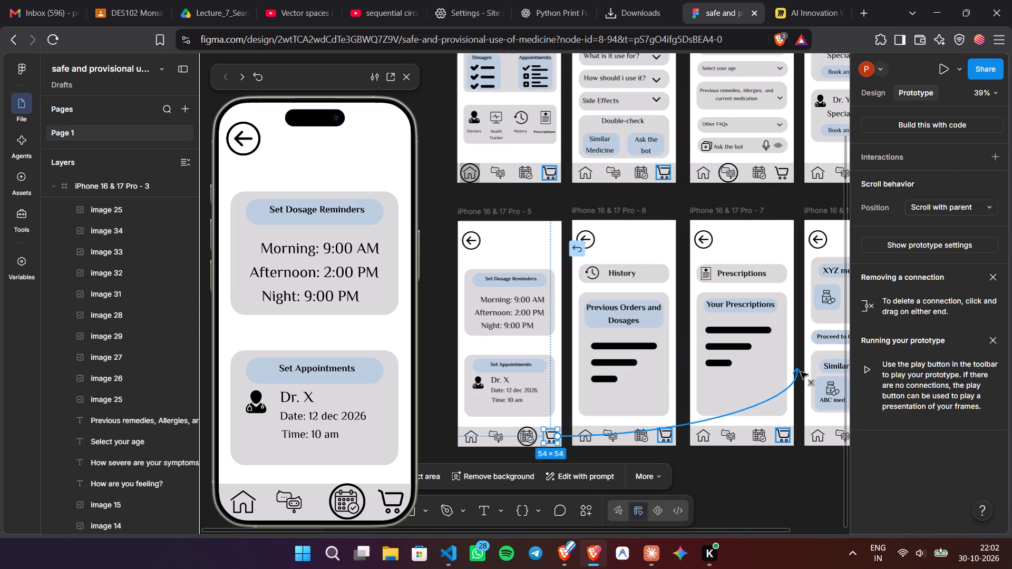
pyautogui.moveTo(801, 372); pyautogui.dragTo(844, 380)
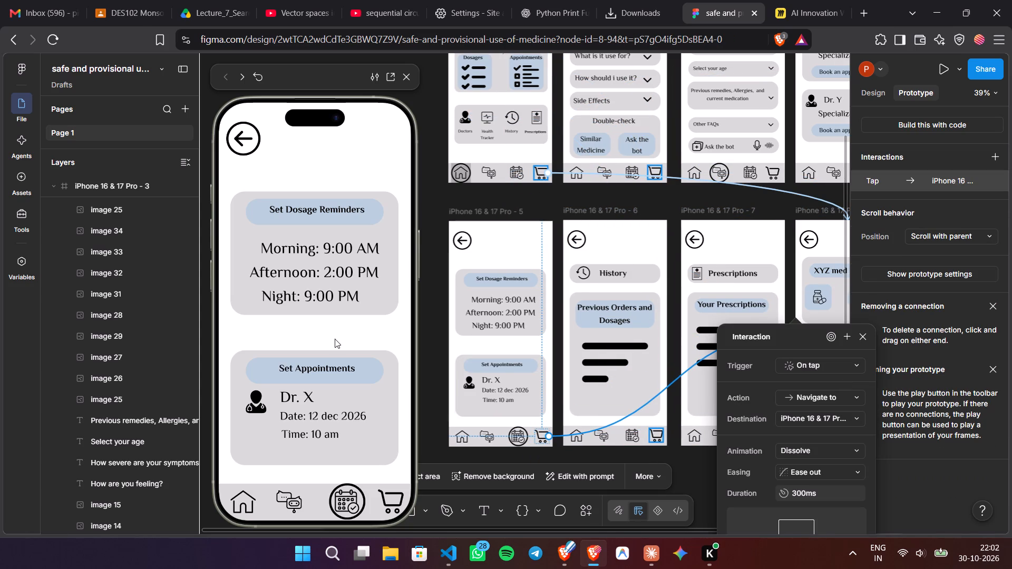
pyautogui.click(335, 339)
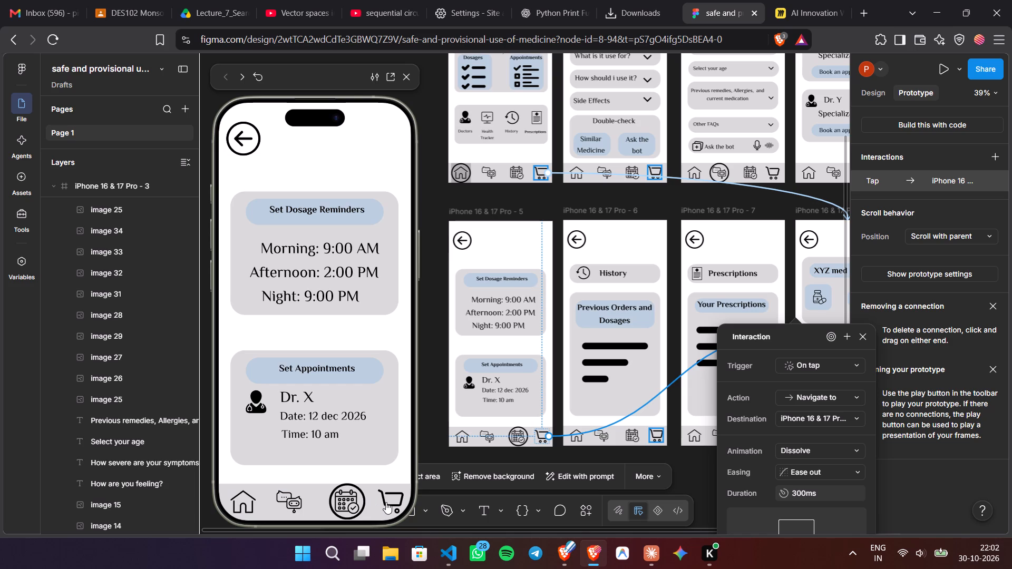
pyautogui.click(390, 494)
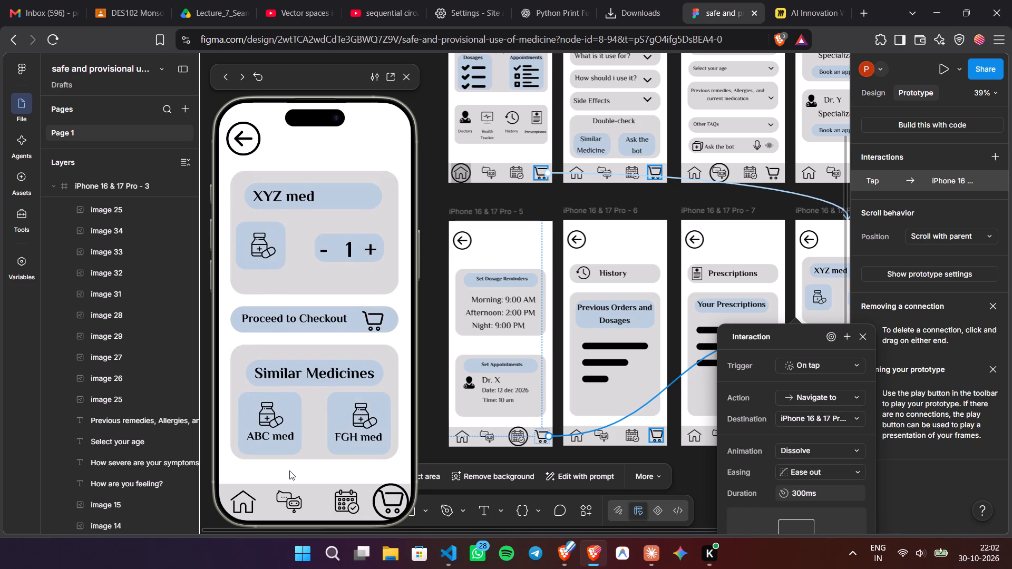
# Link the iPhone 16 & 17 Pro - 8 cart screen's calendar icon to the iPhone 16 & 17 Pro - 5 reminders screen on tap with Dissolve.
pyautogui.click(338, 500)
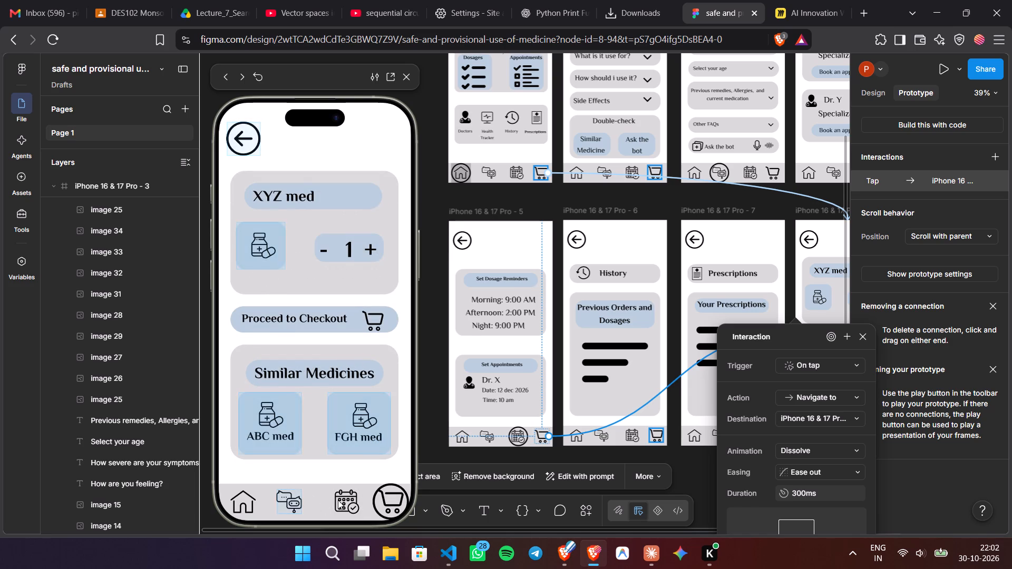
pyautogui.click(344, 506)
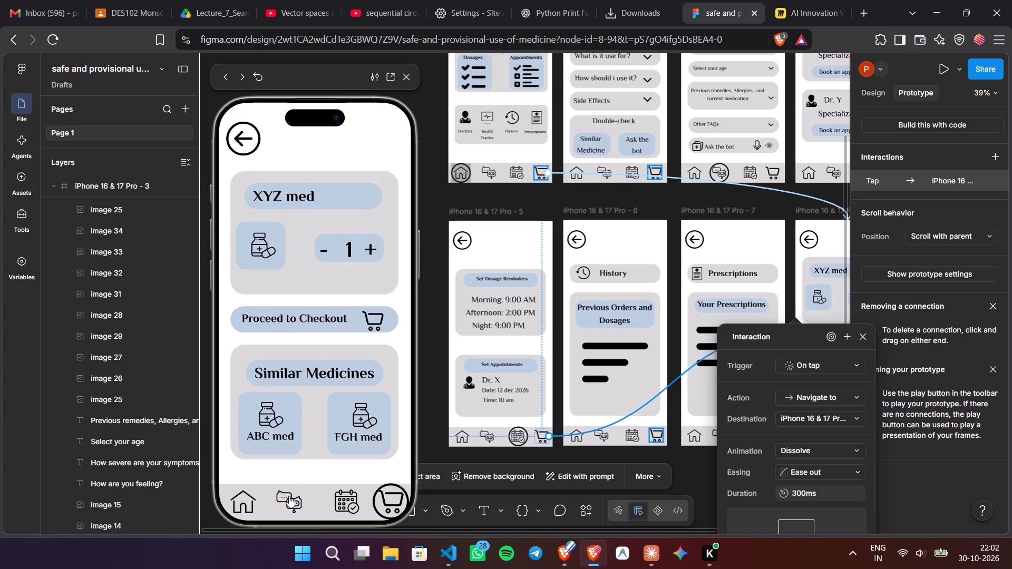
pyautogui.hscroll(-1, 632, 283)
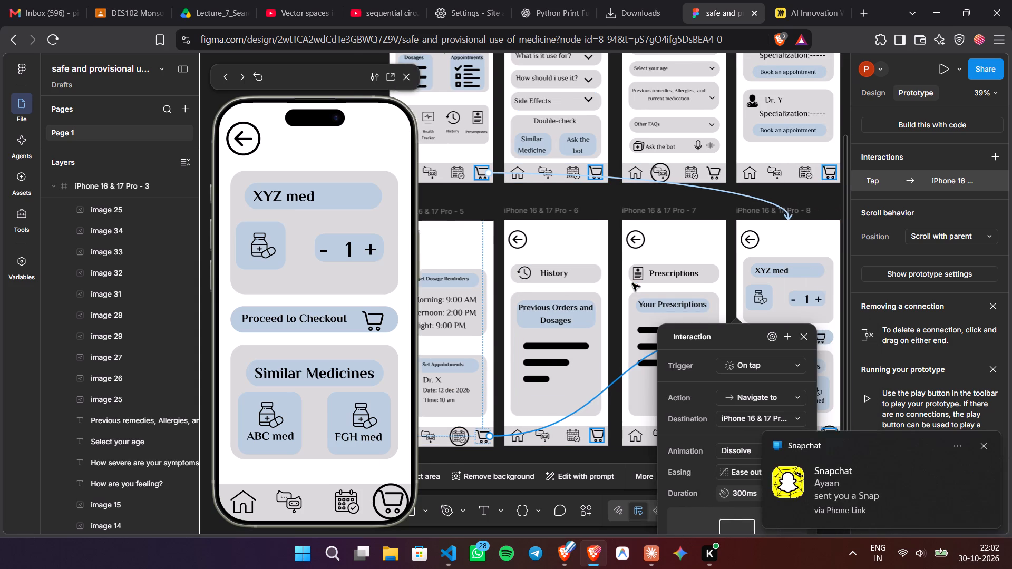
pyautogui.hscroll(-1, 632, 283)
pyautogui.scroll(-1, 632, 283)
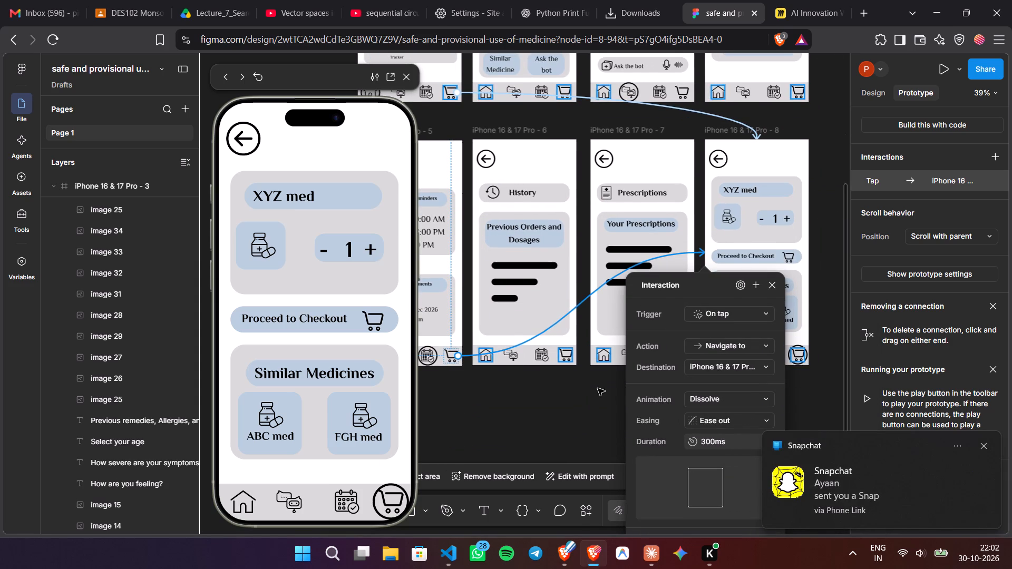
pyautogui.click(591, 395)
pyautogui.click(334, 299)
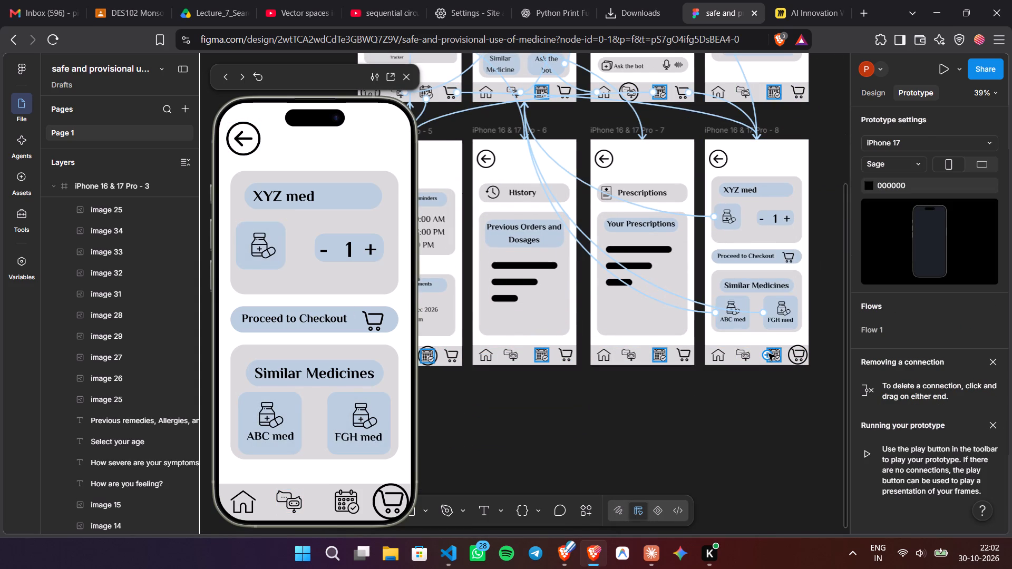
pyautogui.moveTo(768, 354); pyautogui.dragTo(737, 359)
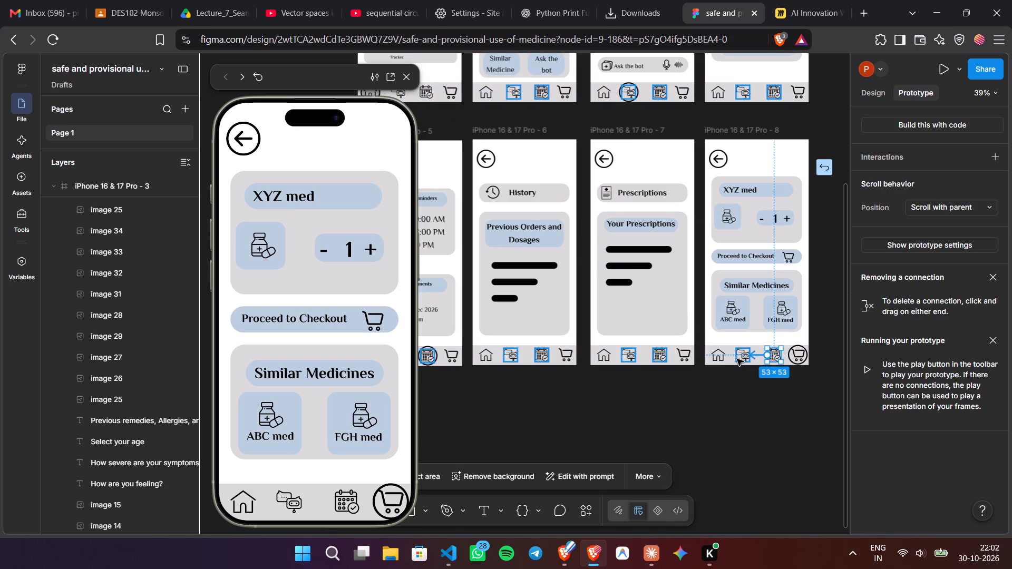
pyautogui.moveTo(737, 359); pyautogui.dragTo(456, 280)
pyautogui.click(332, 367)
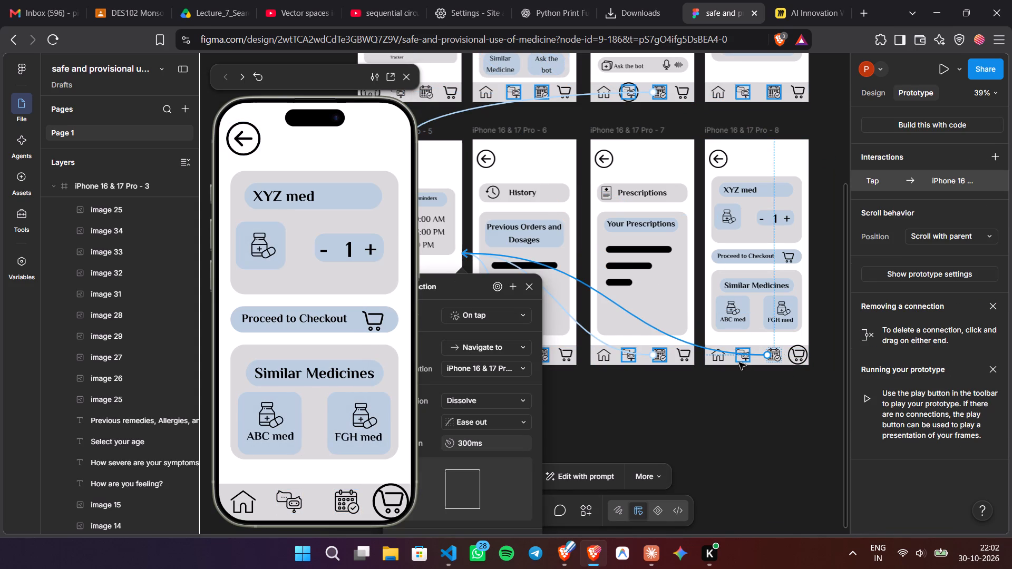
# Link the cart screen's home icon to the Medimate home screen on tap with Dissolve, and check the preview's hotspots.
pyautogui.click(716, 357)
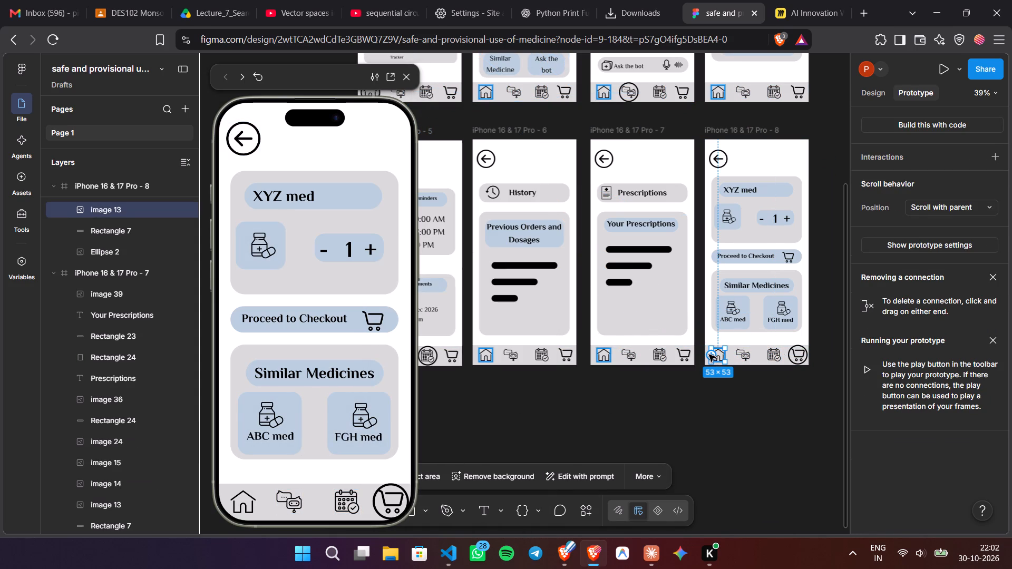
pyautogui.moveTo(709, 355); pyautogui.dragTo(441, 55)
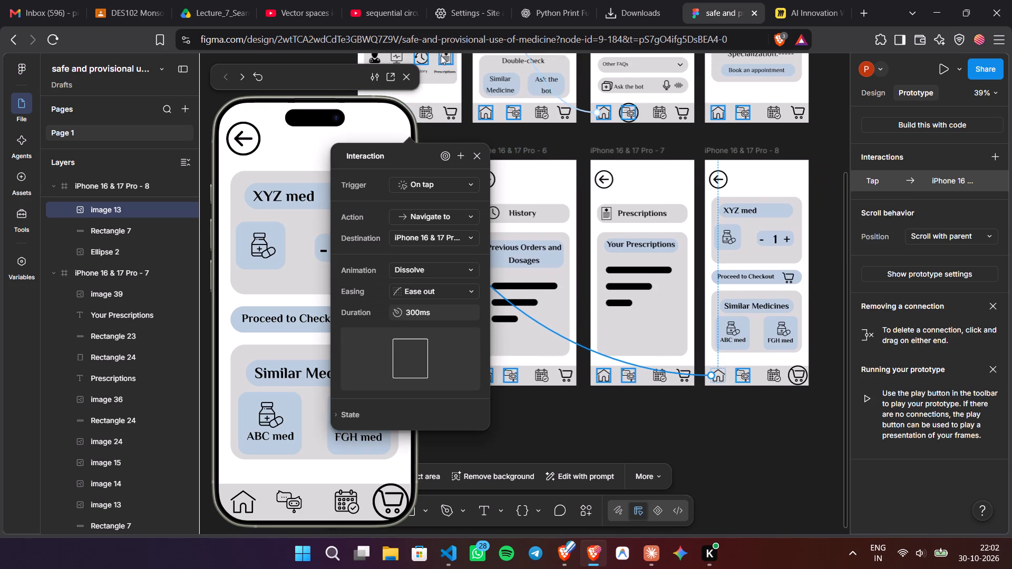
pyautogui.click(290, 238)
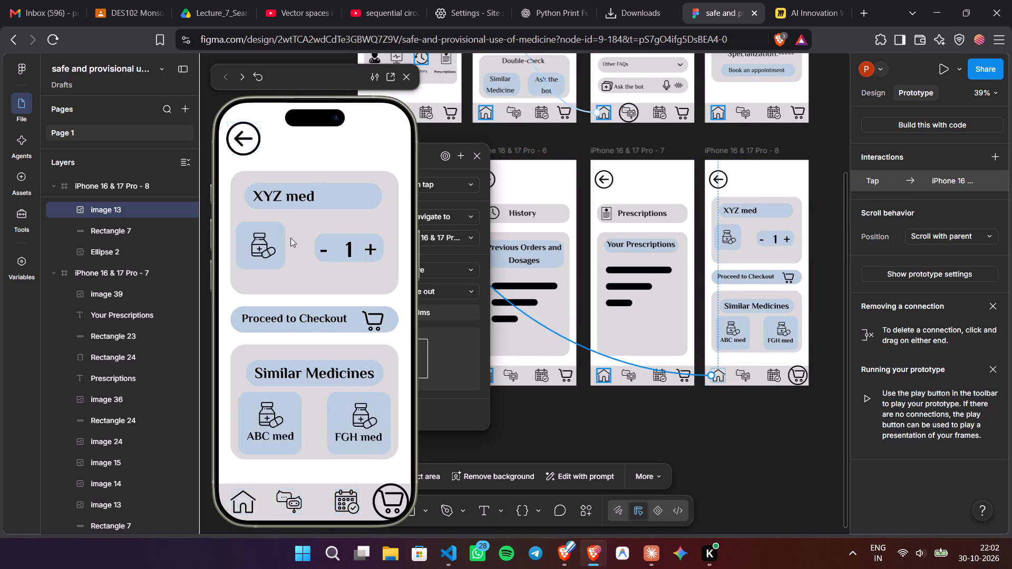
pyautogui.click(290, 238)
pyautogui.click(290, 238)
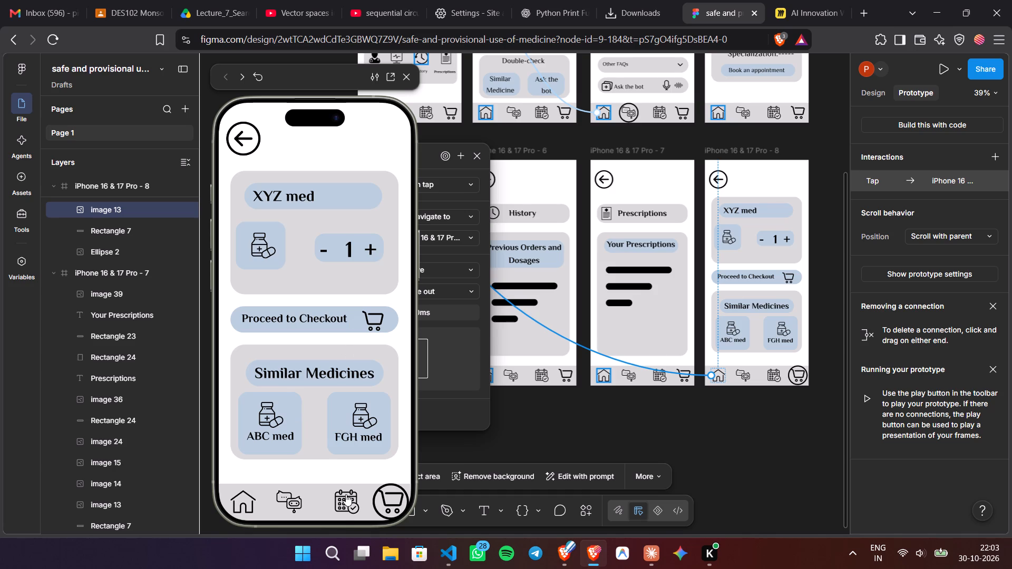
pyautogui.click(329, 475)
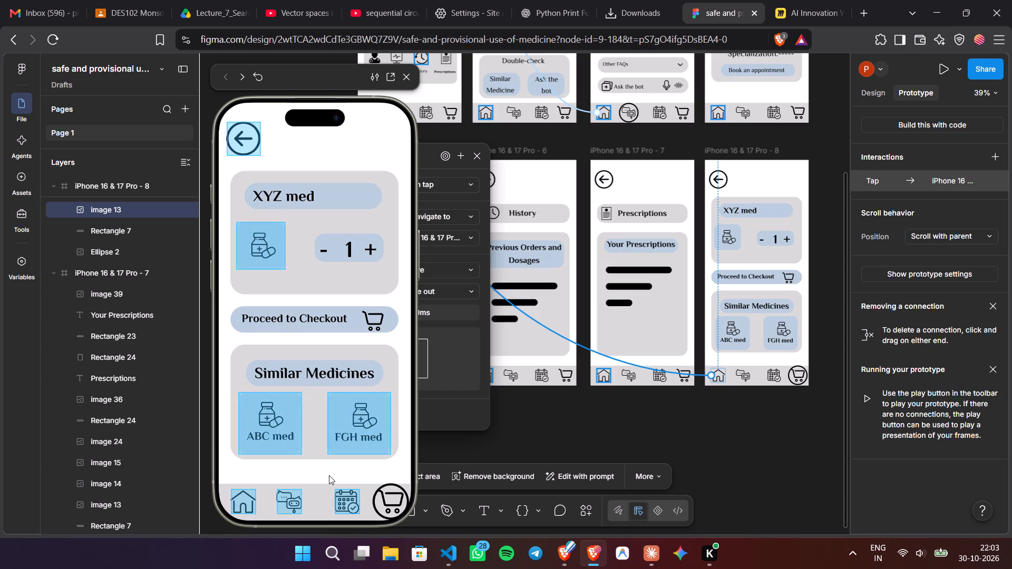
pyautogui.click(329, 475)
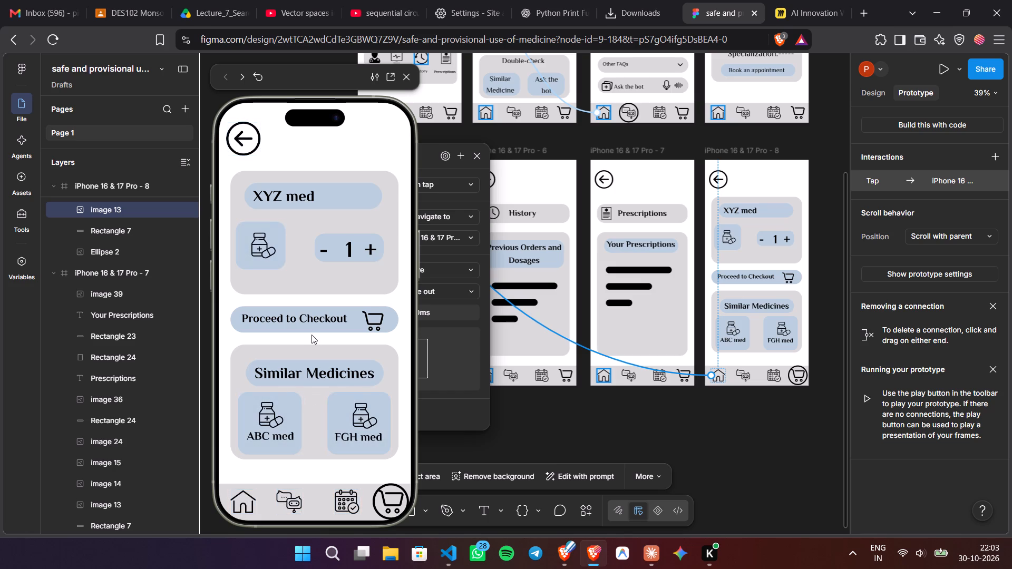
# Test the cart screen's calendar icon in the preview.
pyautogui.hscroll(1, 312, 335)
pyautogui.click(531, 421)
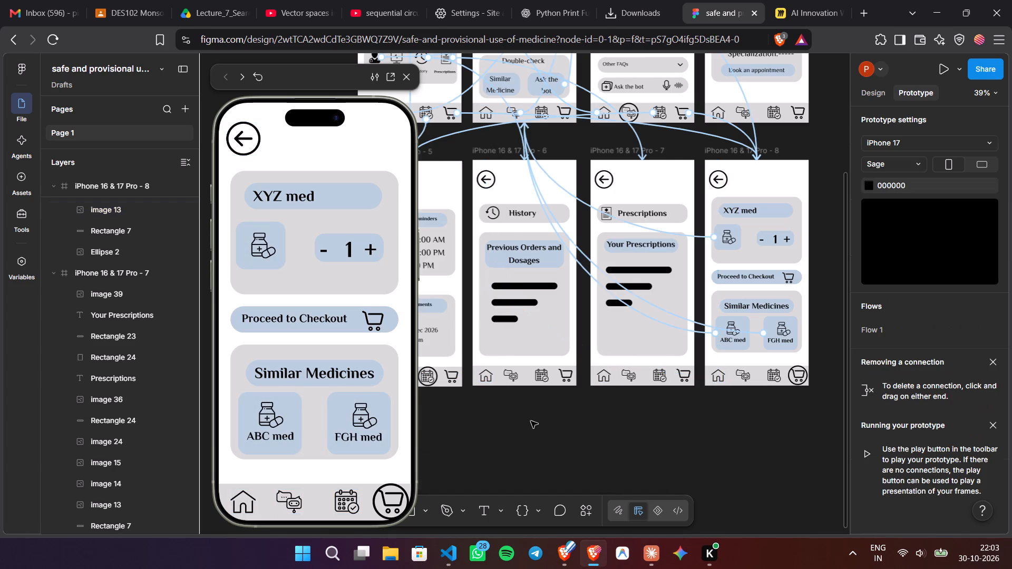
pyautogui.scroll(3, 531, 421)
pyautogui.hscroll(-1, 531, 421)
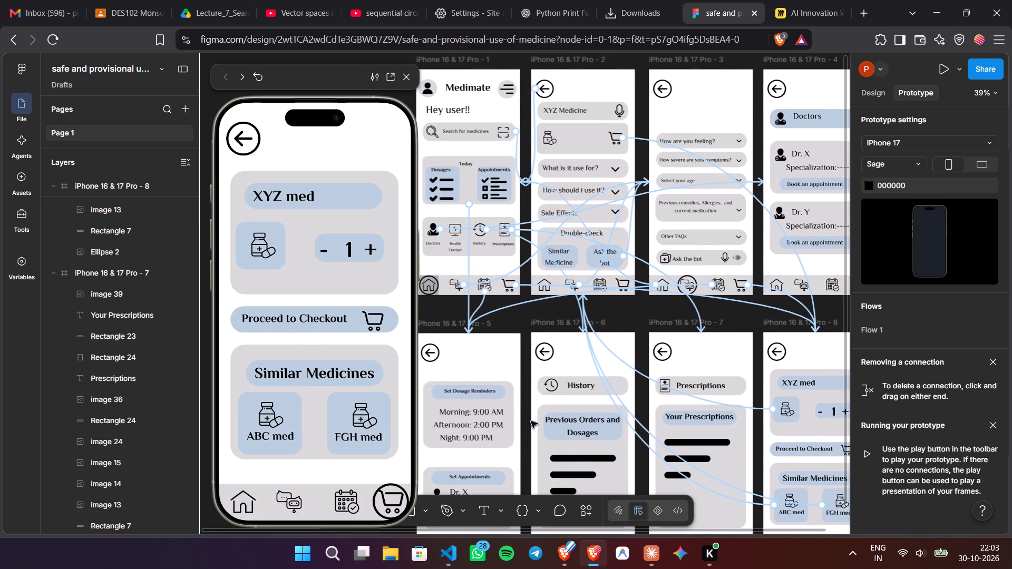
pyautogui.hscroll(-1, 531, 421)
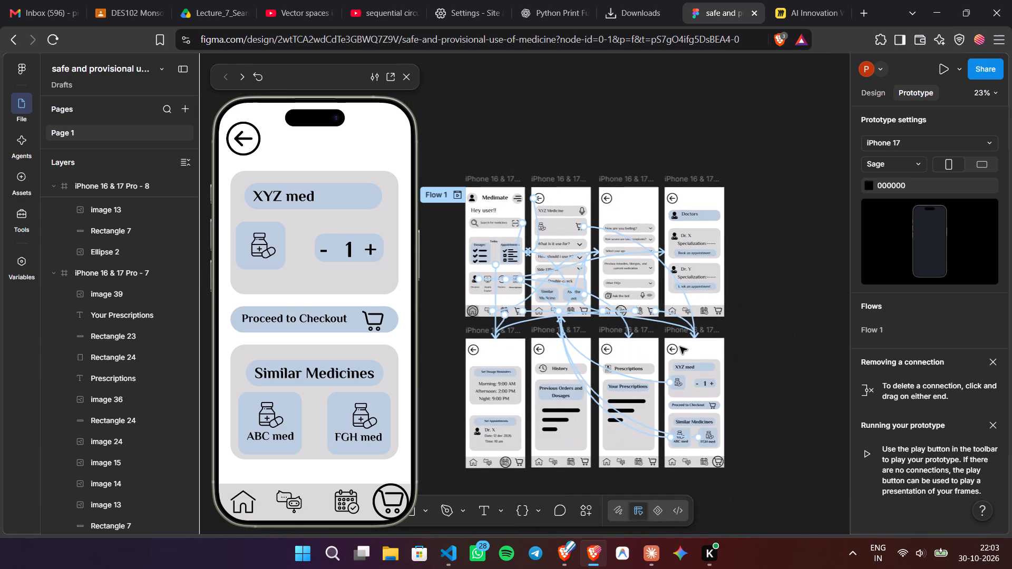
pyautogui.click(346, 500)
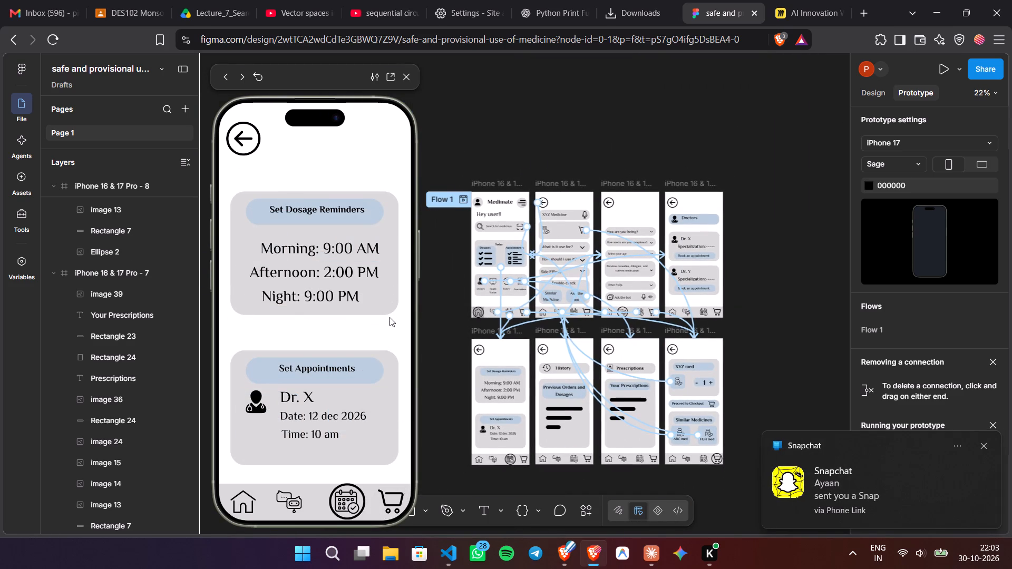
# Link the reminders screen's Set Appointments card to the Doctors screen, and check the preview's hotspots.
pyautogui.click(390, 317)
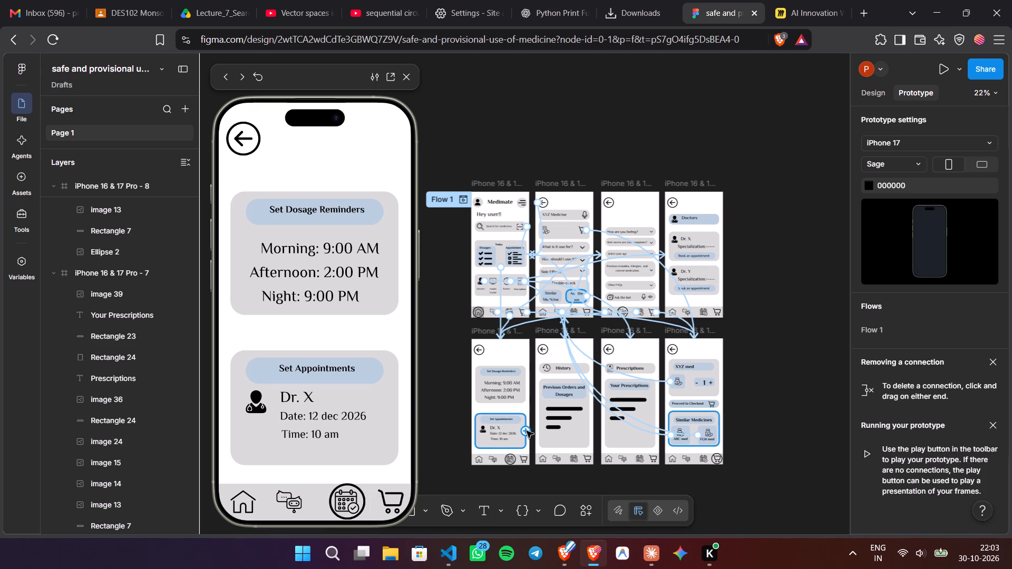
pyautogui.moveTo(527, 431); pyautogui.dragTo(674, 239)
pyautogui.click(803, 281)
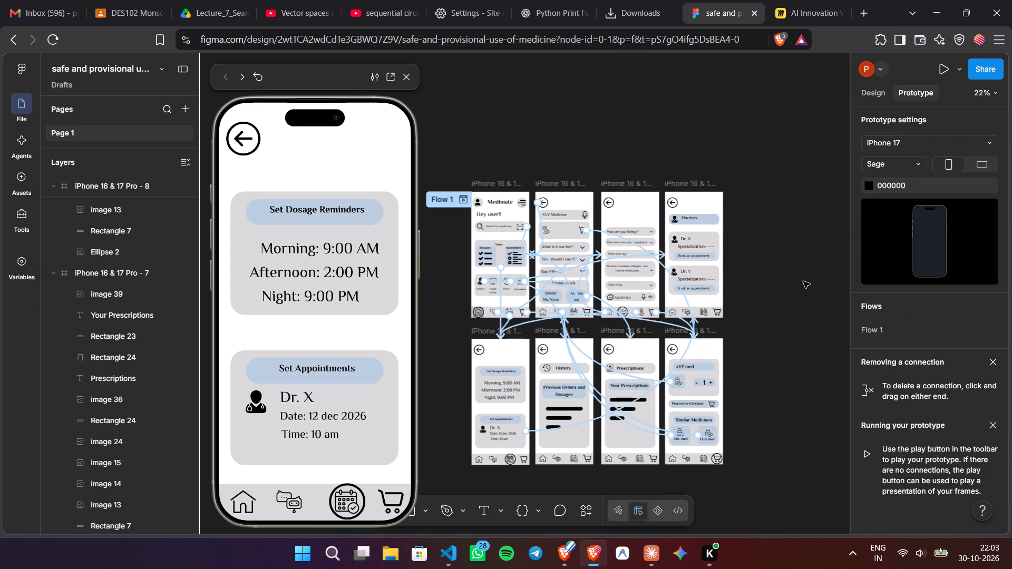
pyautogui.click(310, 329)
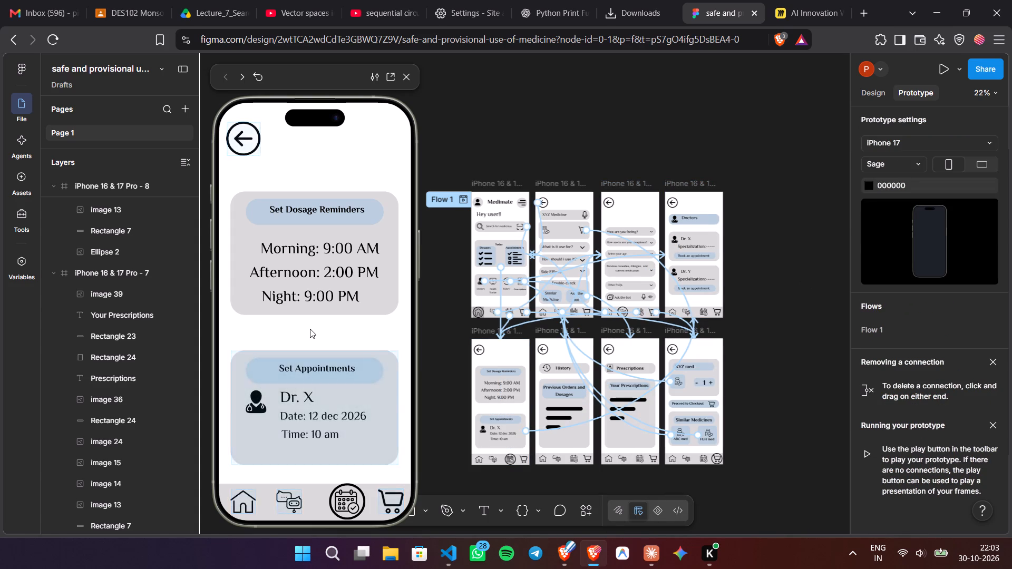
pyautogui.click(310, 329)
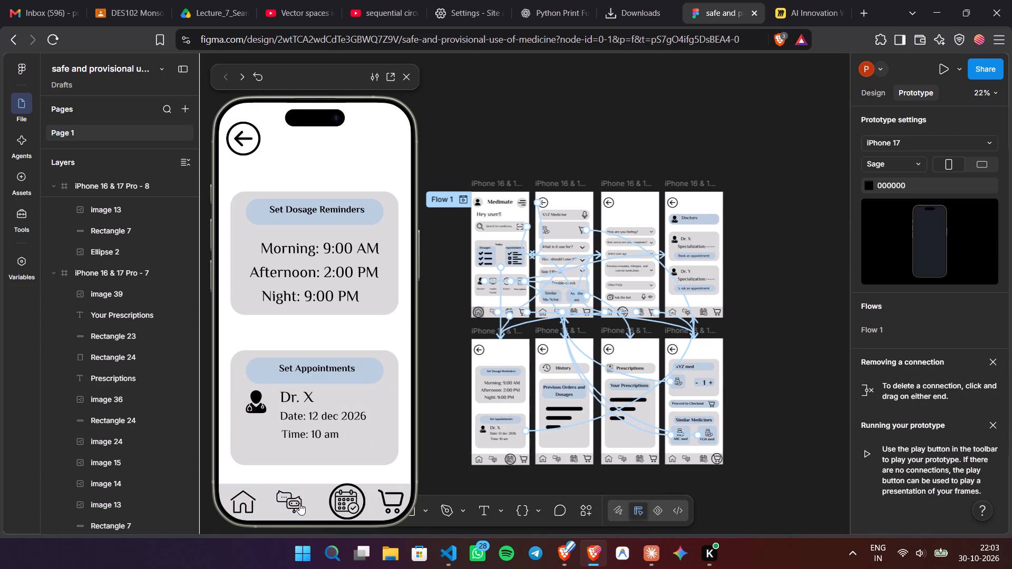
# Test the chatbot and home icons in the flow preview and check the hotspots on the Medimate home screen.
pyautogui.click(299, 503)
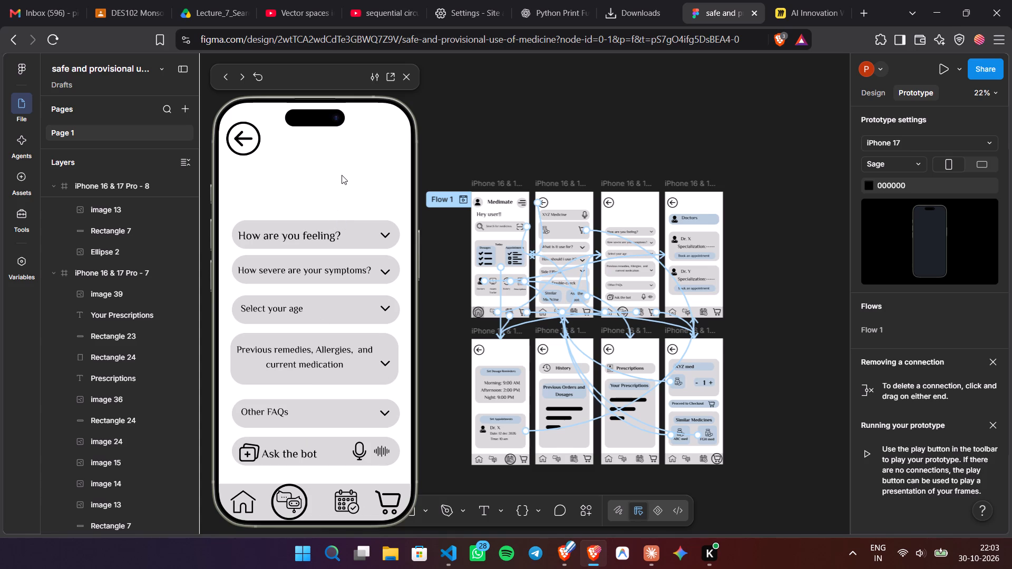
pyautogui.click(342, 175)
pyautogui.click(342, 175)
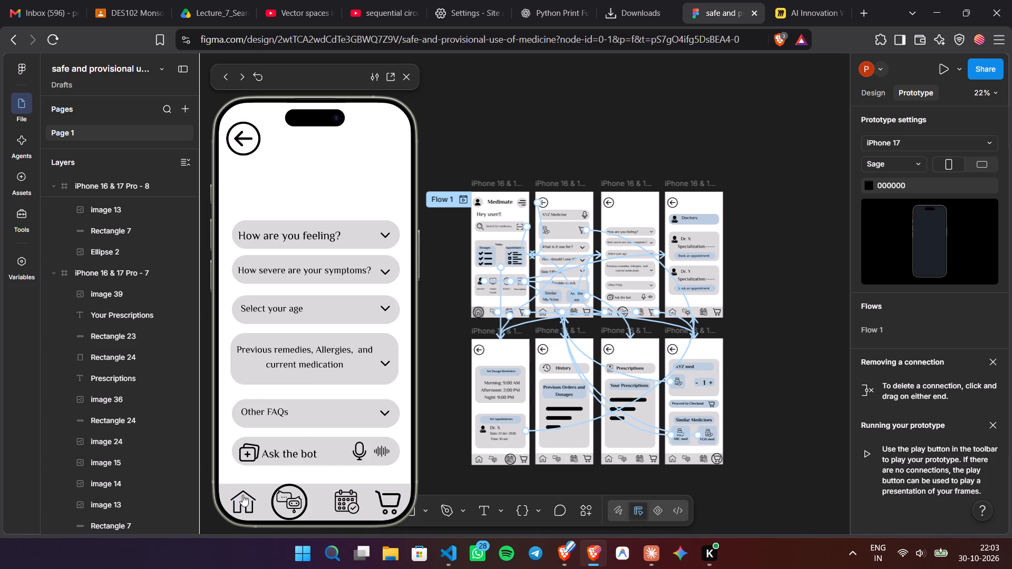
pyautogui.click(242, 497)
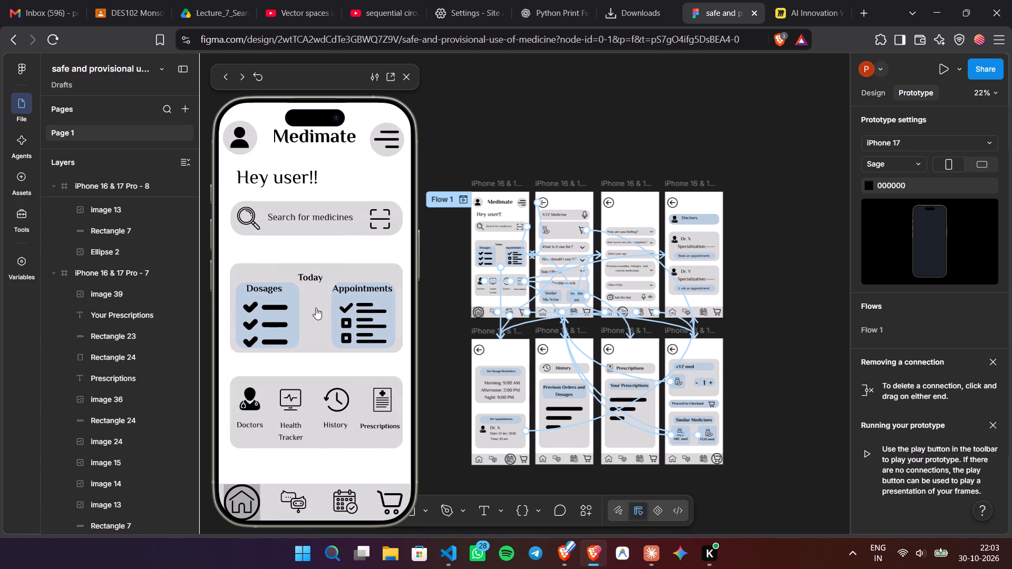
pyautogui.click(320, 250)
pyautogui.click(320, 250)
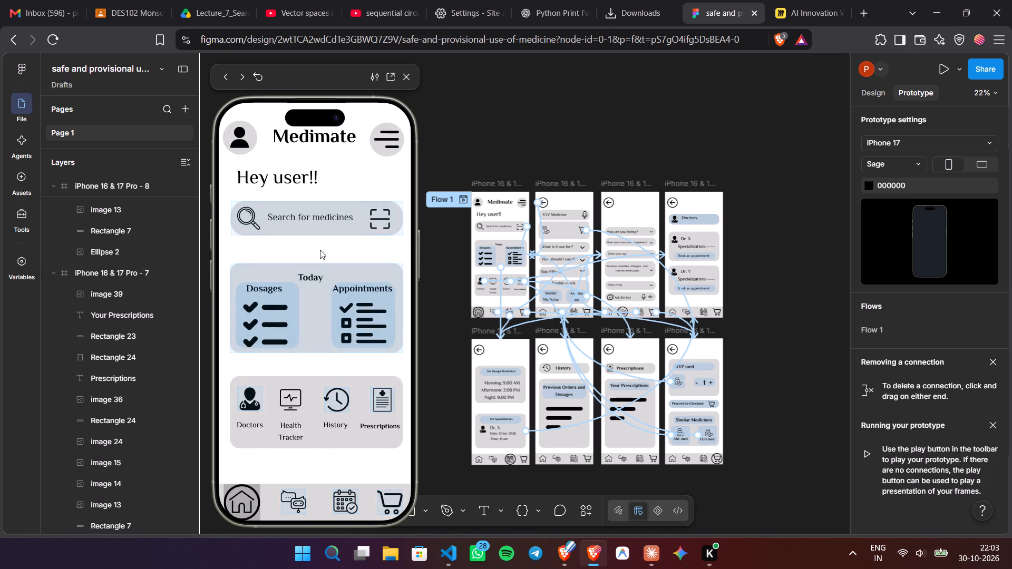
pyautogui.click(320, 250)
pyautogui.click(320, 250)
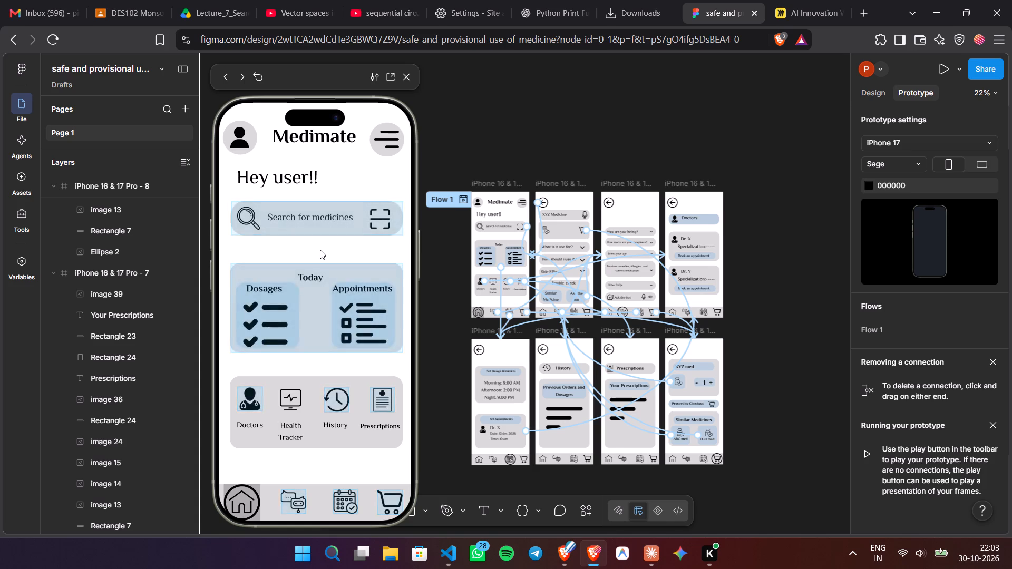
pyautogui.click(320, 250)
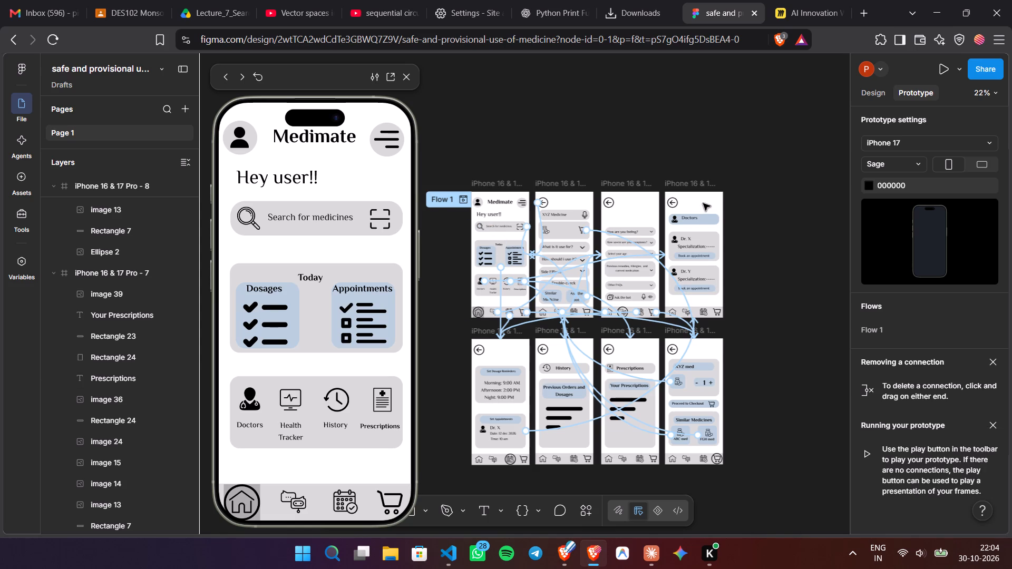
# Close the flow preview.
pyautogui.scroll(-2, 703, 203)
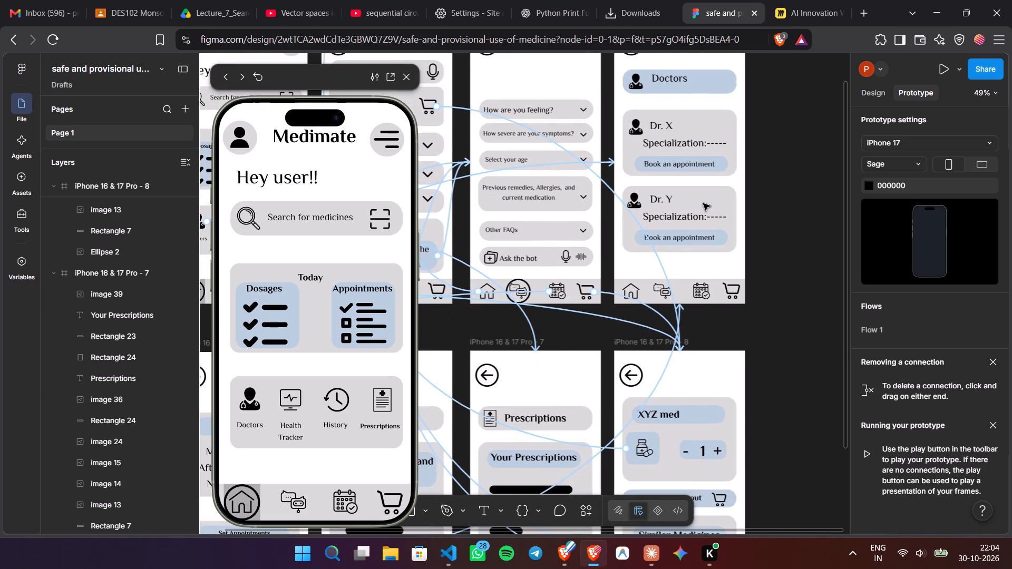
pyautogui.hscroll(3, 703, 203)
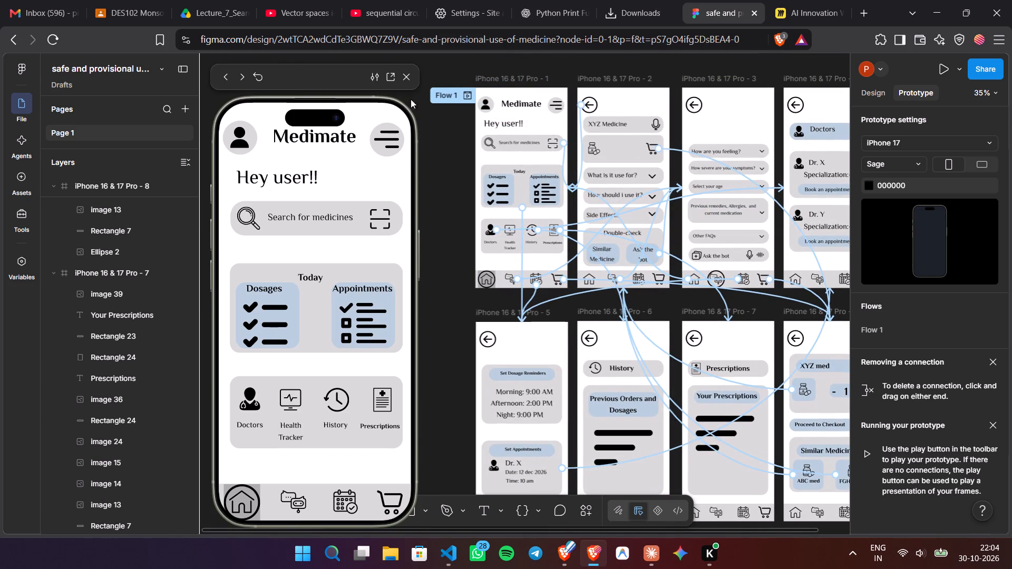
pyautogui.click(407, 72)
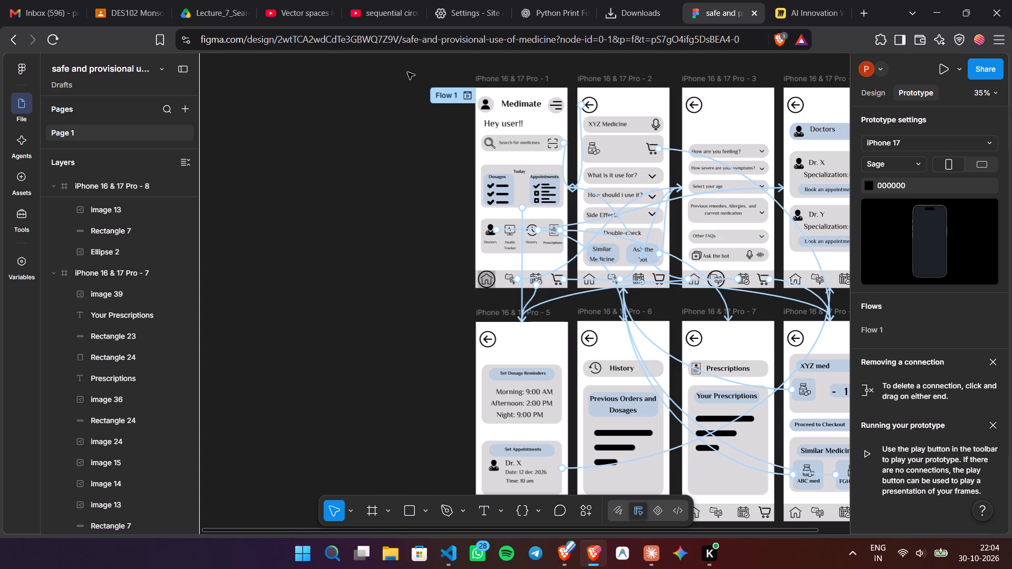
# Examine the prototype connections across all the screens, especially those of the bottom navigation bars.
pyautogui.hscroll(-1, 400, 204)
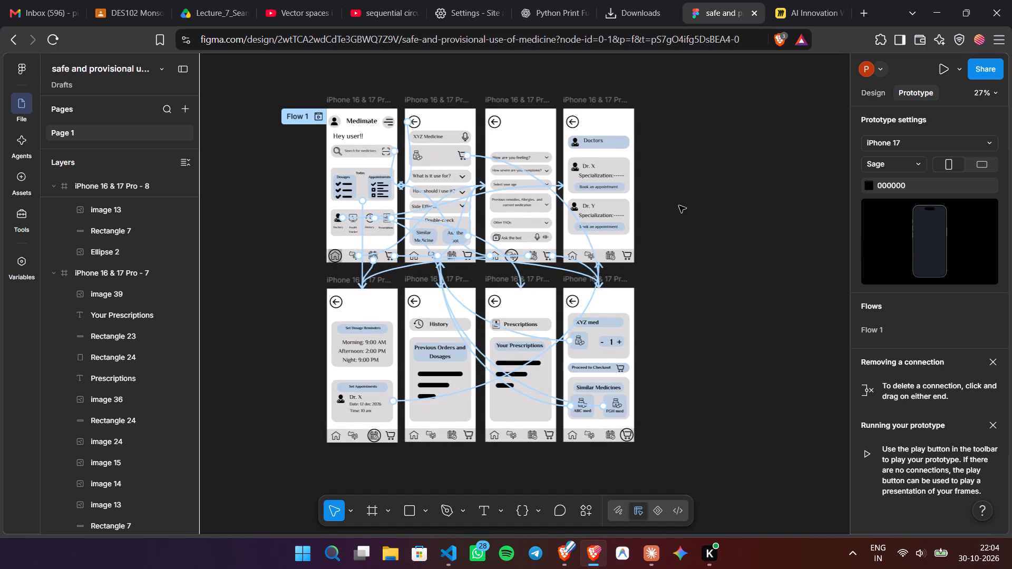
pyautogui.hscroll(1, 679, 205)
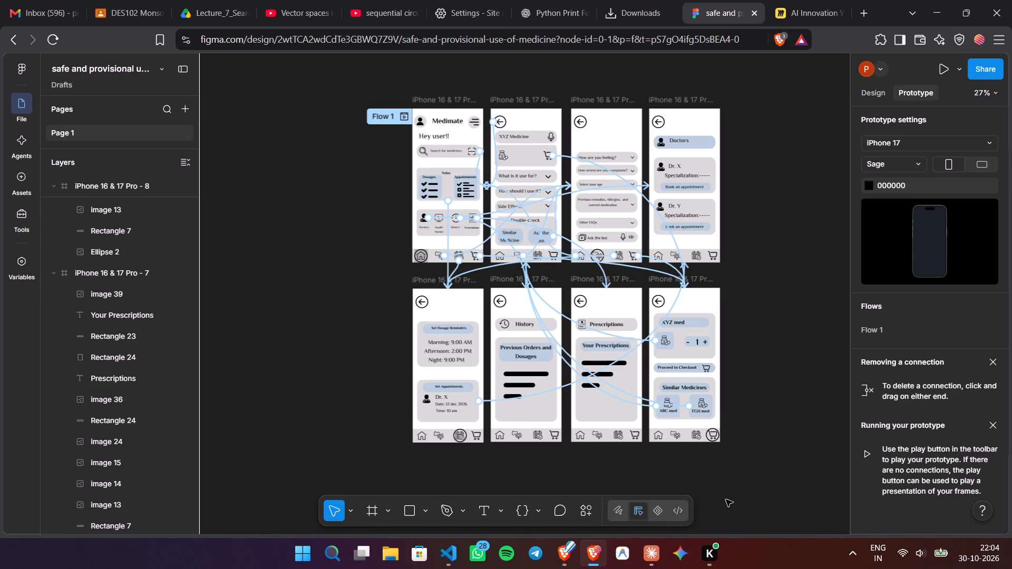
pyautogui.click(711, 121)
pyautogui.scroll(-1, 711, 121)
pyautogui.hscroll(-1, 711, 121)
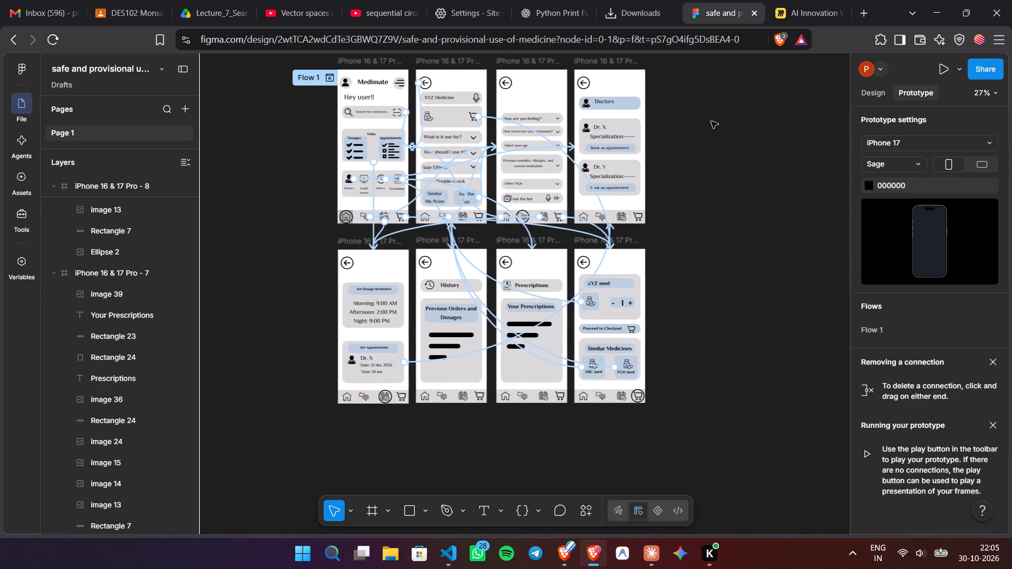
pyautogui.hscroll(-1, 711, 121)
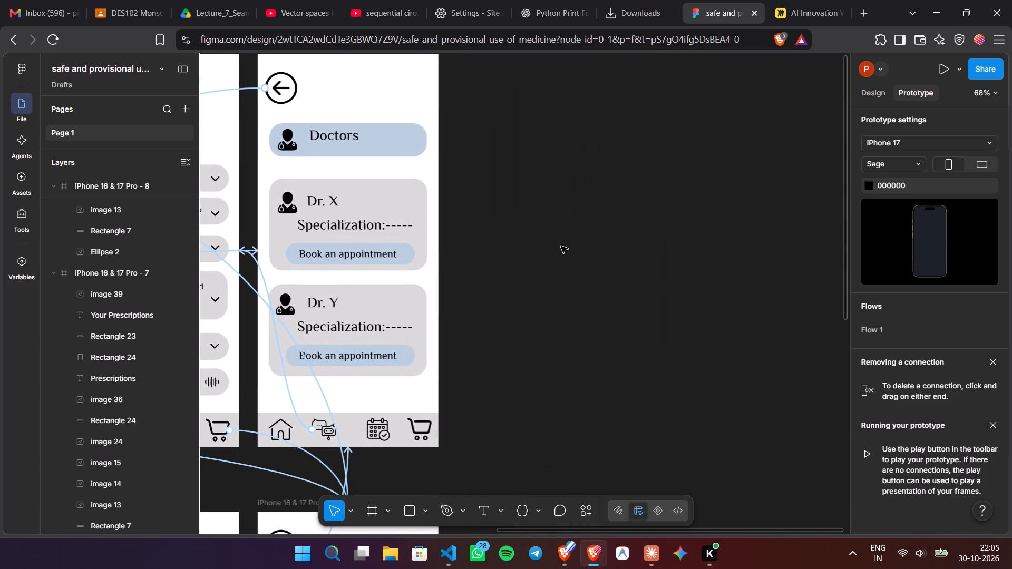
pyautogui.hscroll(5, 561, 246)
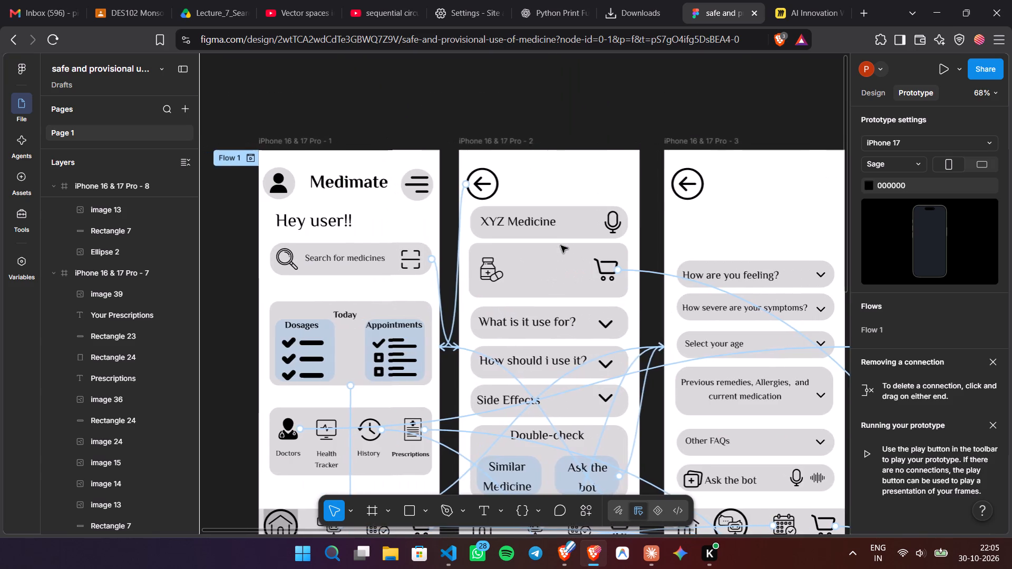
pyautogui.hscroll(1, 561, 246)
pyautogui.scroll(-3, 561, 246)
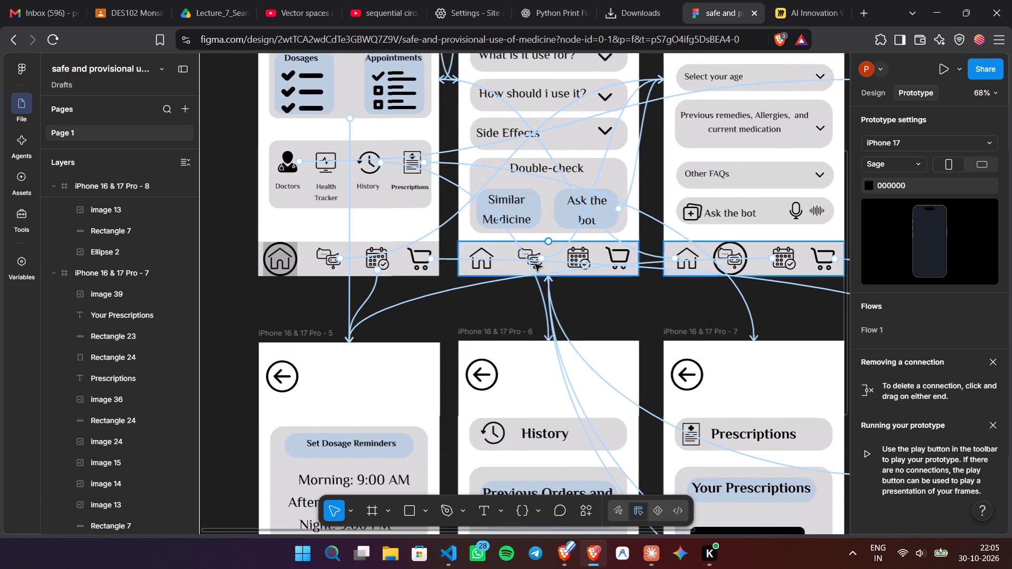